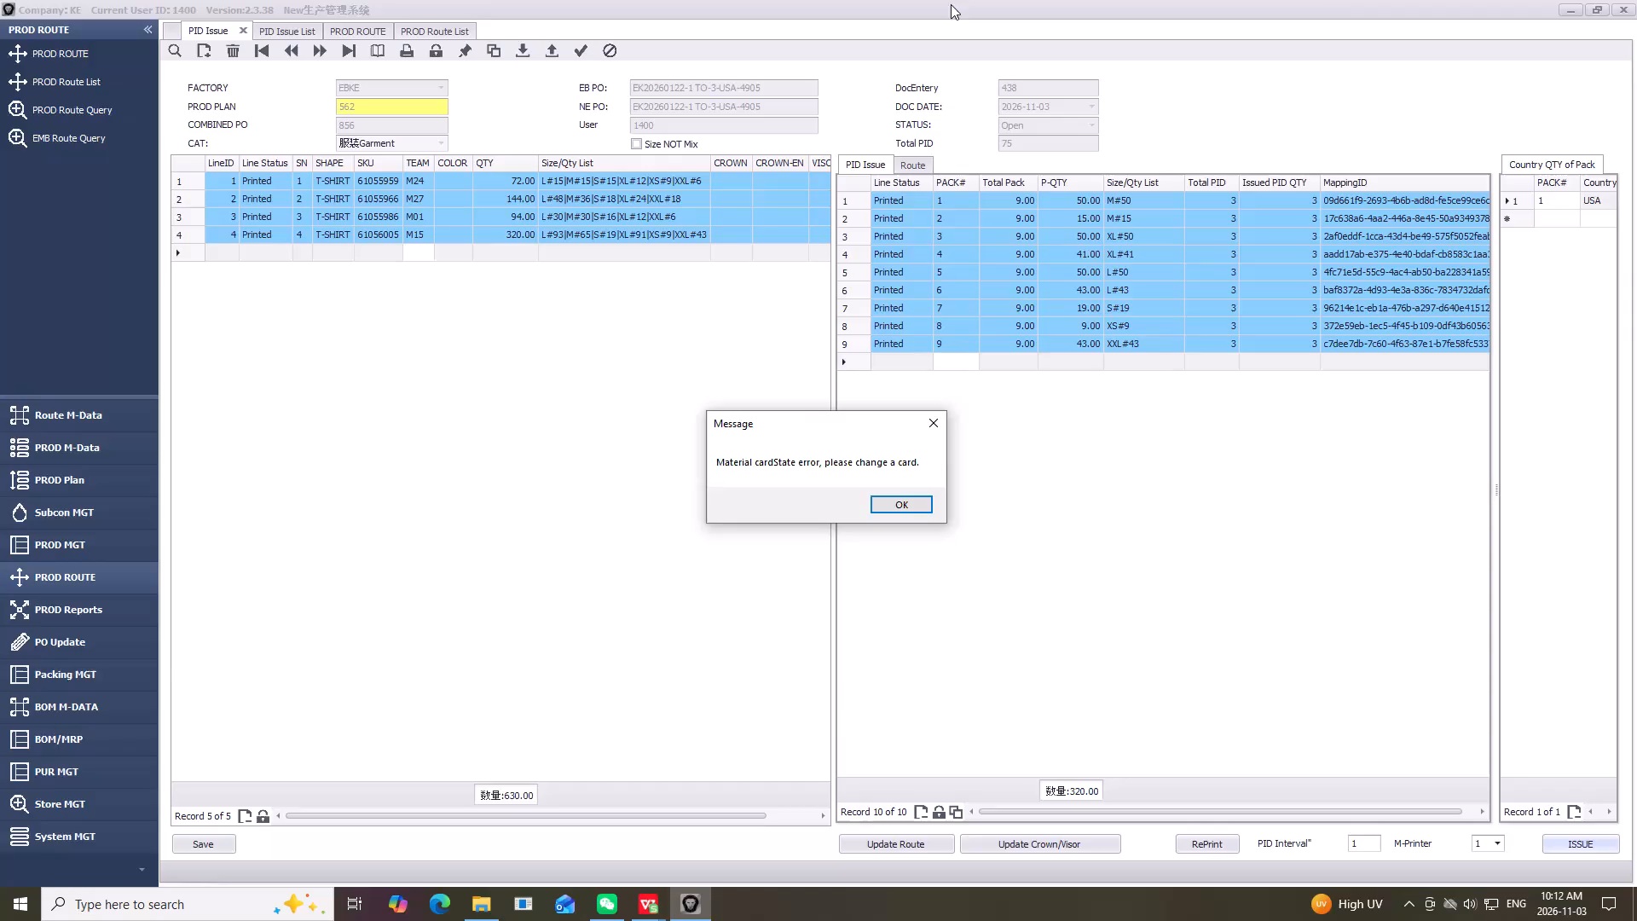
# Dismiss the open dialog and switch to the 0102.xlsx workbook in WPS Office.
pyautogui.click(938, 414)
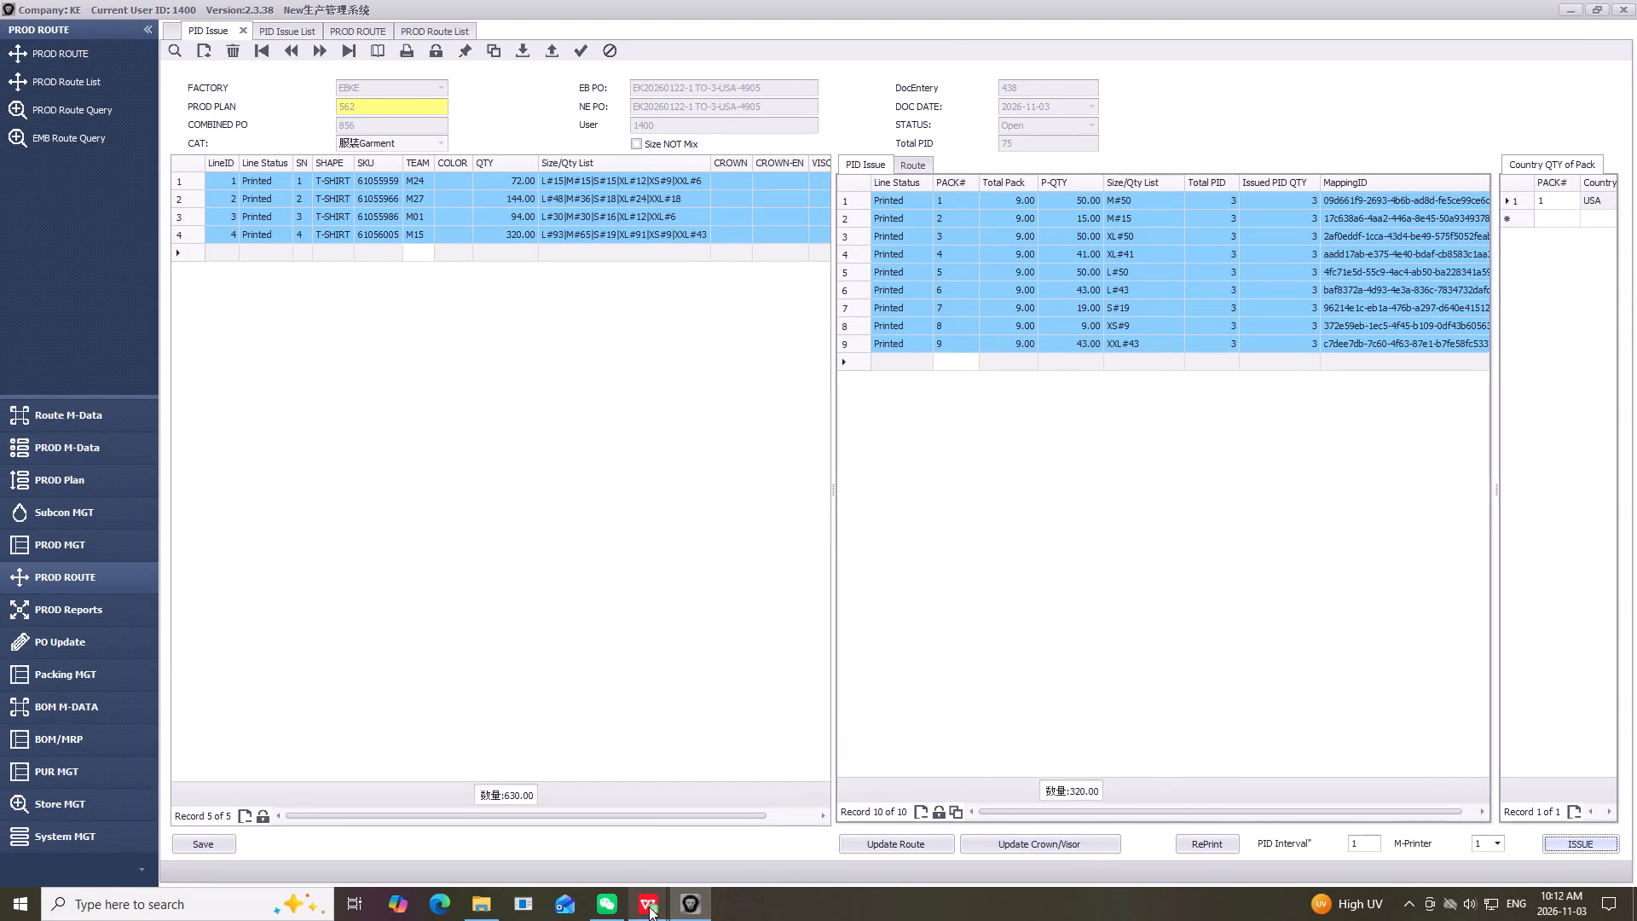
pyautogui.click(649, 907)
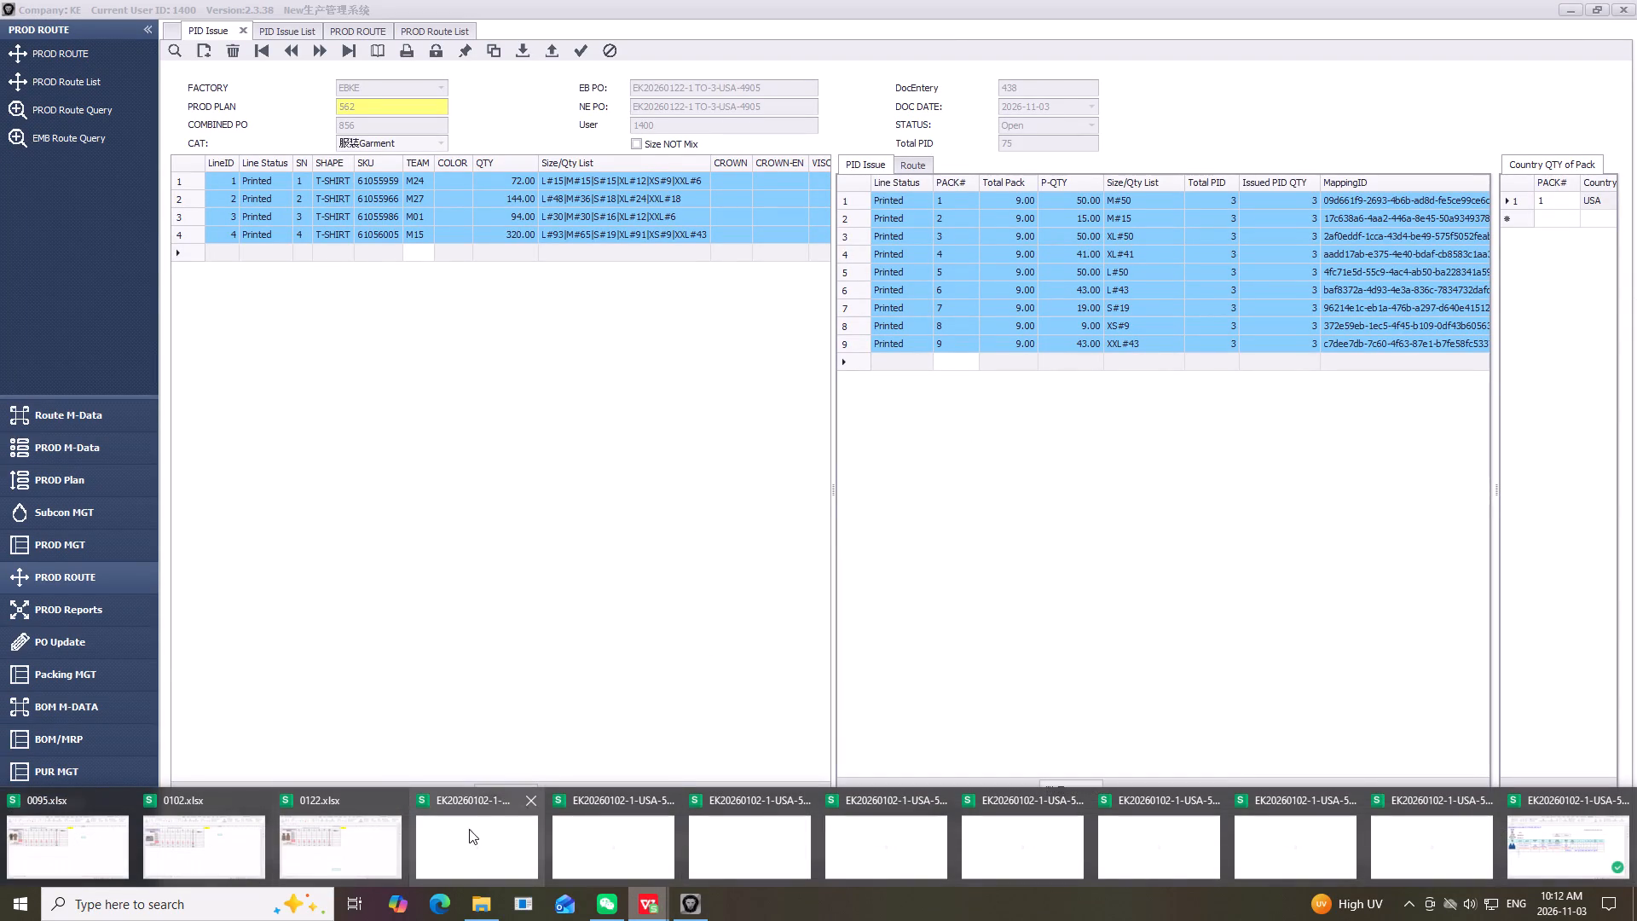
pyautogui.click(171, 830)
pyautogui.click(819, 595)
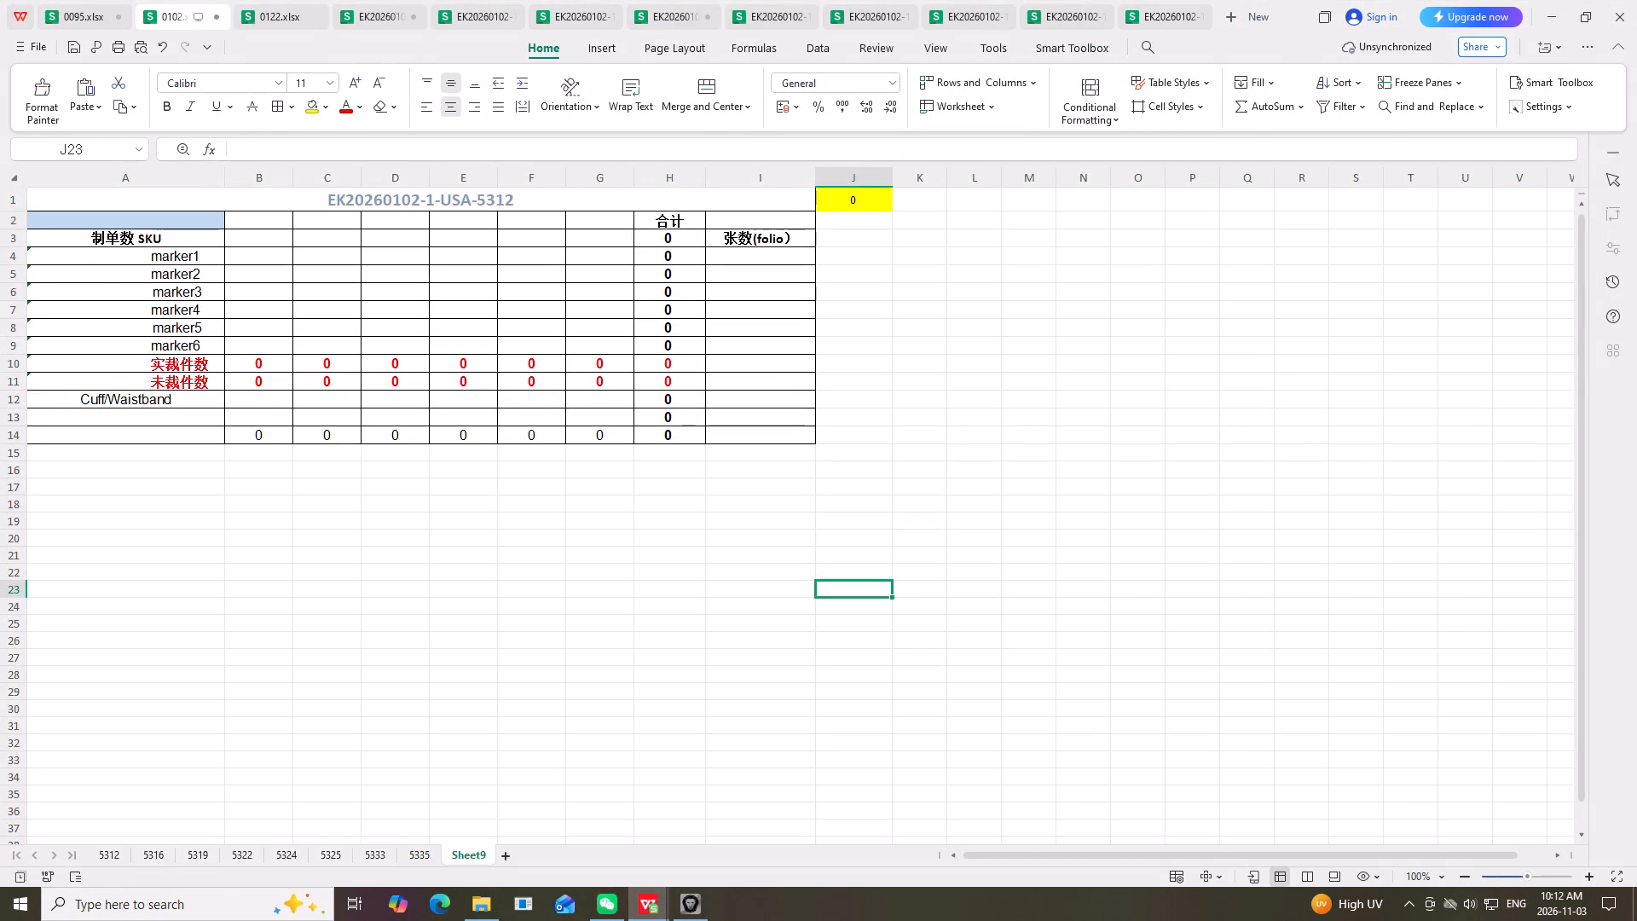
# Compare sheet 5335 and the blank Sheet9 in 0102.xlsx with the 5335 and 5341 production orders.
pyautogui.click(426, 853)
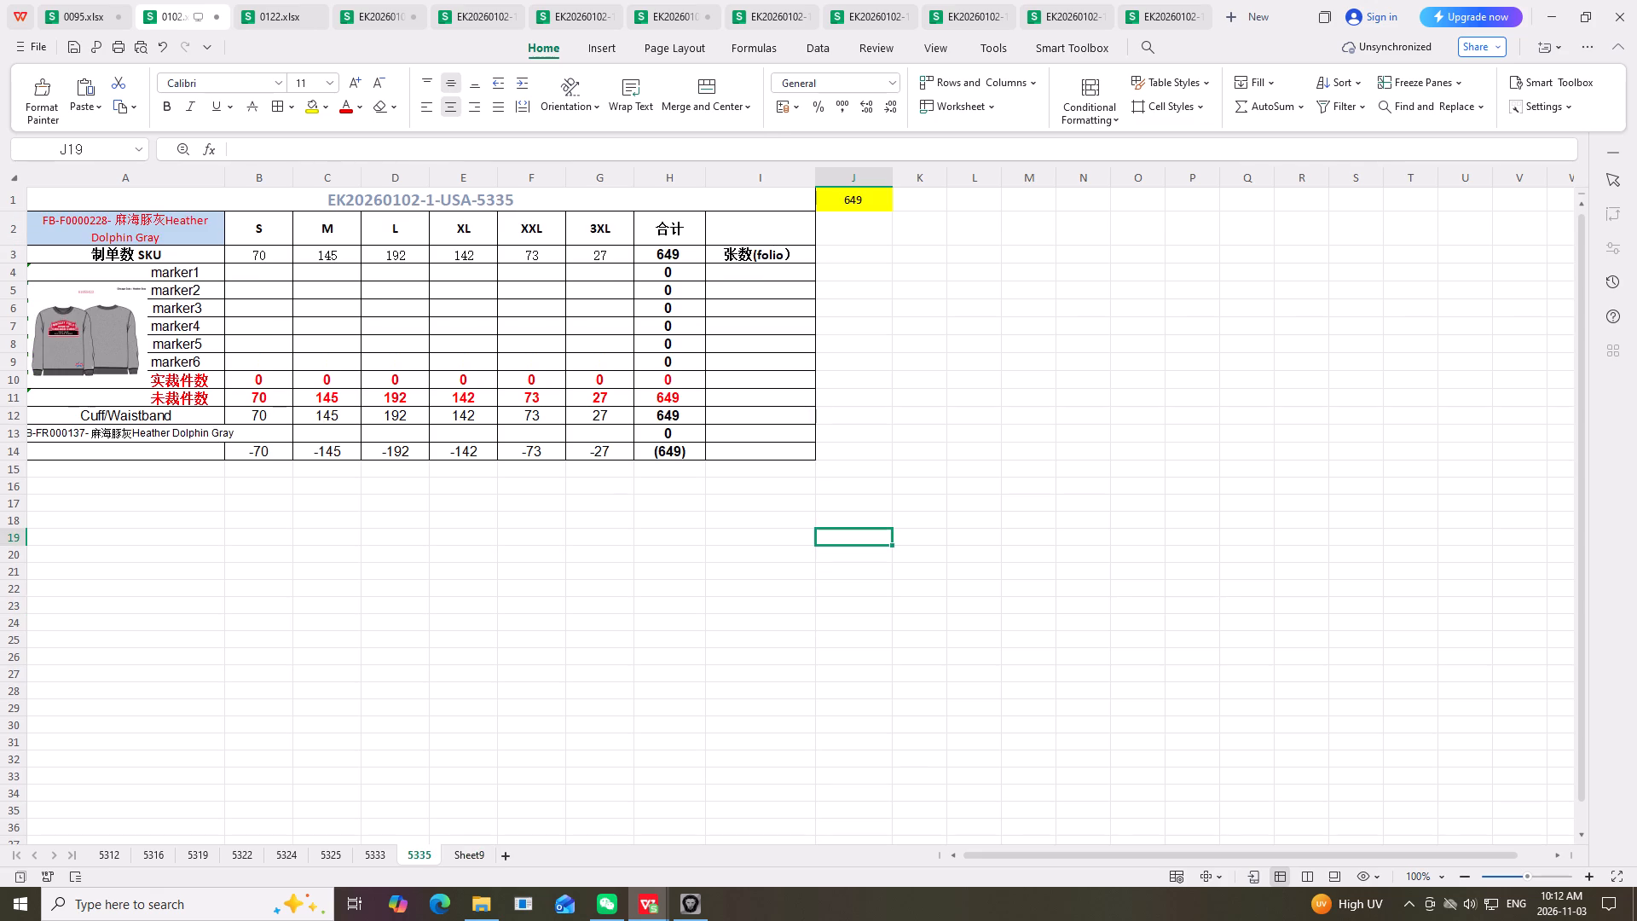
pyautogui.click(1165, 20)
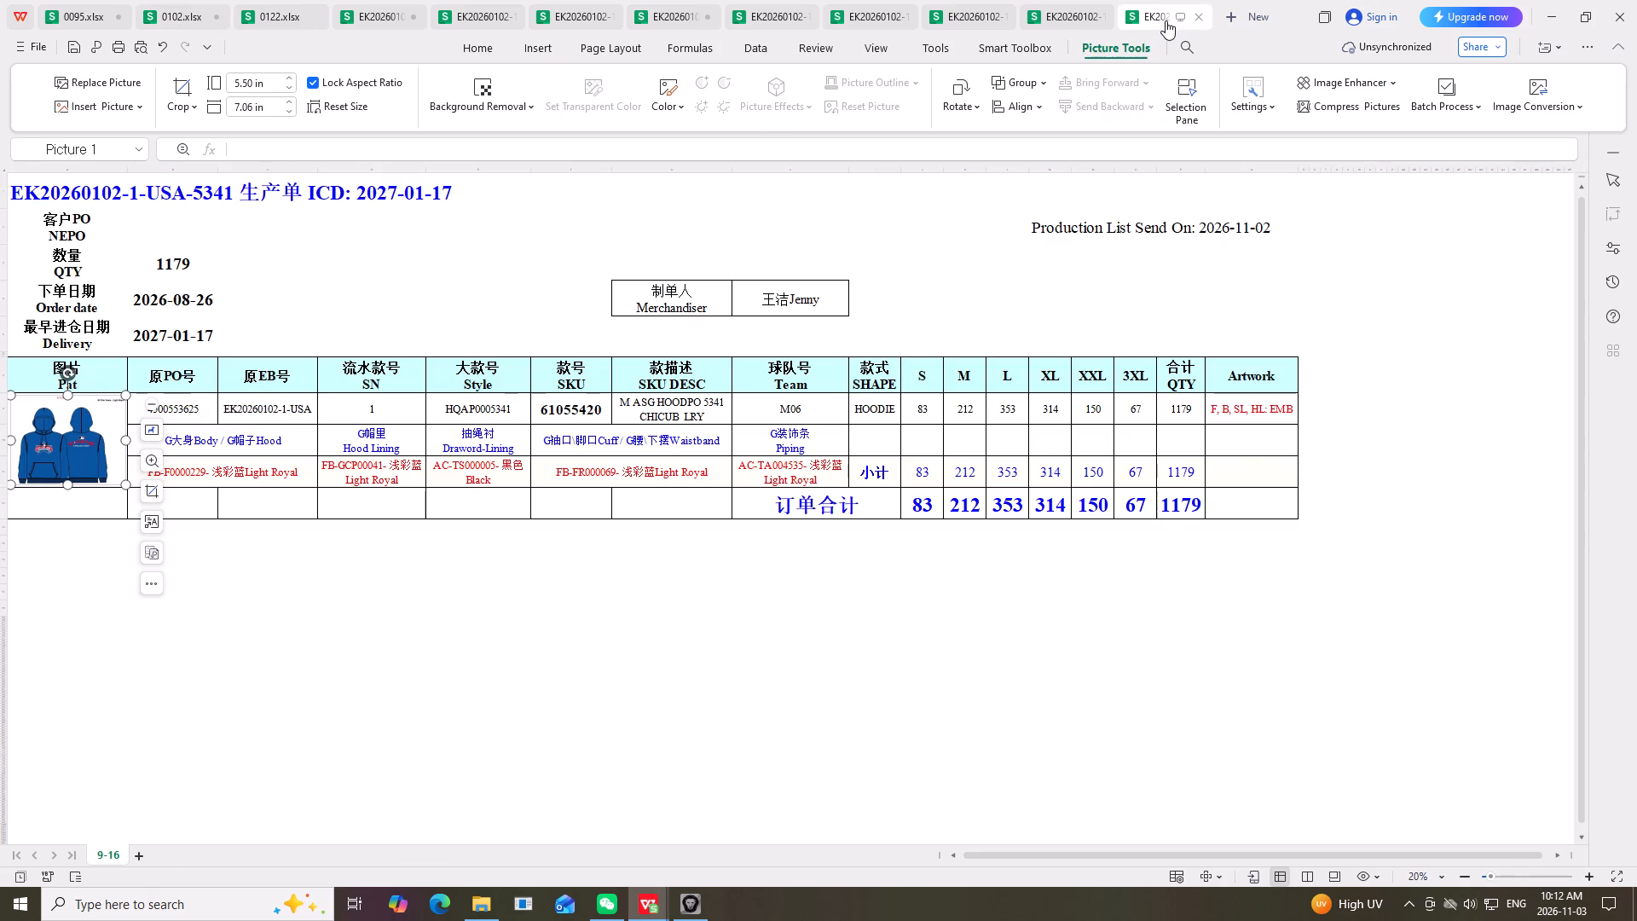
pyautogui.click(181, 10)
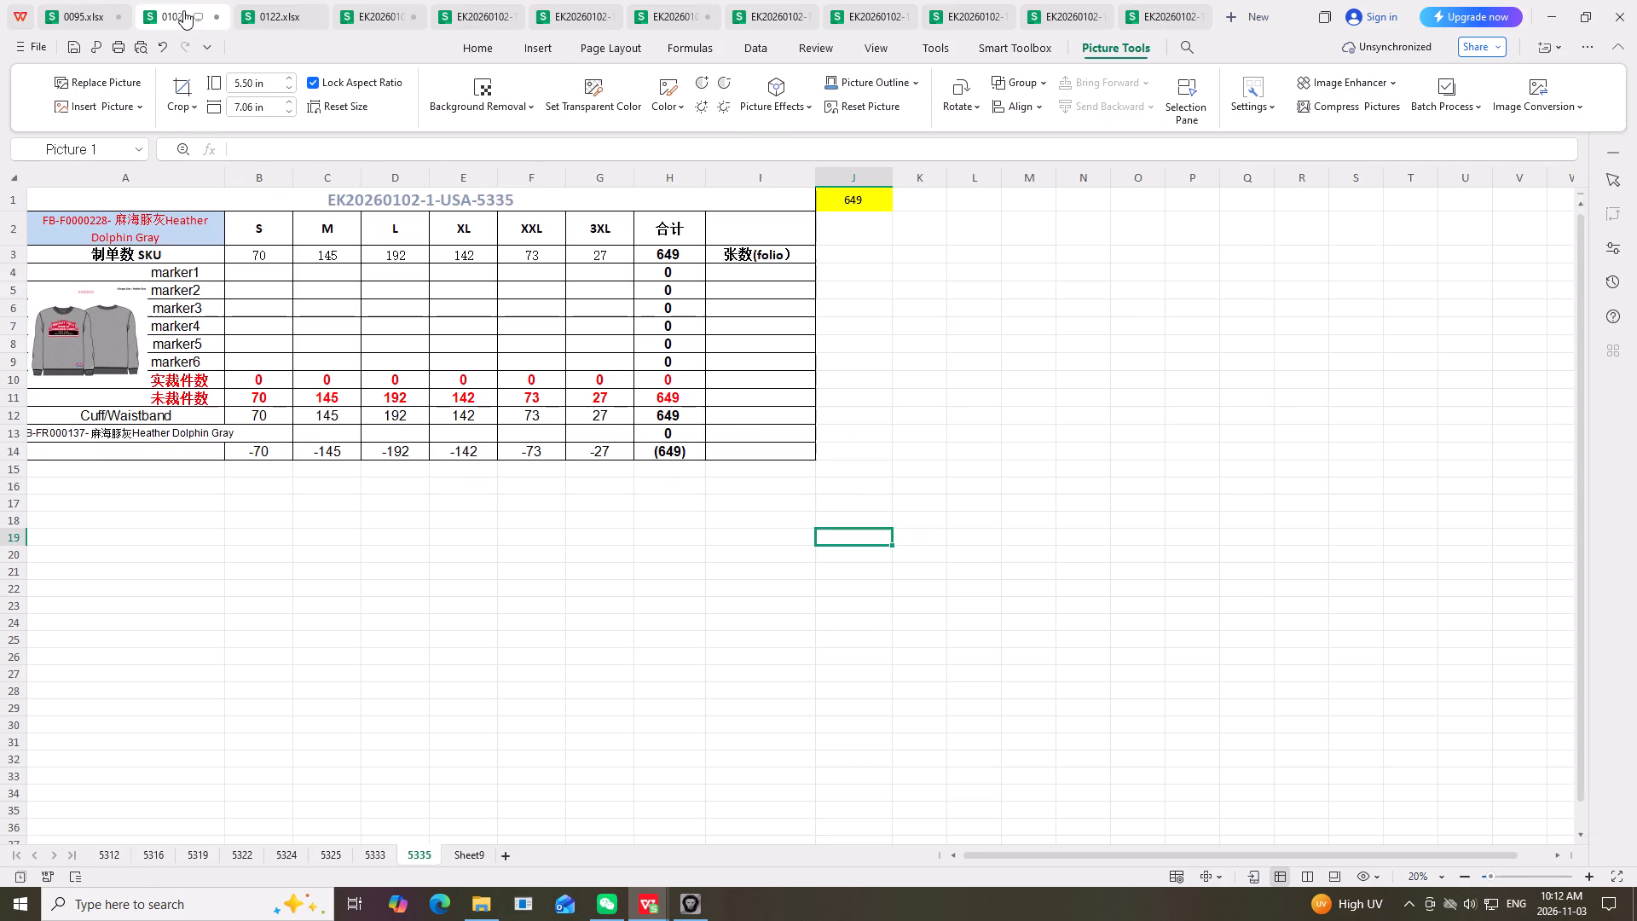
pyautogui.click(415, 855)
pyautogui.click(1063, 13)
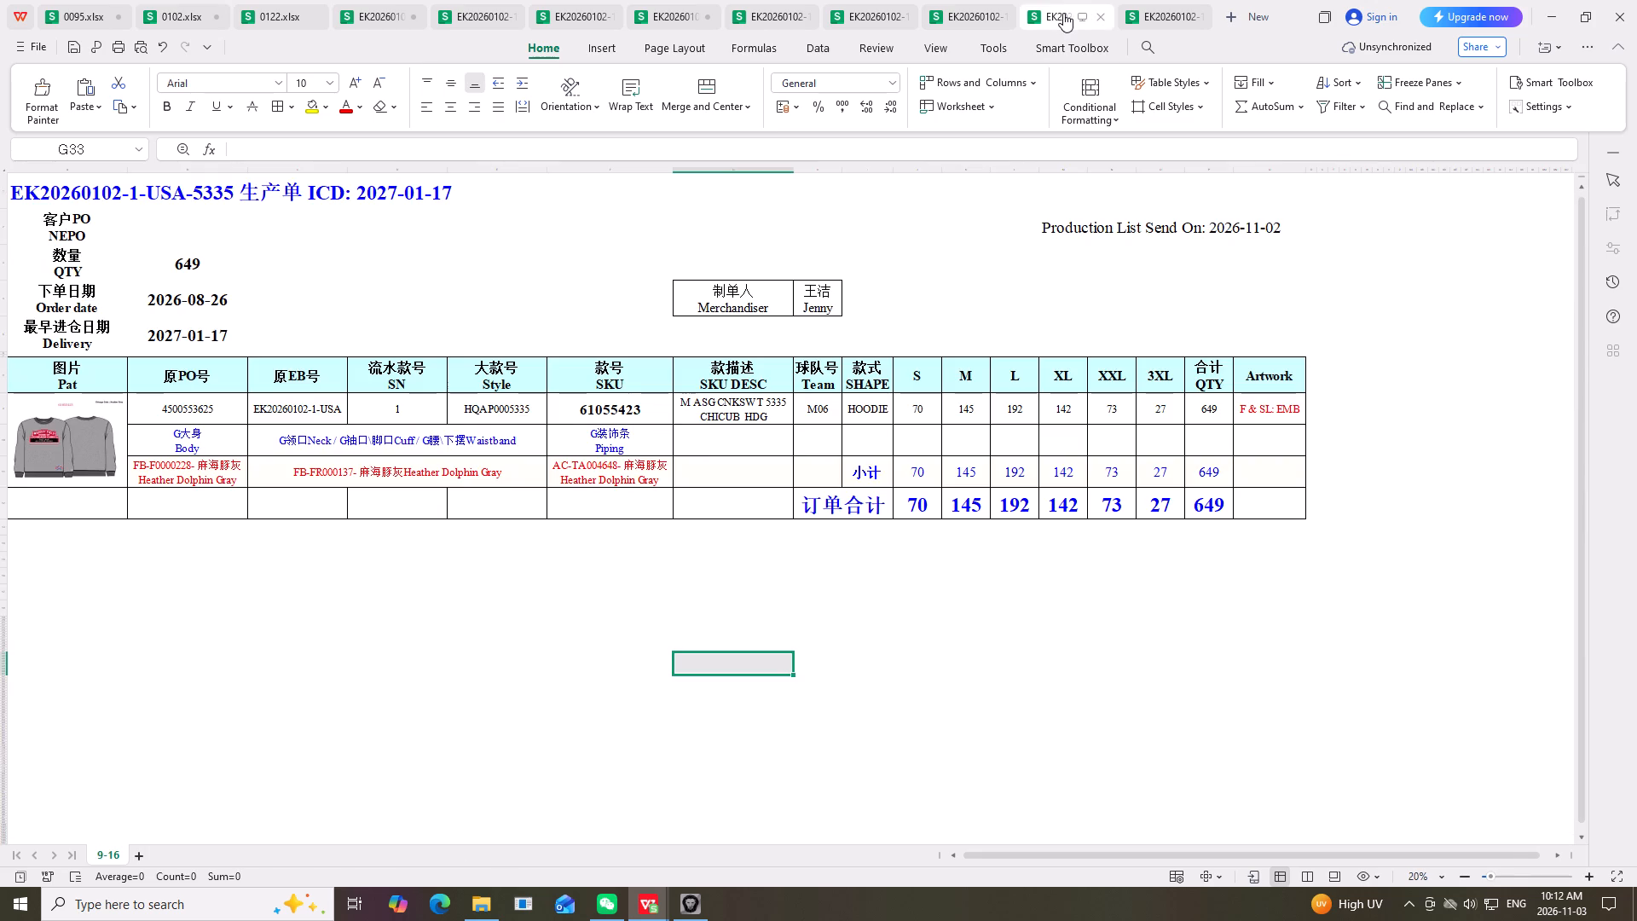
pyautogui.click(1169, 15)
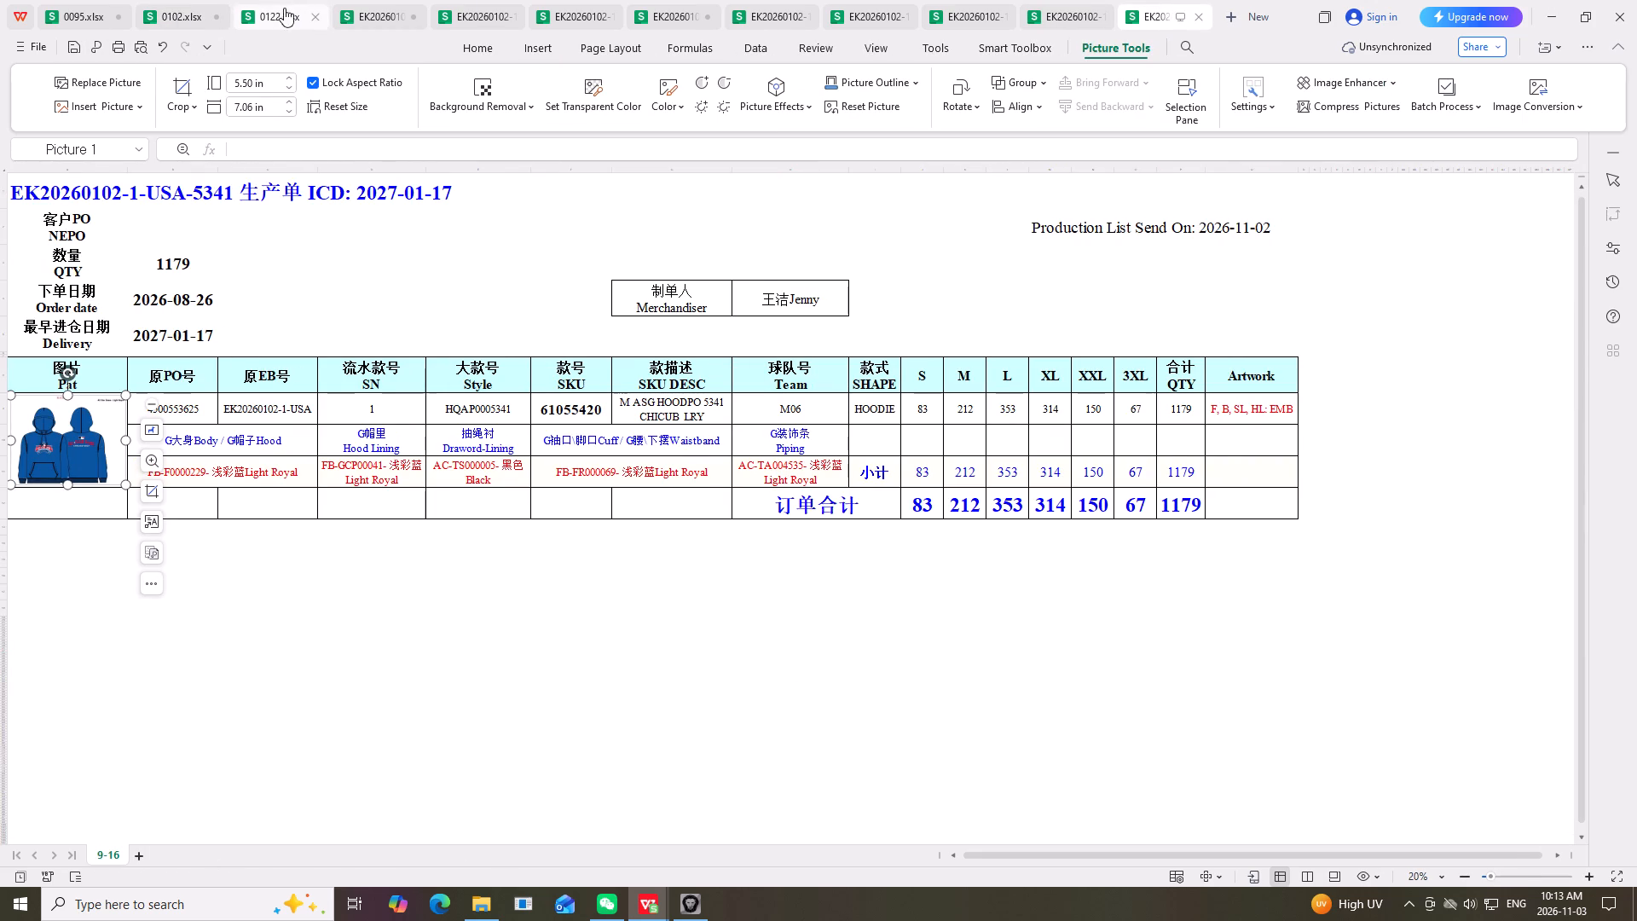
pyautogui.click(176, 10)
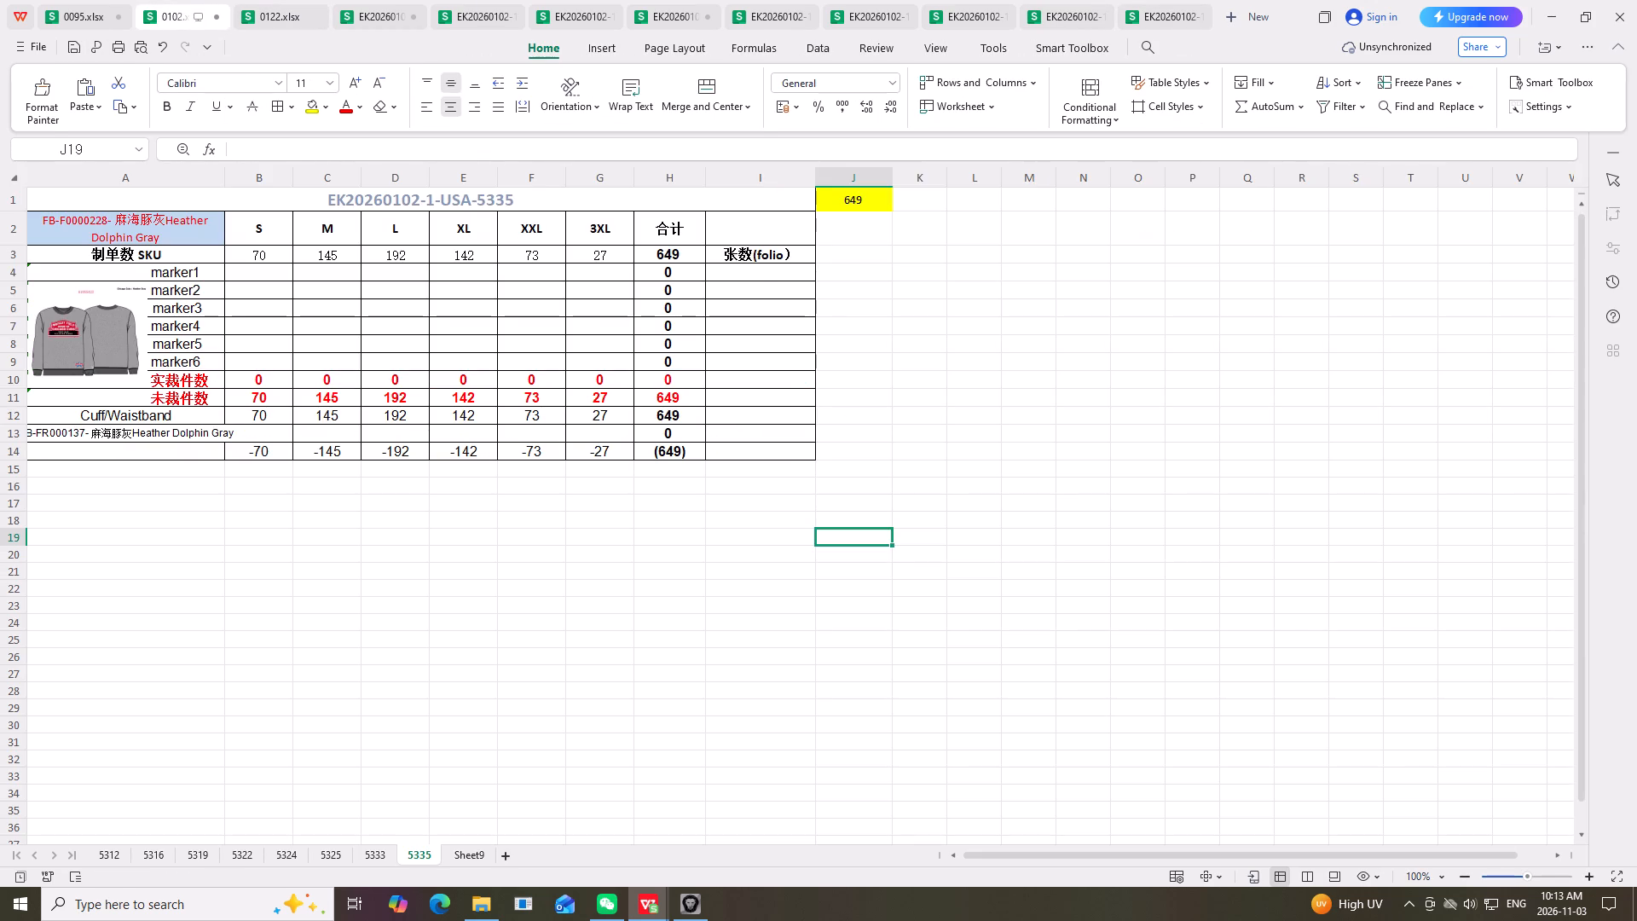
pyautogui.click(476, 859)
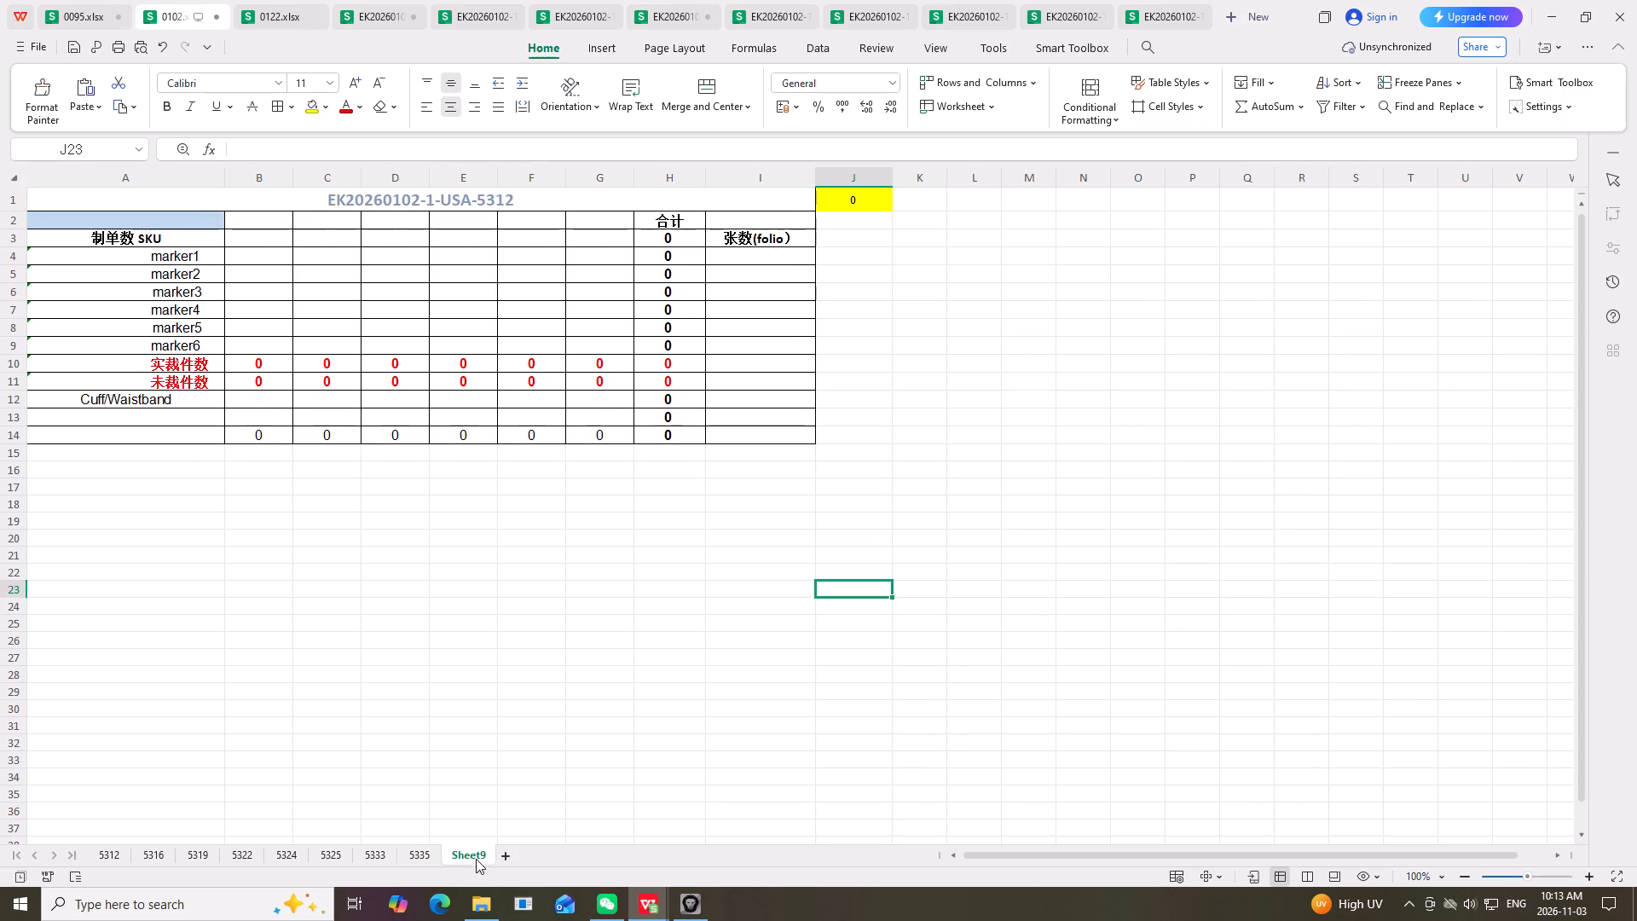
pyautogui.click(484, 619)
pyautogui.click(1162, 18)
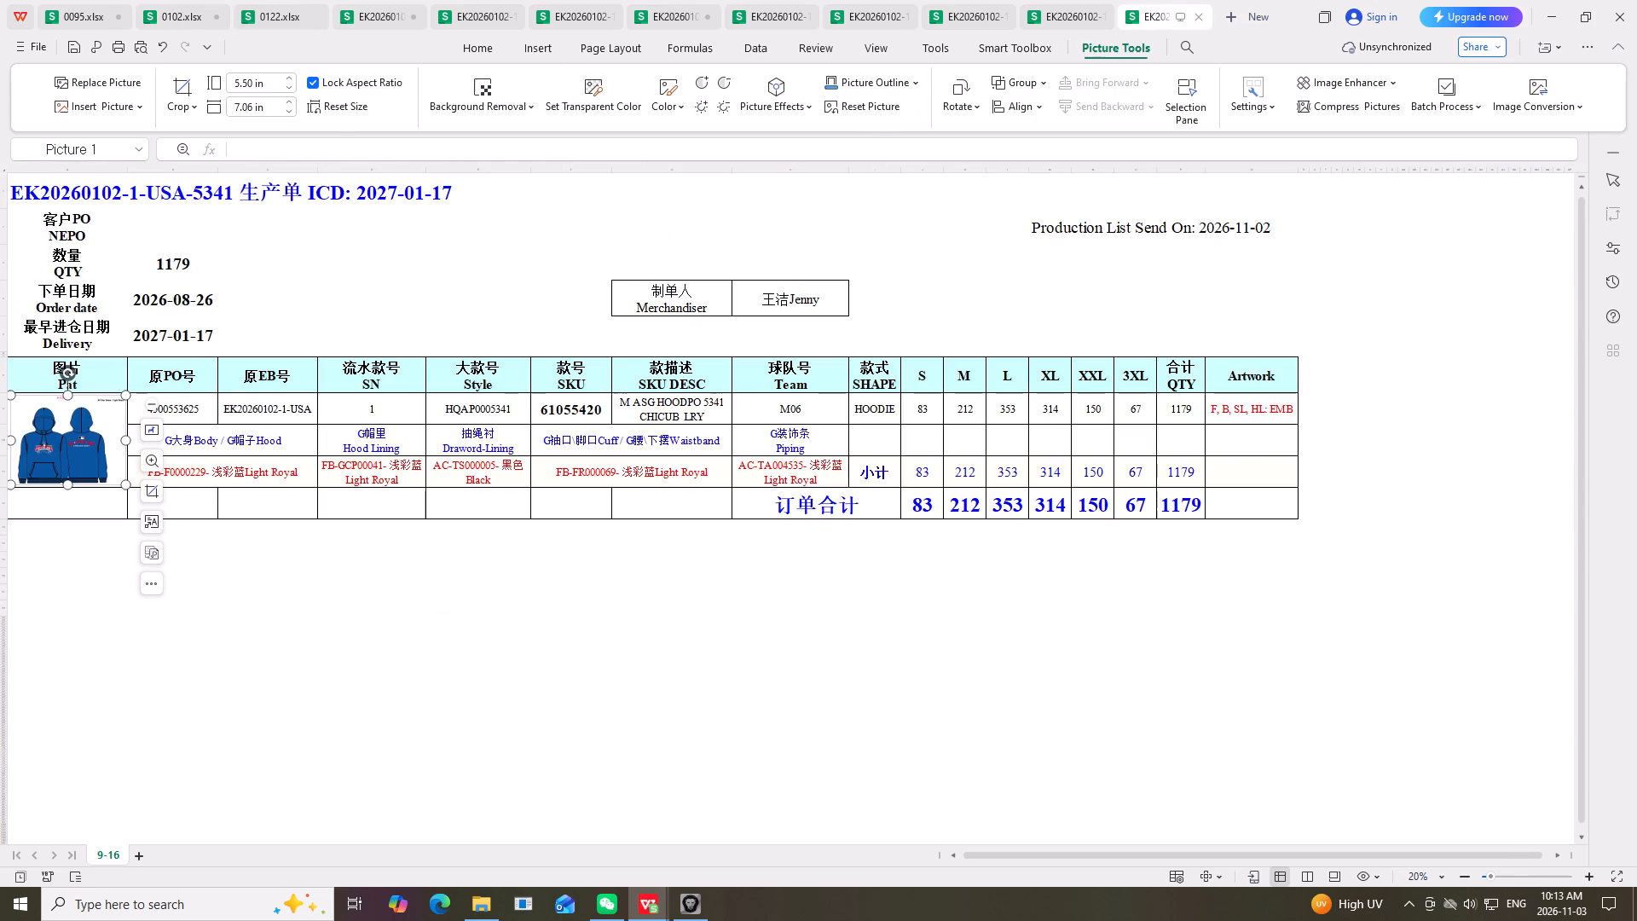
pyautogui.scroll(4, 249, 472)
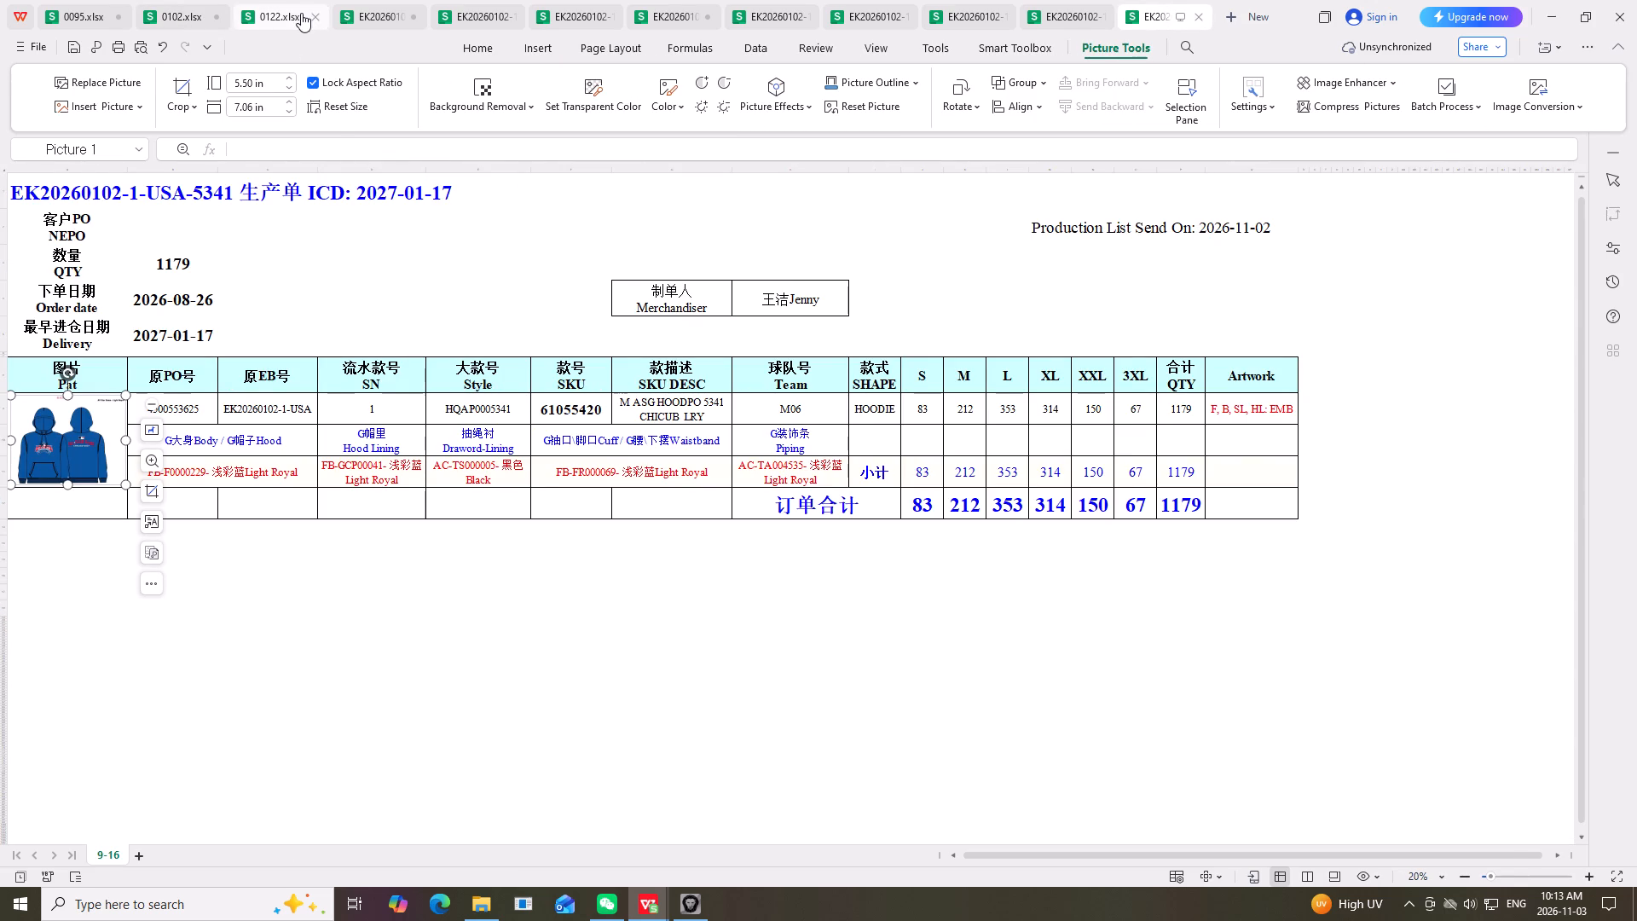
pyautogui.click(182, 13)
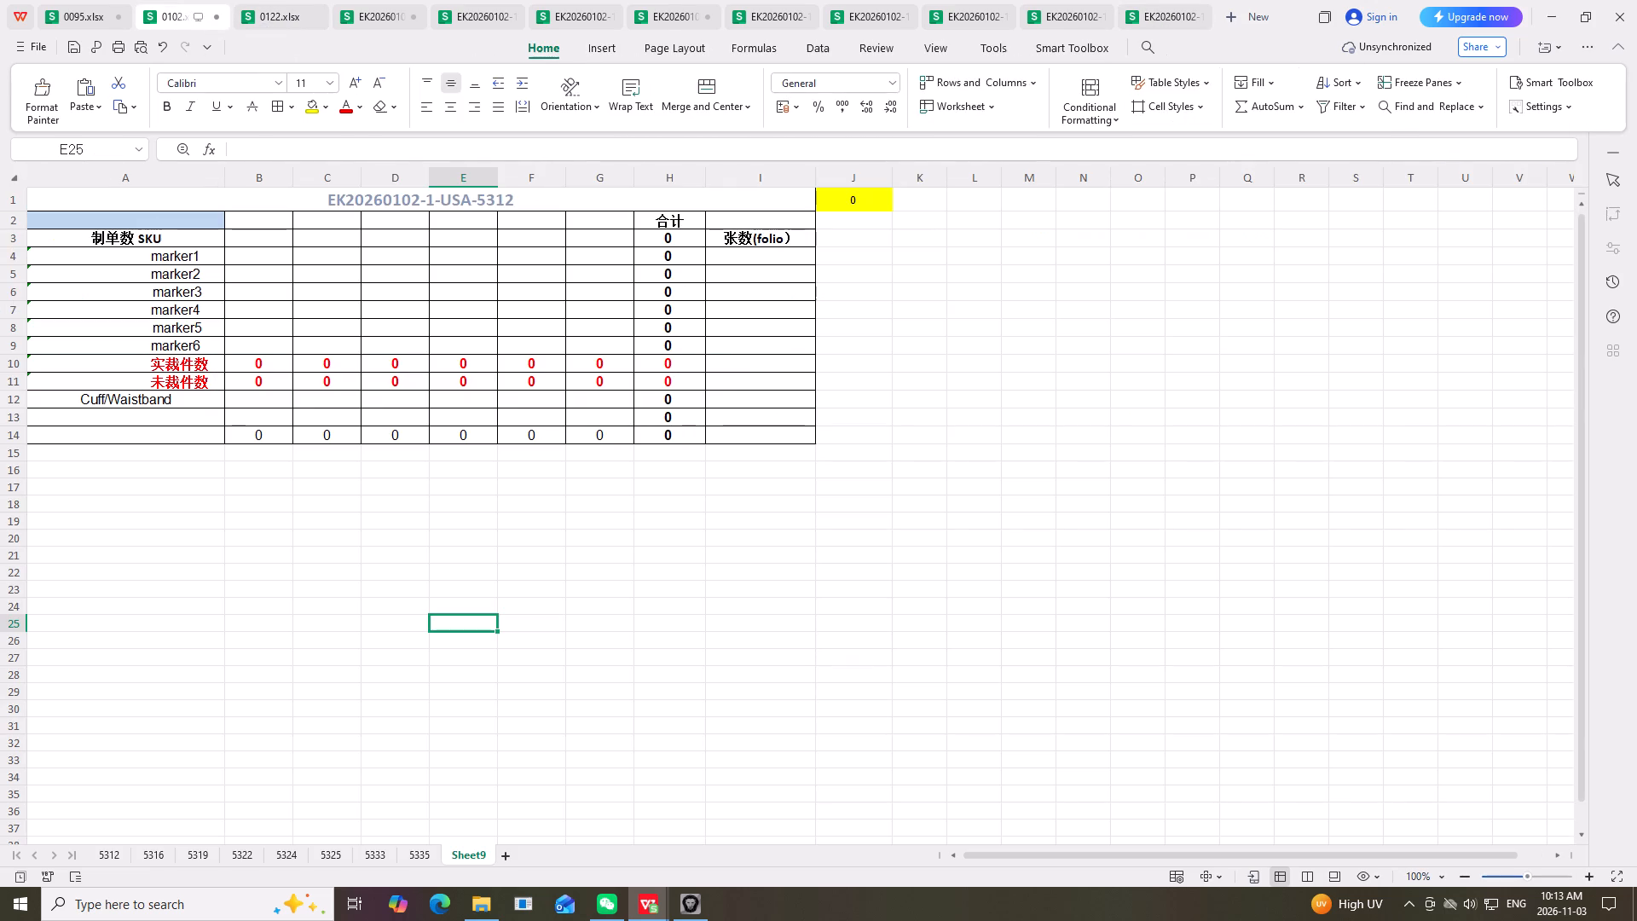
pyautogui.click(410, 868)
pyautogui.click(408, 858)
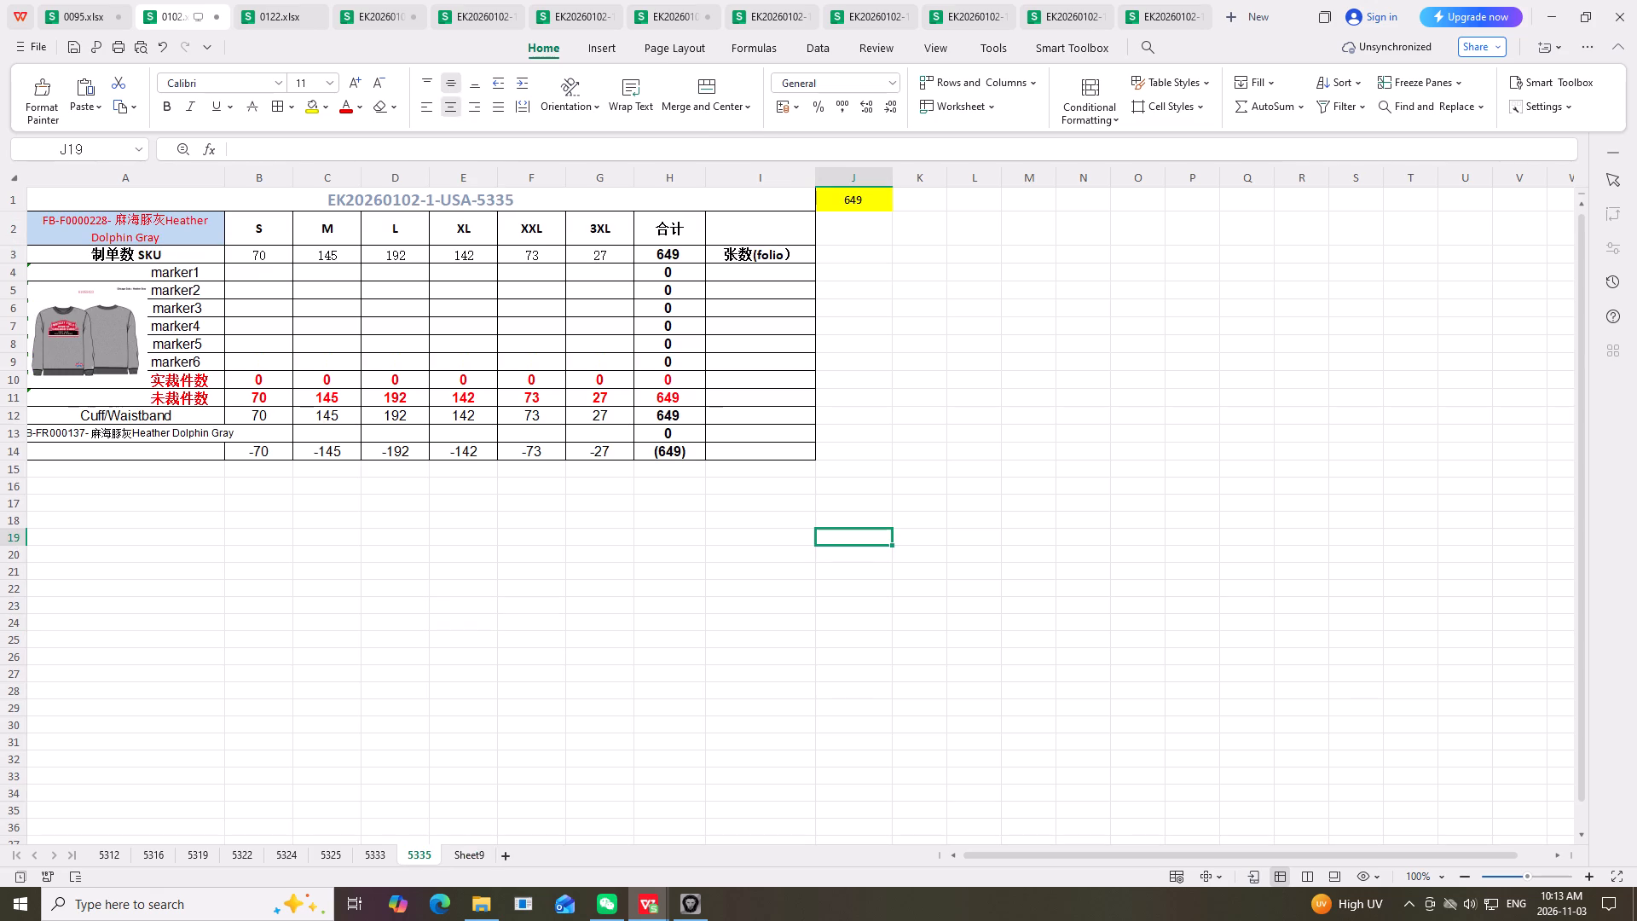
pyautogui.click(1065, 13)
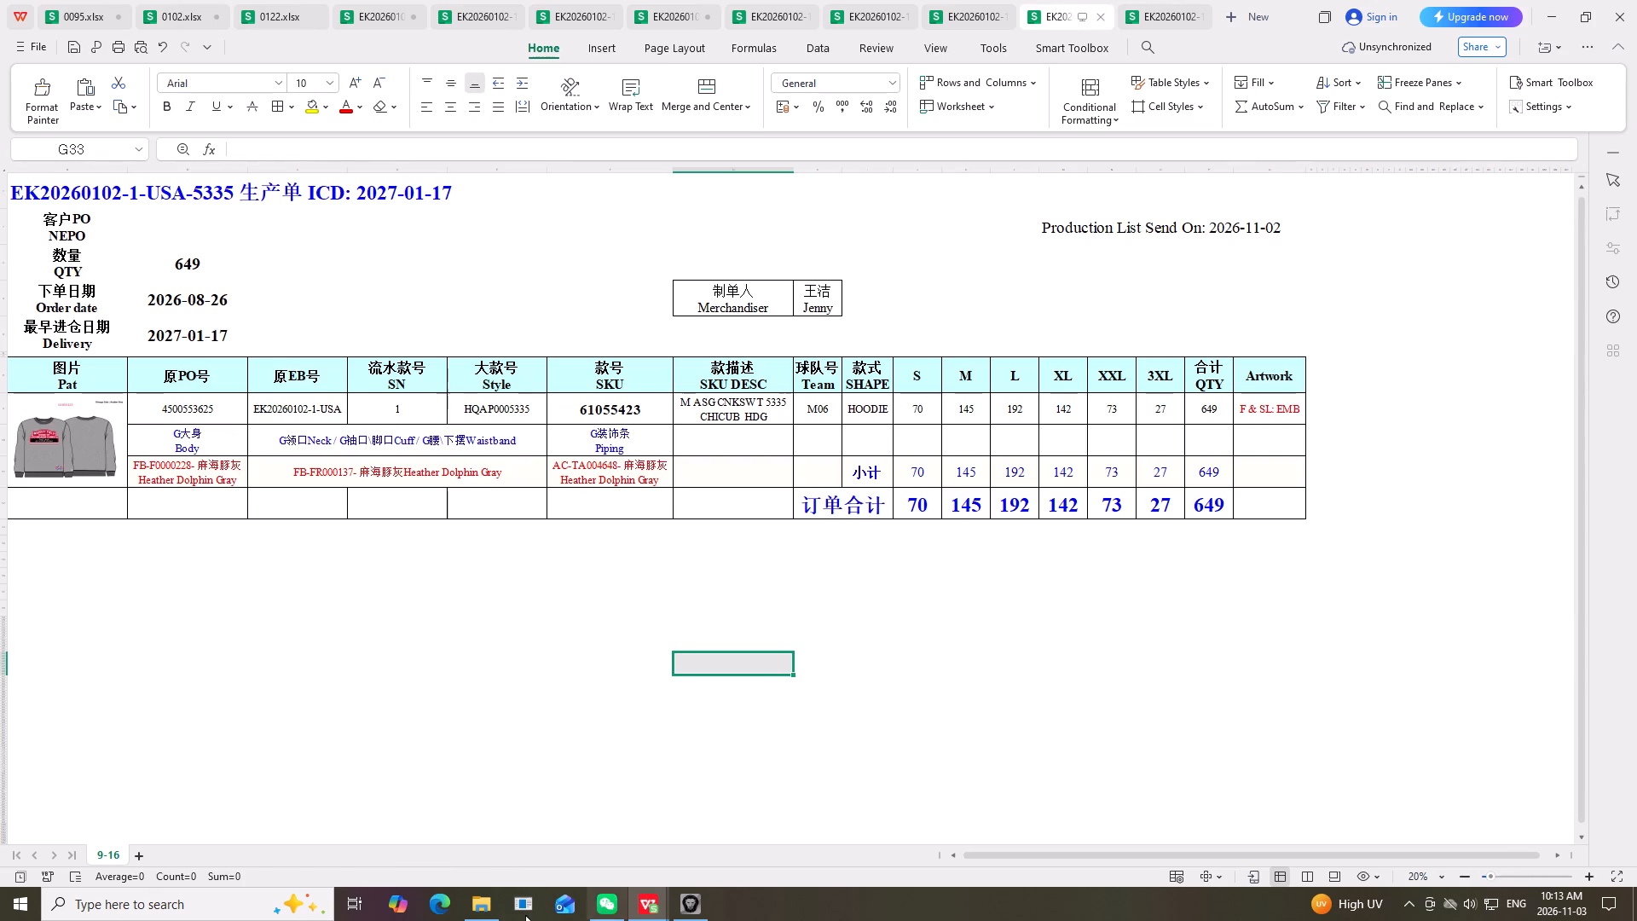
pyautogui.click(1167, 8)
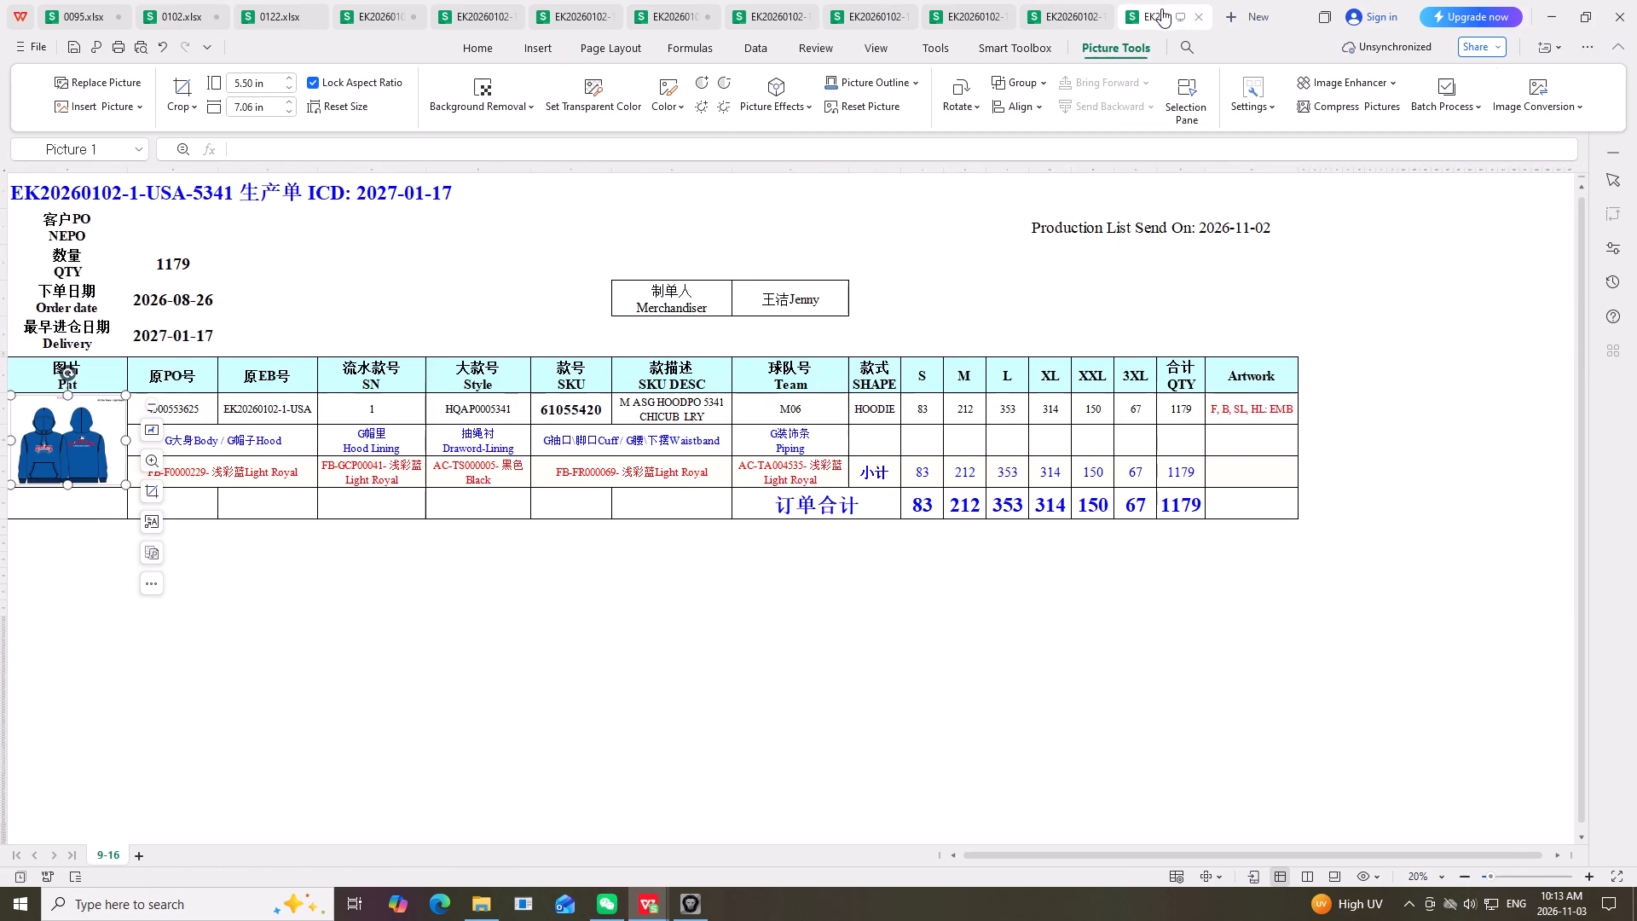
pyautogui.scroll(3, 263, 371)
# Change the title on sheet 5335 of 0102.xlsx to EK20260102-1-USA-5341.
pyautogui.click(171, 19)
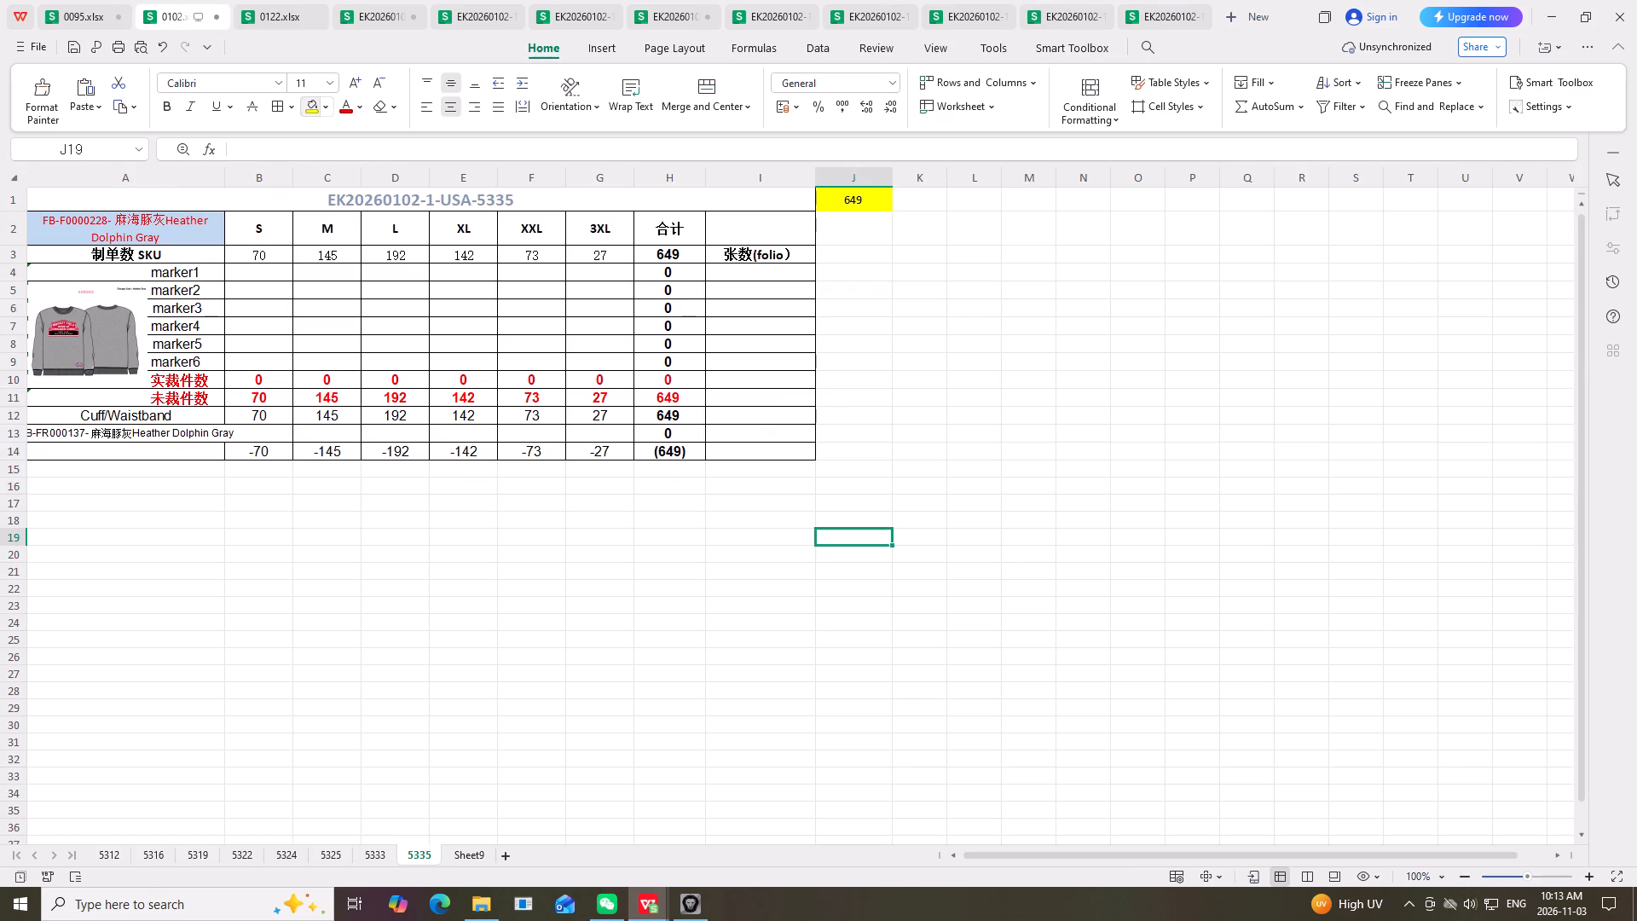
pyautogui.doubleClick(535, 200)
pyautogui.press('BackSpace')
pyautogui.press('BackSpace')
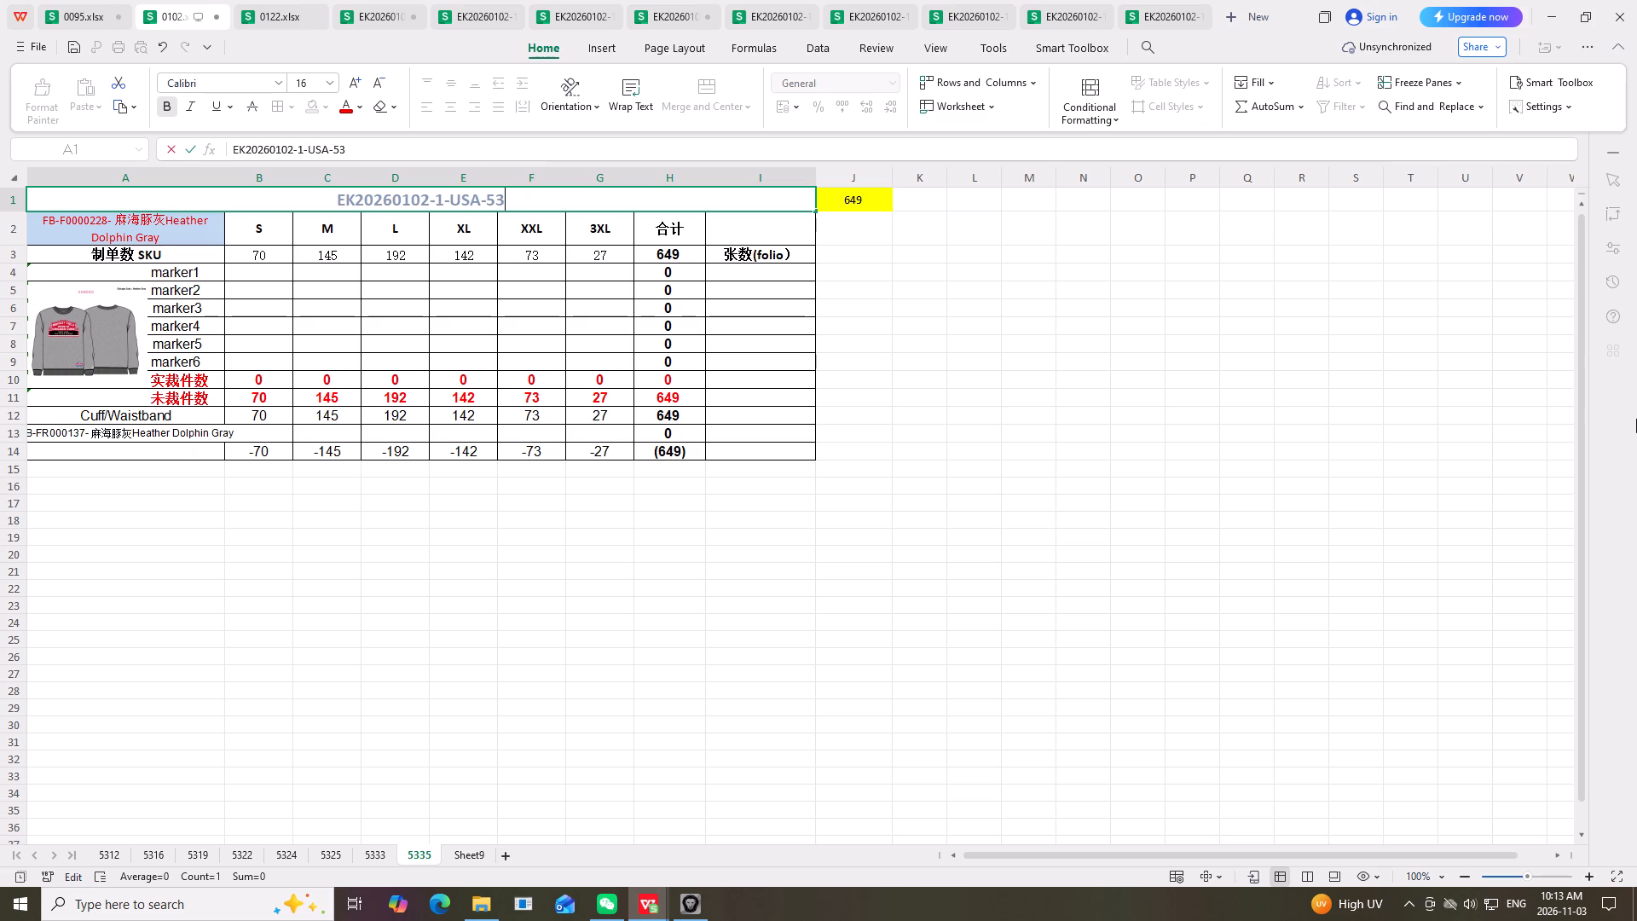
pyautogui.write('41')
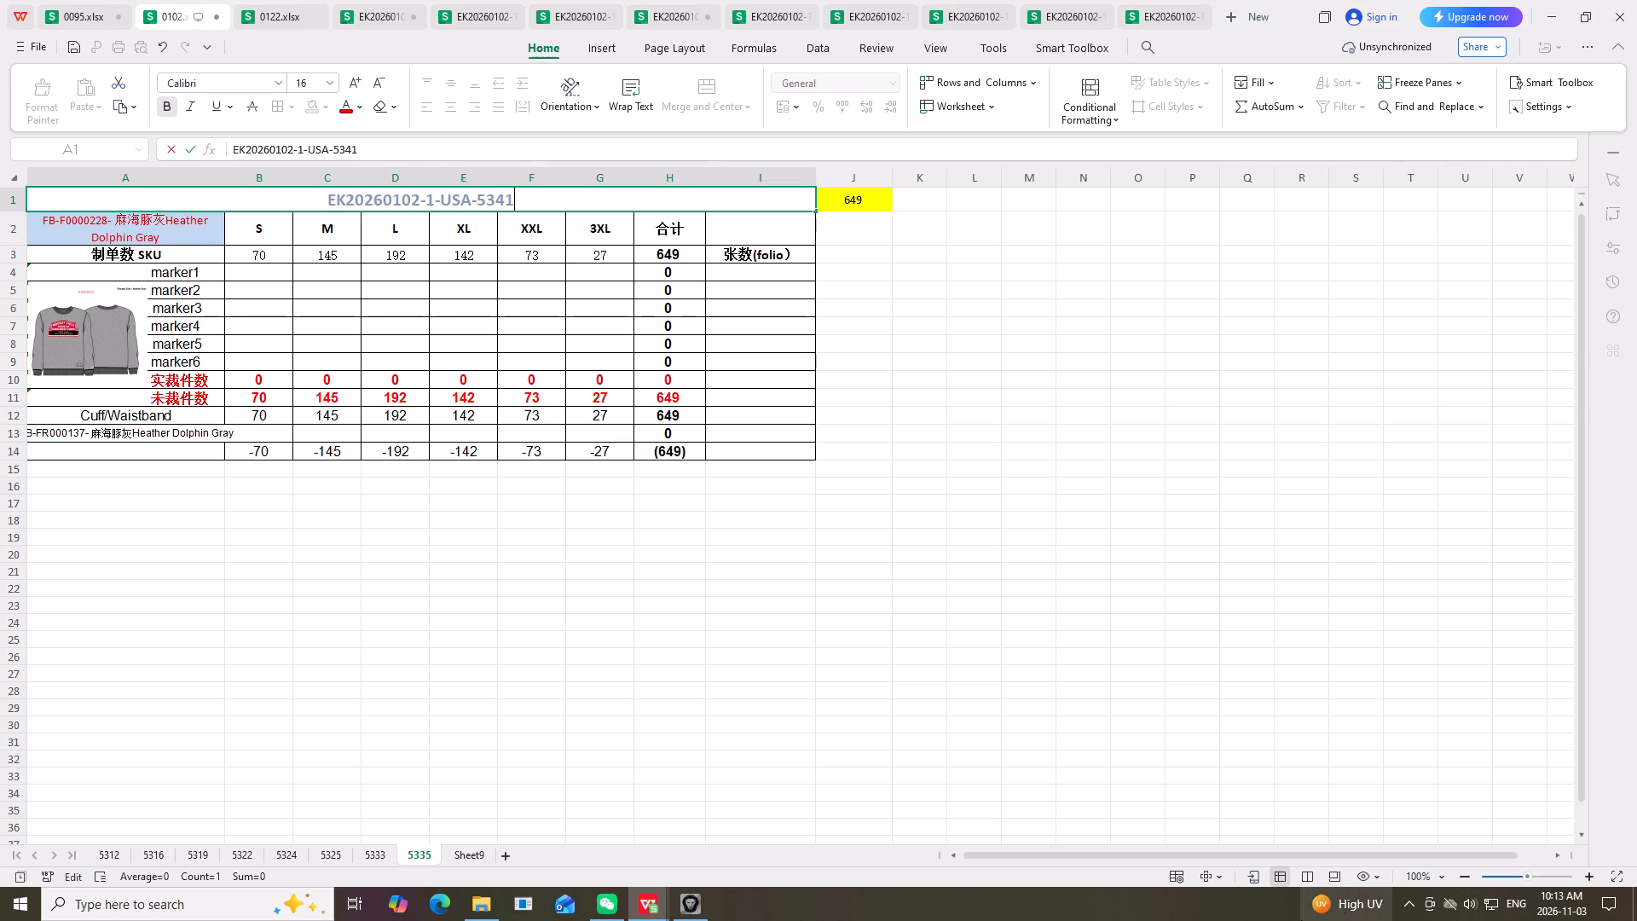
pyautogui.moveTo(998, 611); pyautogui.dragTo(985, 611)
# Delete the gray sweatshirt picture and clear the fabric label below Cuff/Waistband in column A.
pyautogui.click(81, 350)
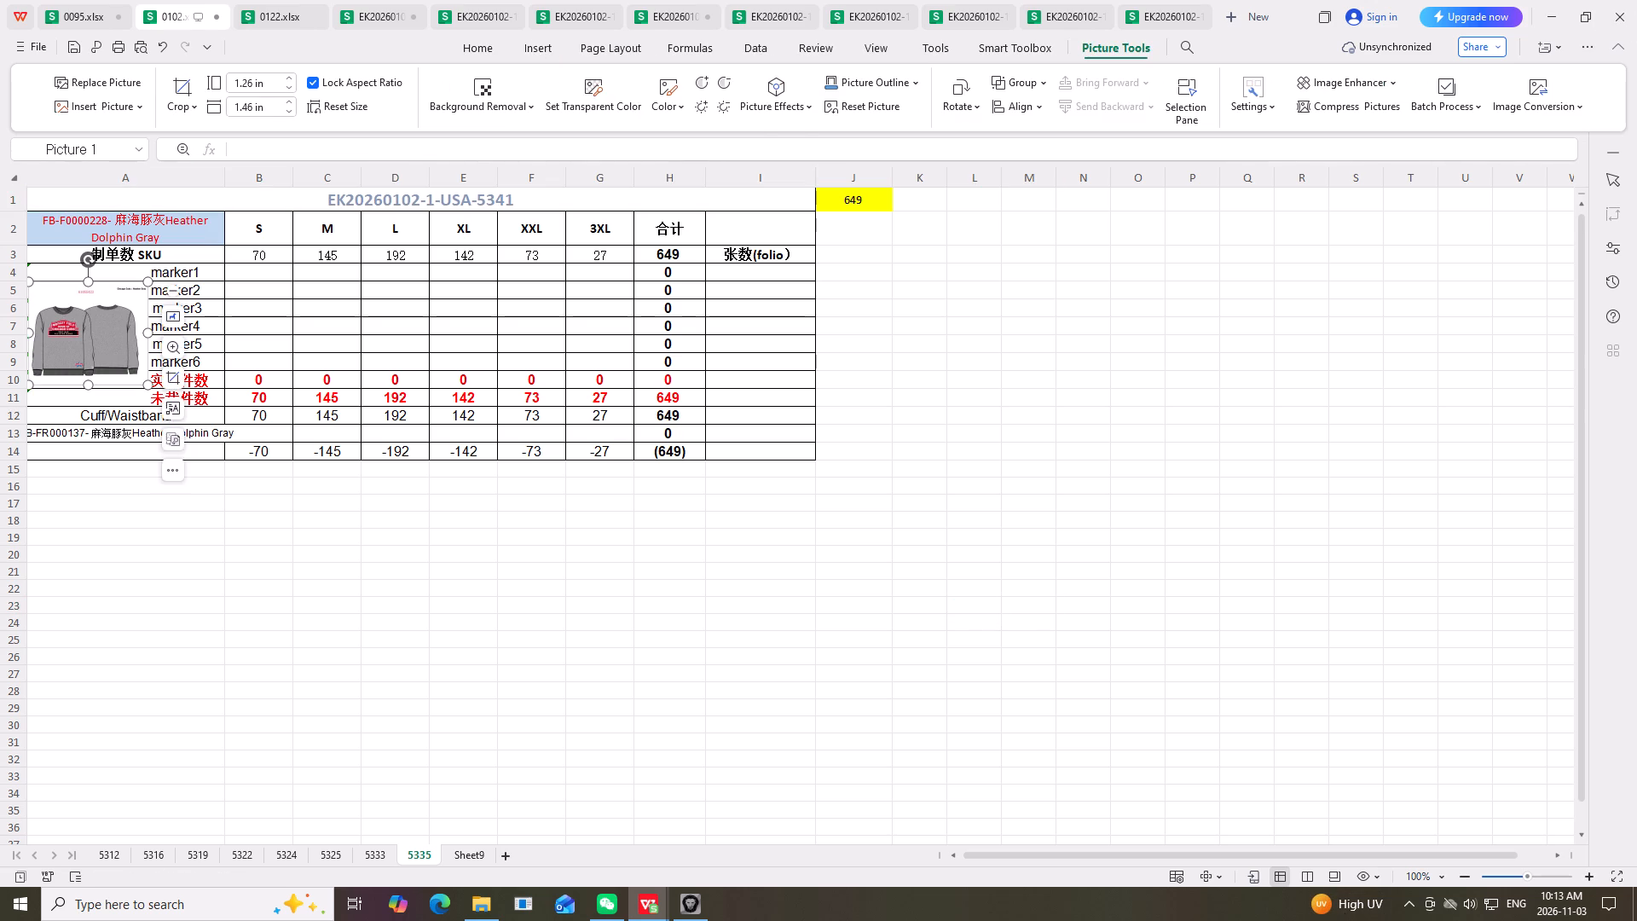
pyautogui.press('Delete')
pyautogui.click(156, 436)
pyautogui.press('Delete')
pyautogui.click(371, 565)
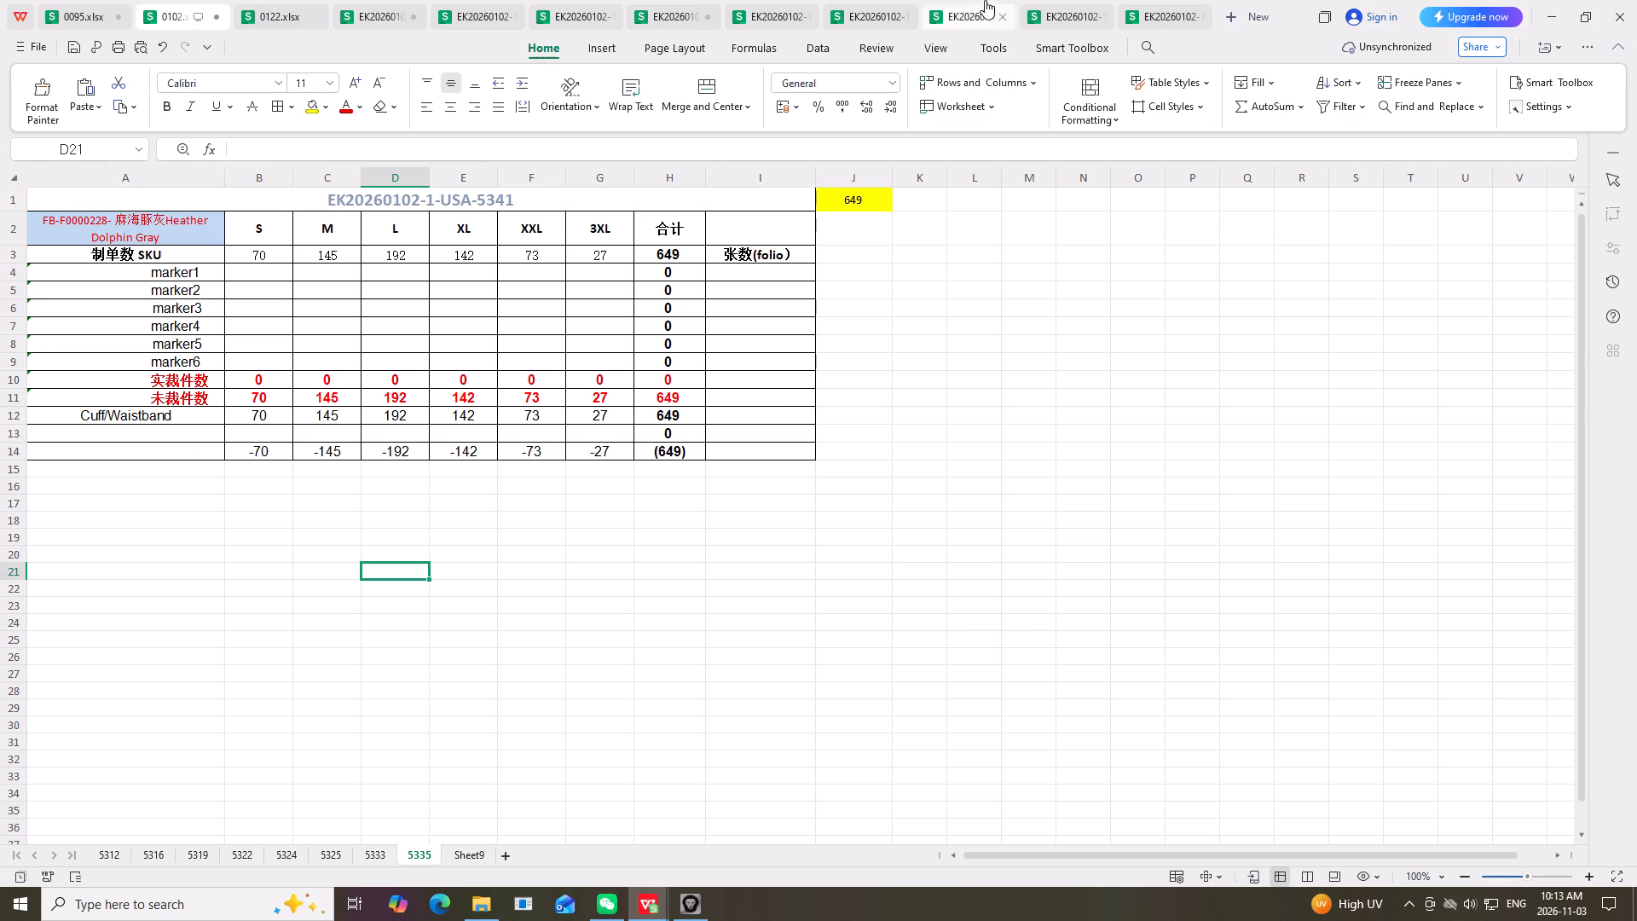
# Clear the order quantities for sizes S to 3XL in the 制单数 SKU row.
pyautogui.moveTo(252, 253); pyautogui.dragTo(594, 269)
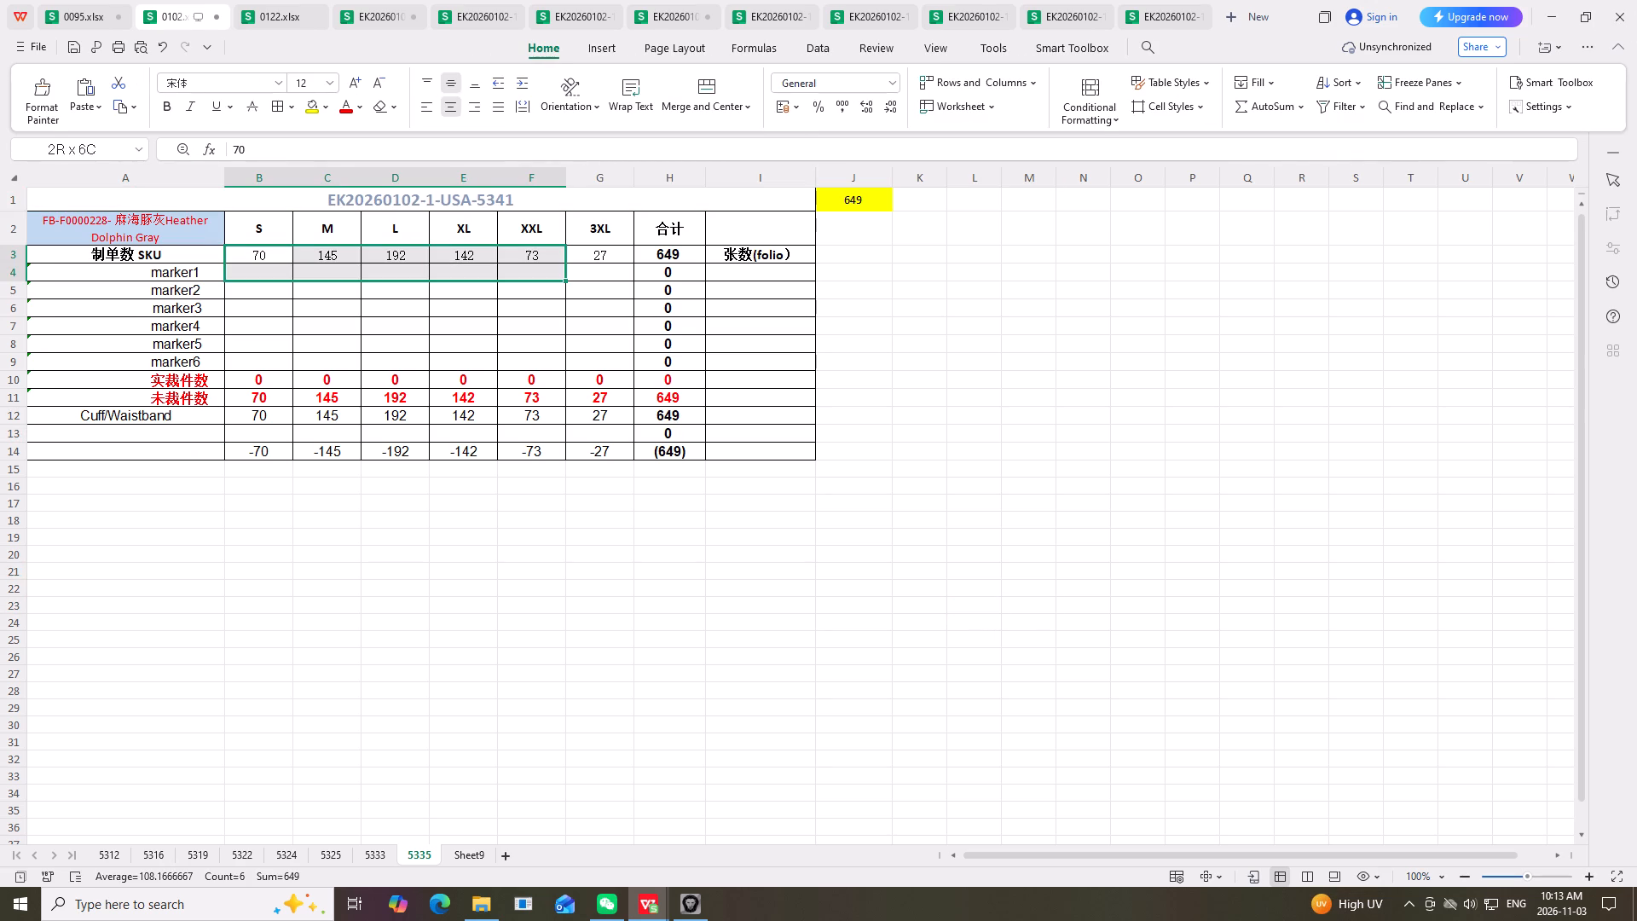
pyautogui.moveTo(594, 269); pyautogui.dragTo(592, 269)
pyautogui.click(1138, 293)
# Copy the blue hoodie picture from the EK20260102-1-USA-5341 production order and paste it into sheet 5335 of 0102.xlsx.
pyautogui.click(1163, 14)
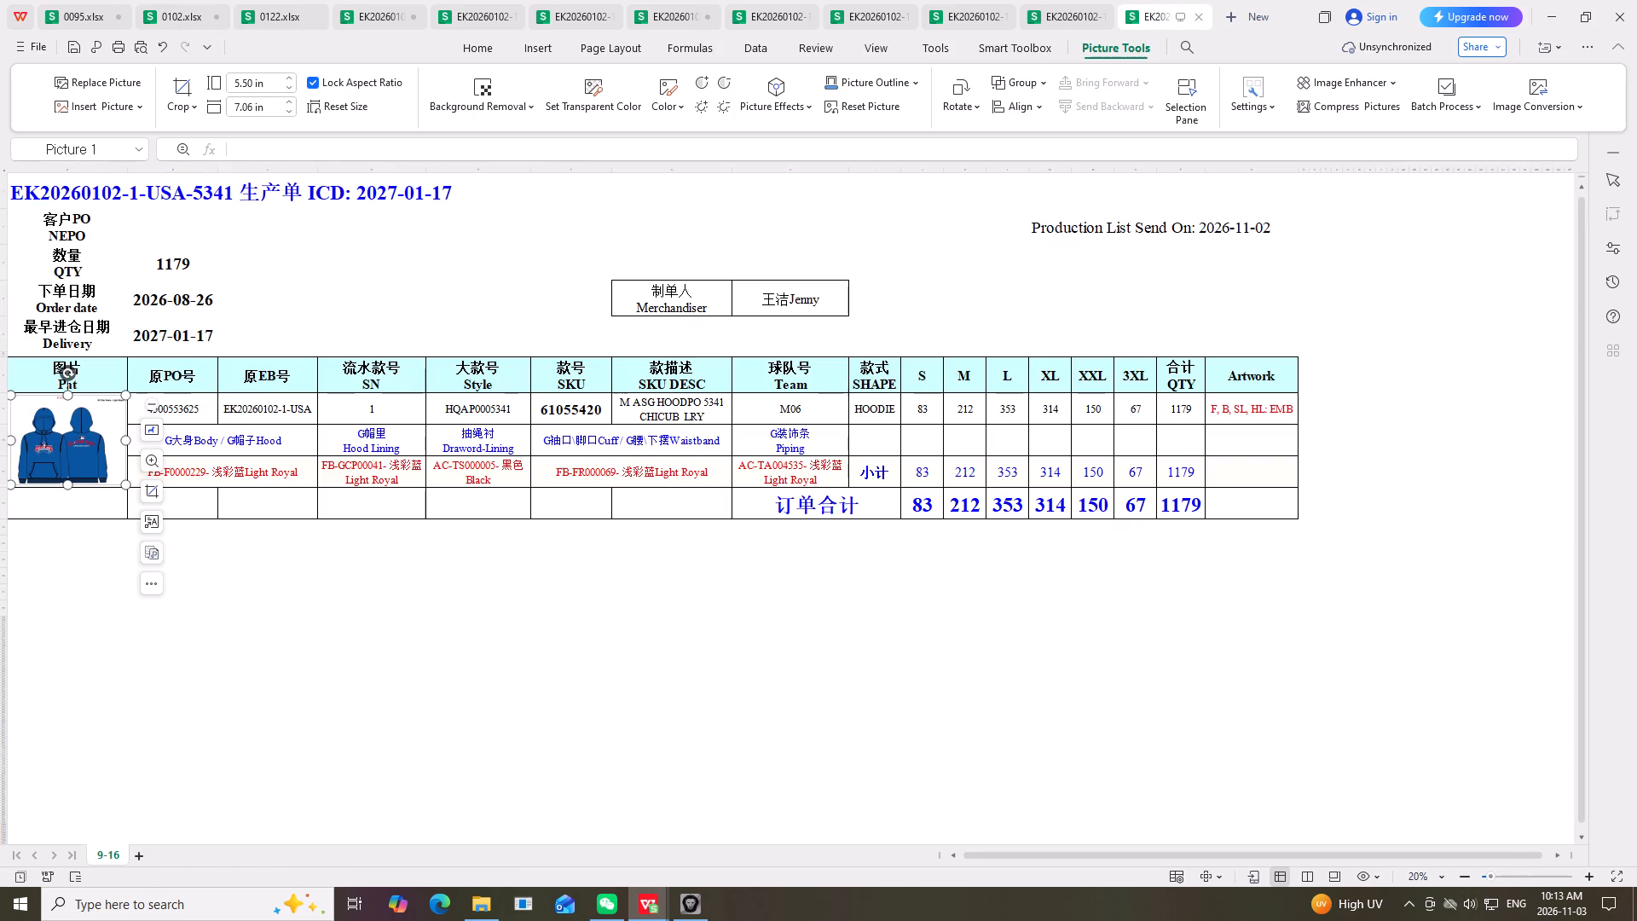
pyautogui.click(41, 428)
pyautogui.rightClick(41, 428)
pyautogui.click(60, 451)
pyautogui.click(184, 16)
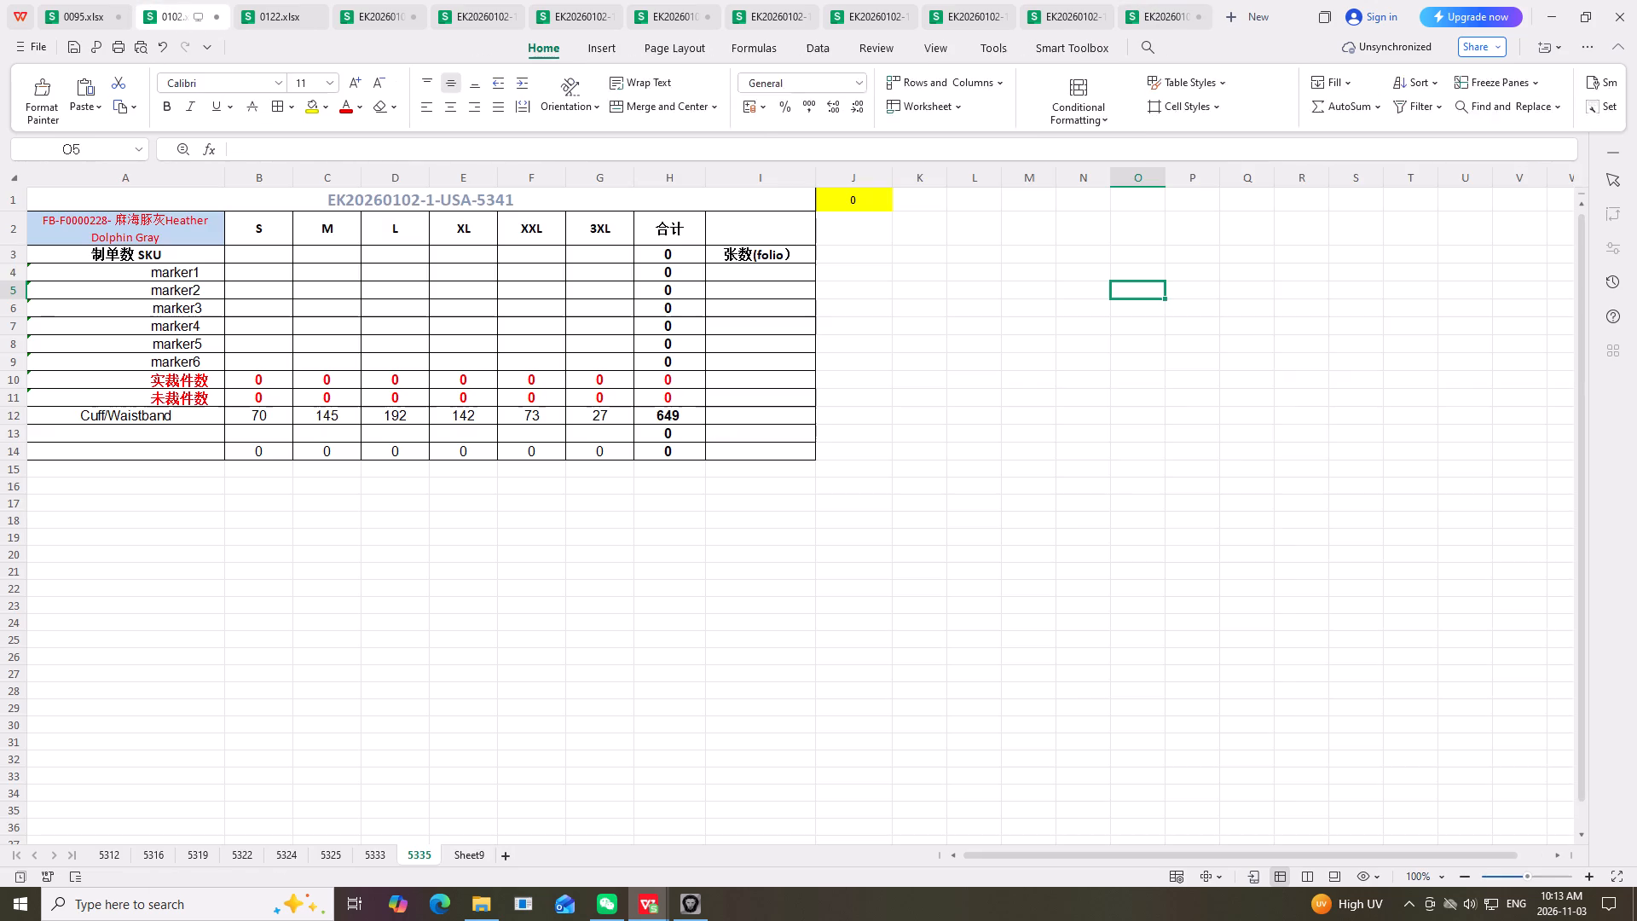
pyautogui.rightClick(1045, 343)
pyautogui.click(1110, 369)
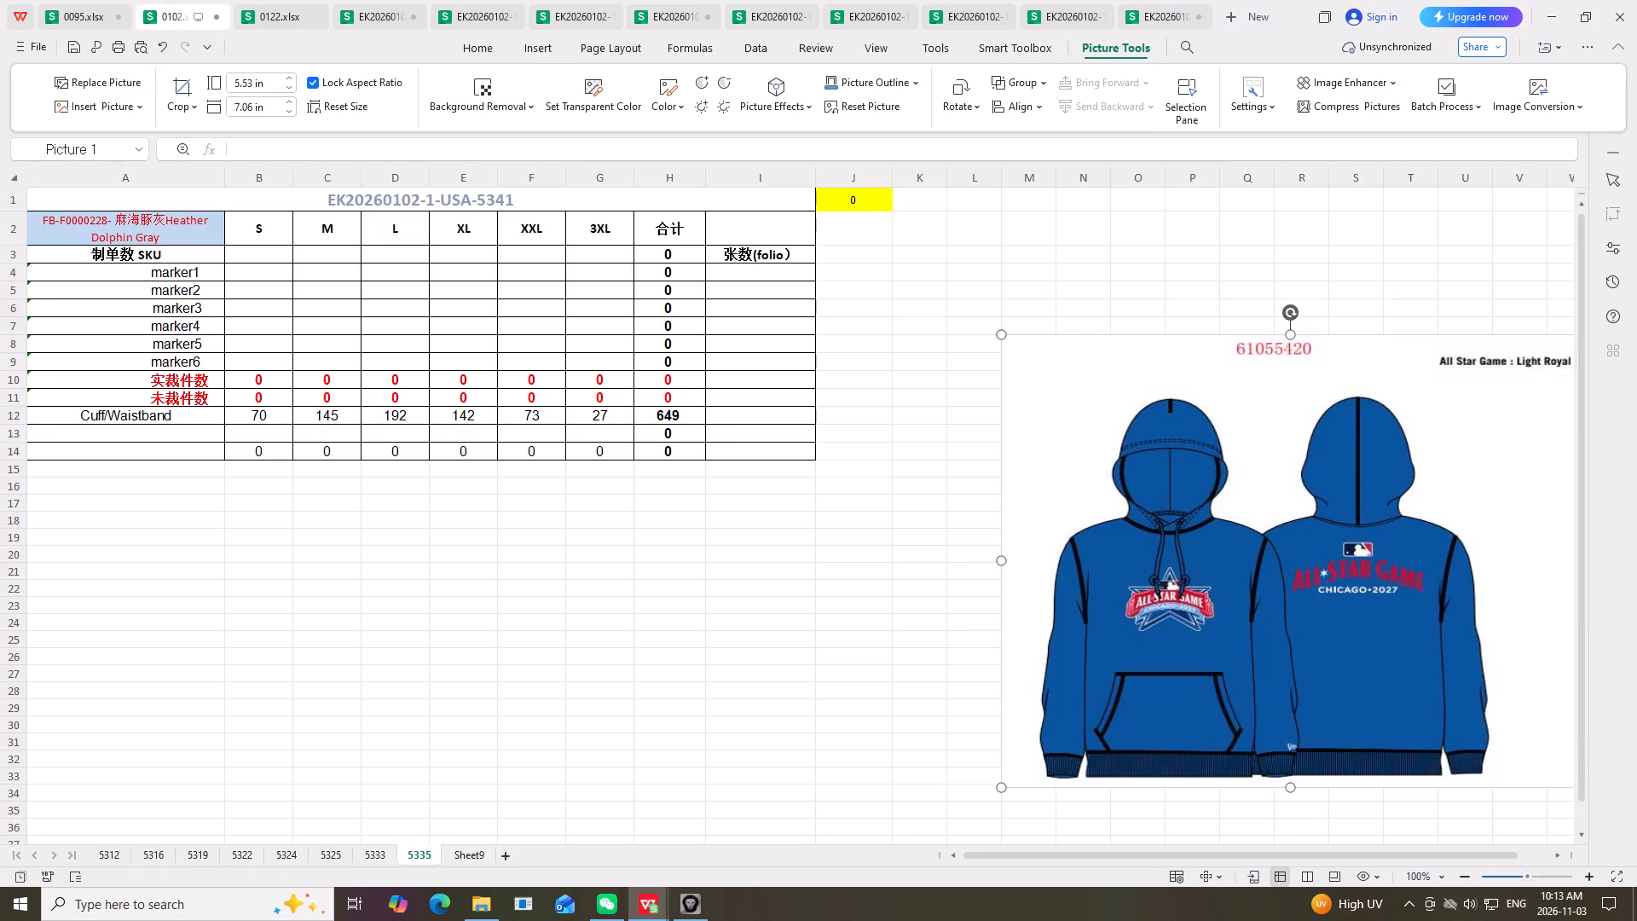
# Shrink the hoodie picture to about 1.50 in high by 1.44 in wide and place it beside the marker labels in column A.
pyautogui.moveTo(1524, 417); pyautogui.dragTo(1266, 391)
pyautogui.moveTo(1322, 307); pyautogui.dragTo(1004, 533)
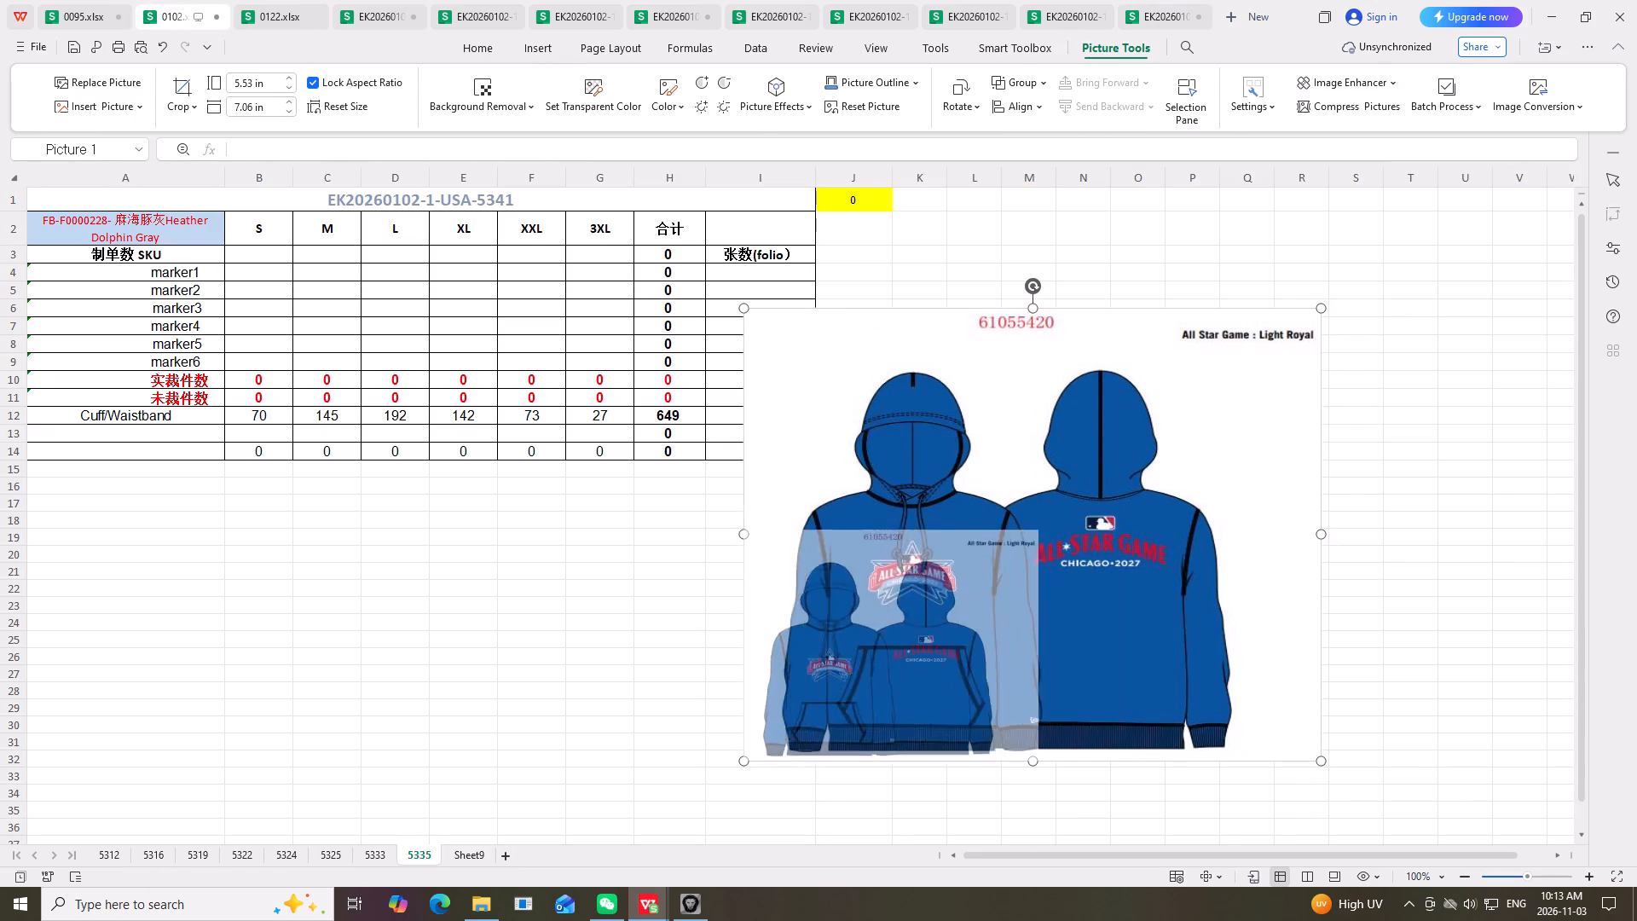
pyautogui.moveTo(1004, 533); pyautogui.dragTo(810, 704)
pyautogui.moveTo(799, 721); pyautogui.dragTo(41, 274)
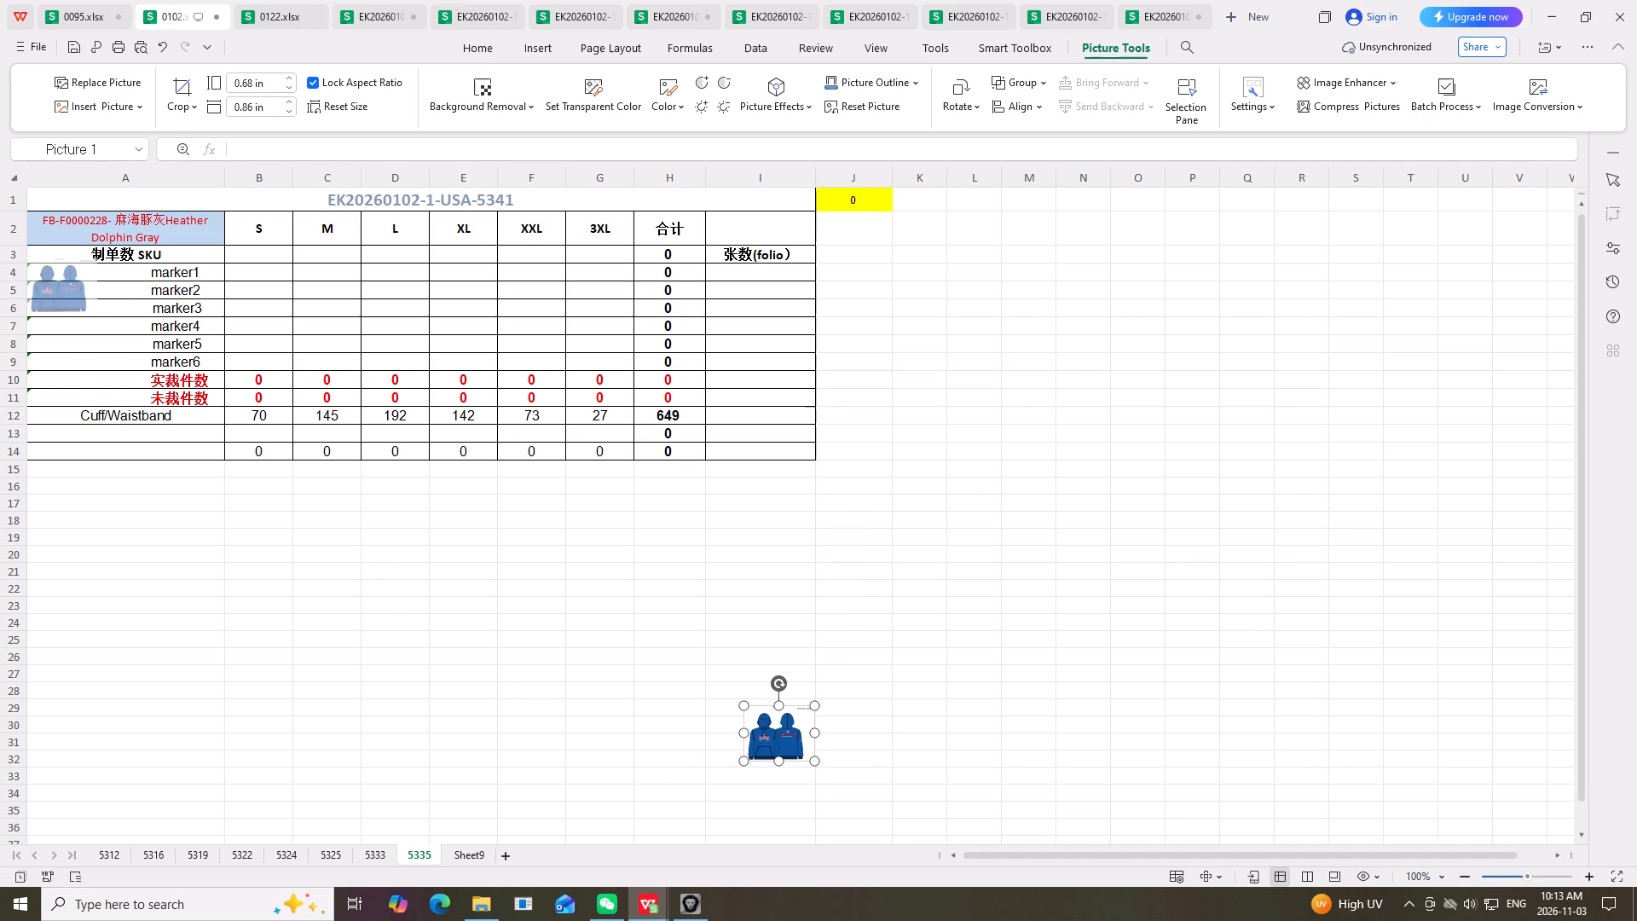
pyautogui.moveTo(41, 274); pyautogui.dragTo(77, 292)
pyautogui.moveTo(99, 302); pyautogui.dragTo(148, 329)
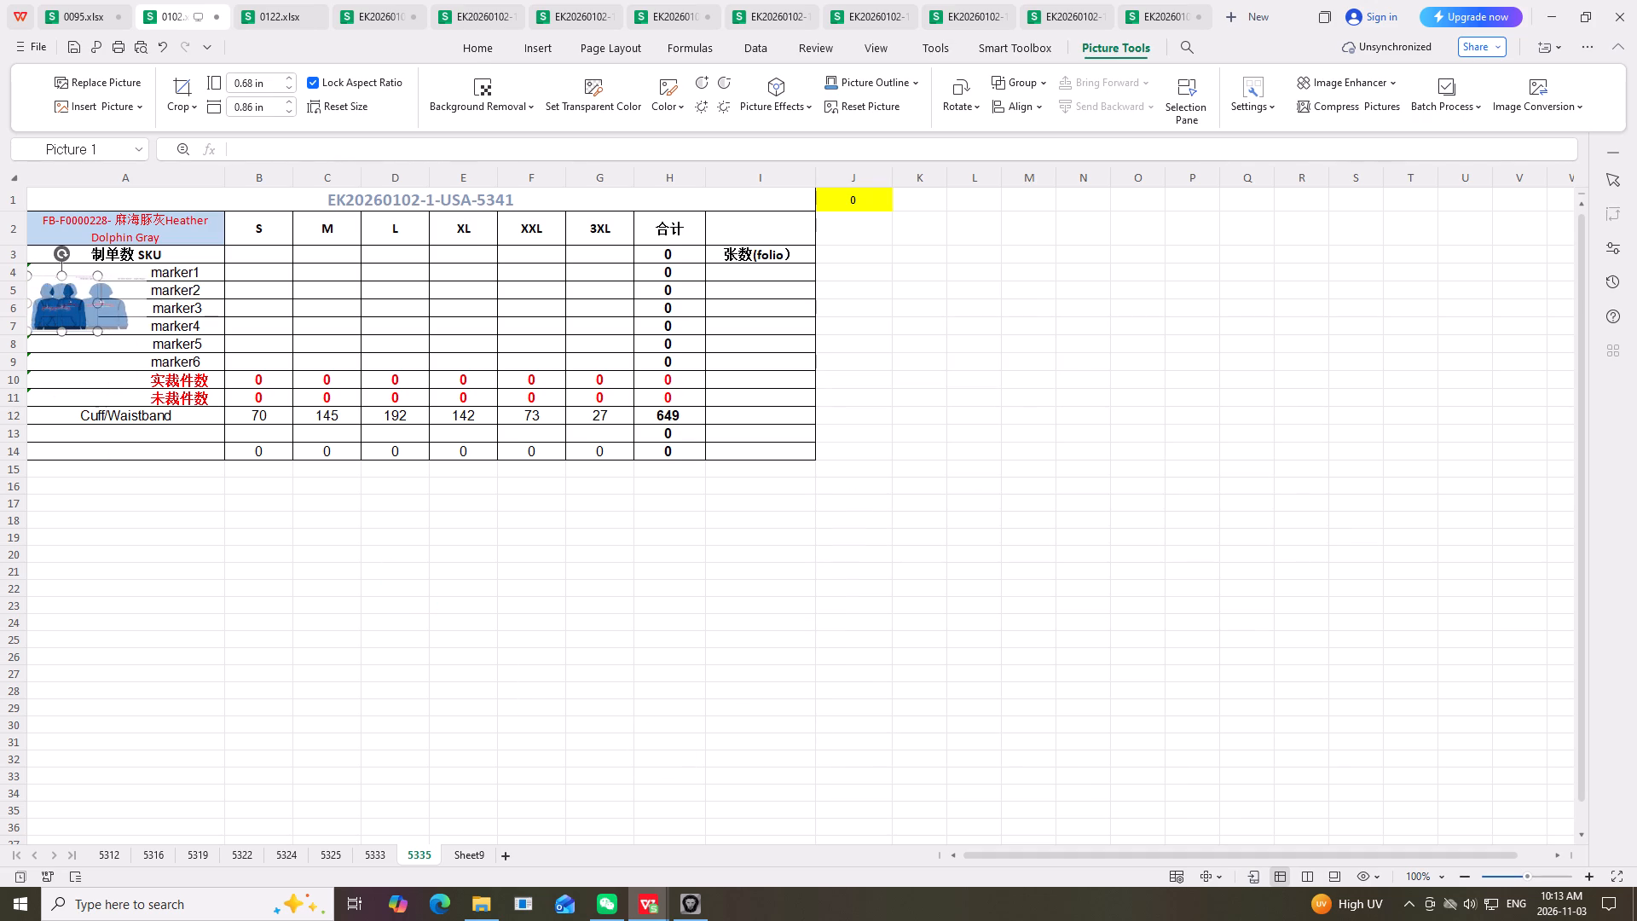
pyautogui.moveTo(148, 329); pyautogui.dragTo(147, 334)
pyautogui.moveTo(88, 335); pyautogui.dragTo(100, 400)
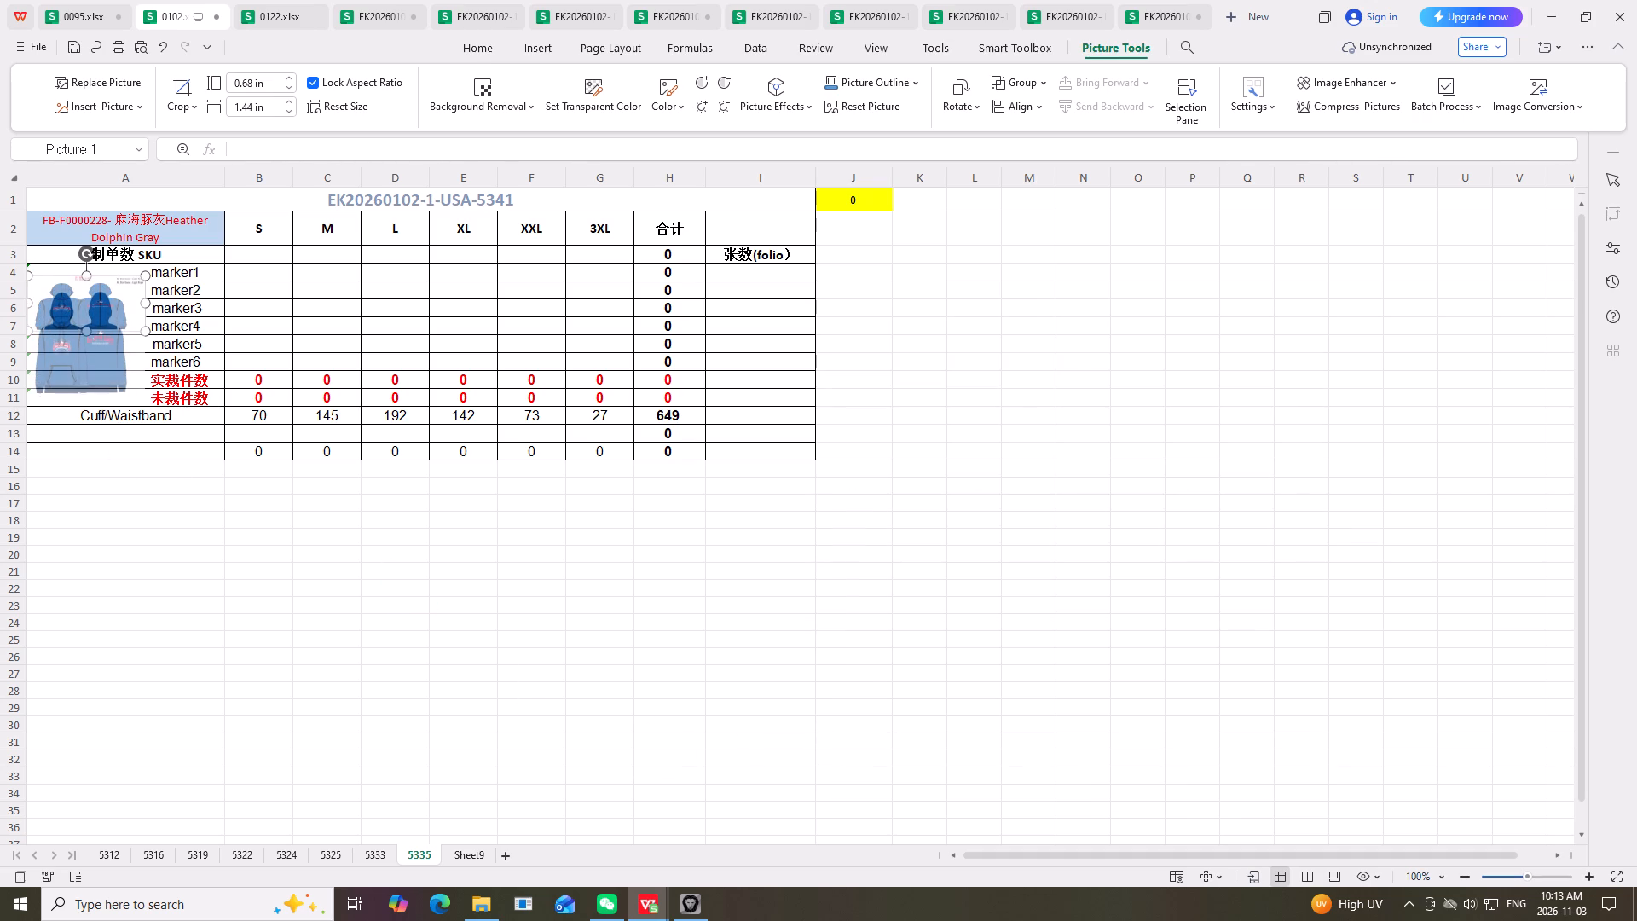
pyautogui.moveTo(100, 400); pyautogui.dragTo(101, 403)
pyautogui.click(176, 580)
# Widen the hoodie picture to about 1.50 in and extend its top edge to the top of the marker1 row.
pyautogui.click(82, 345)
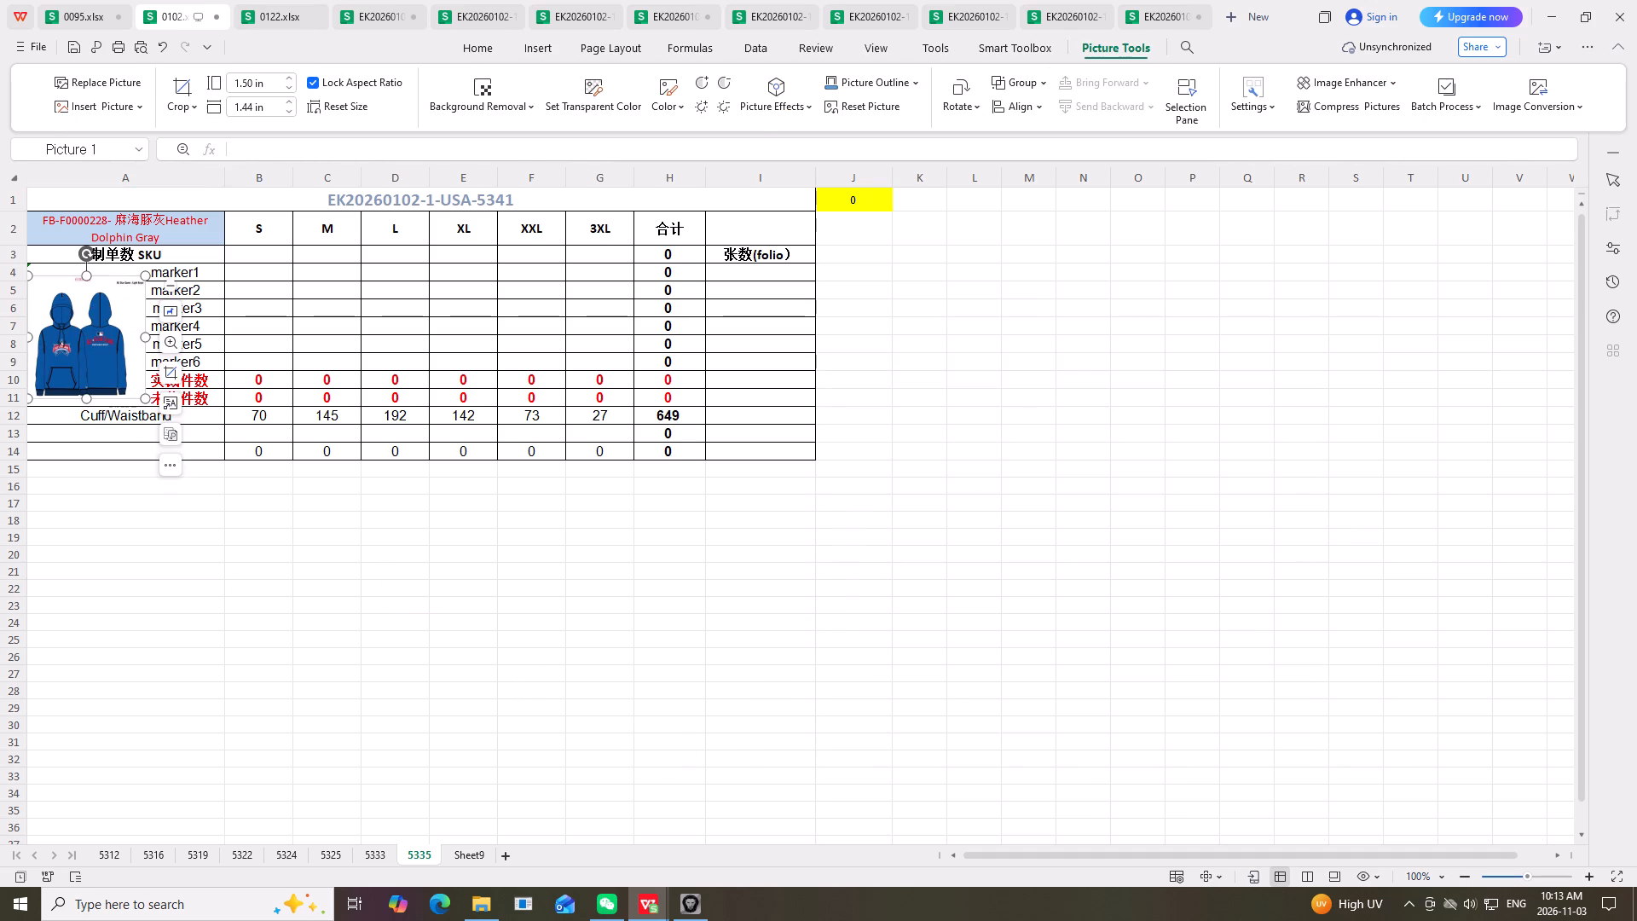
pyautogui.moveTo(28, 334); pyautogui.dragTo(0, 342)
pyautogui.click(200, 478)
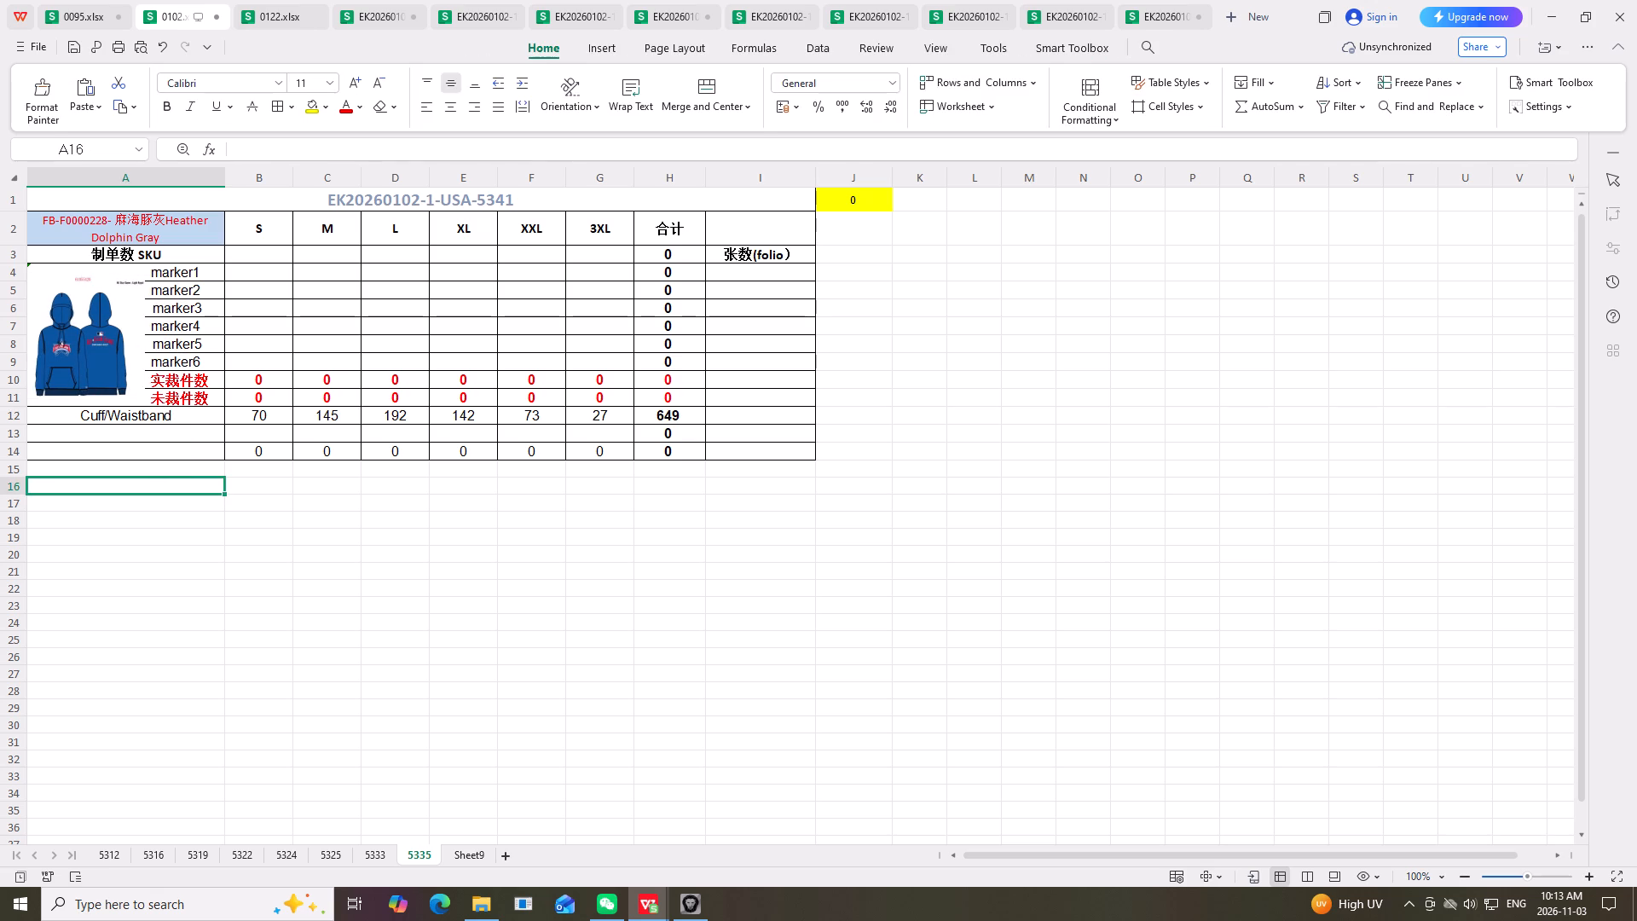
pyautogui.click(124, 333)
pyautogui.click(145, 335)
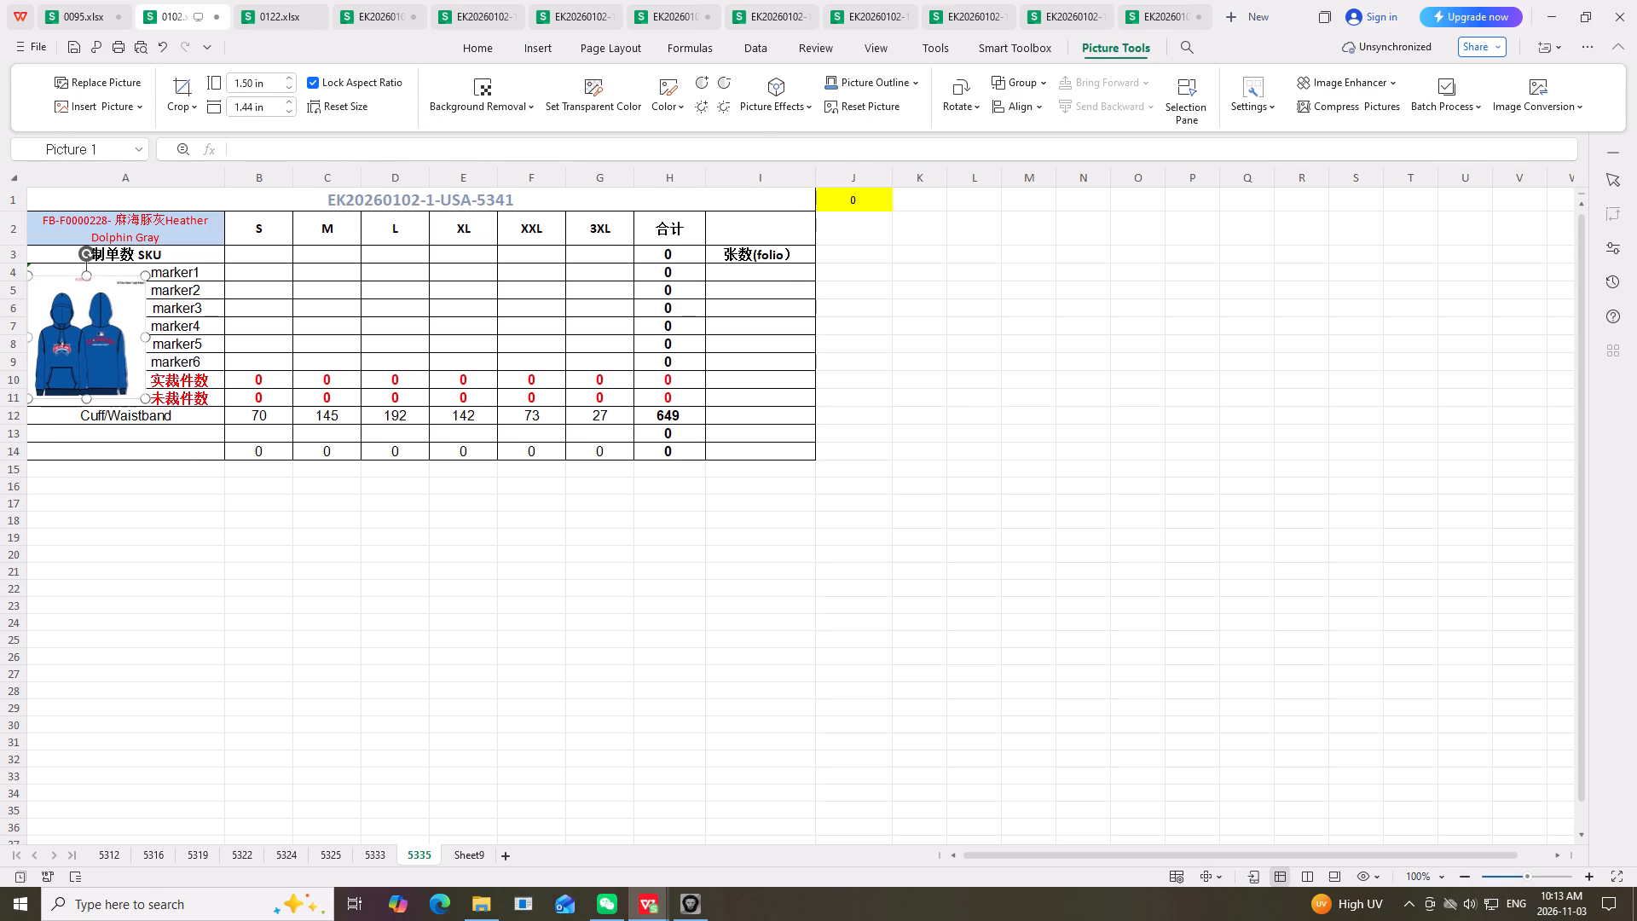
pyautogui.click(252, 520)
pyautogui.click(93, 355)
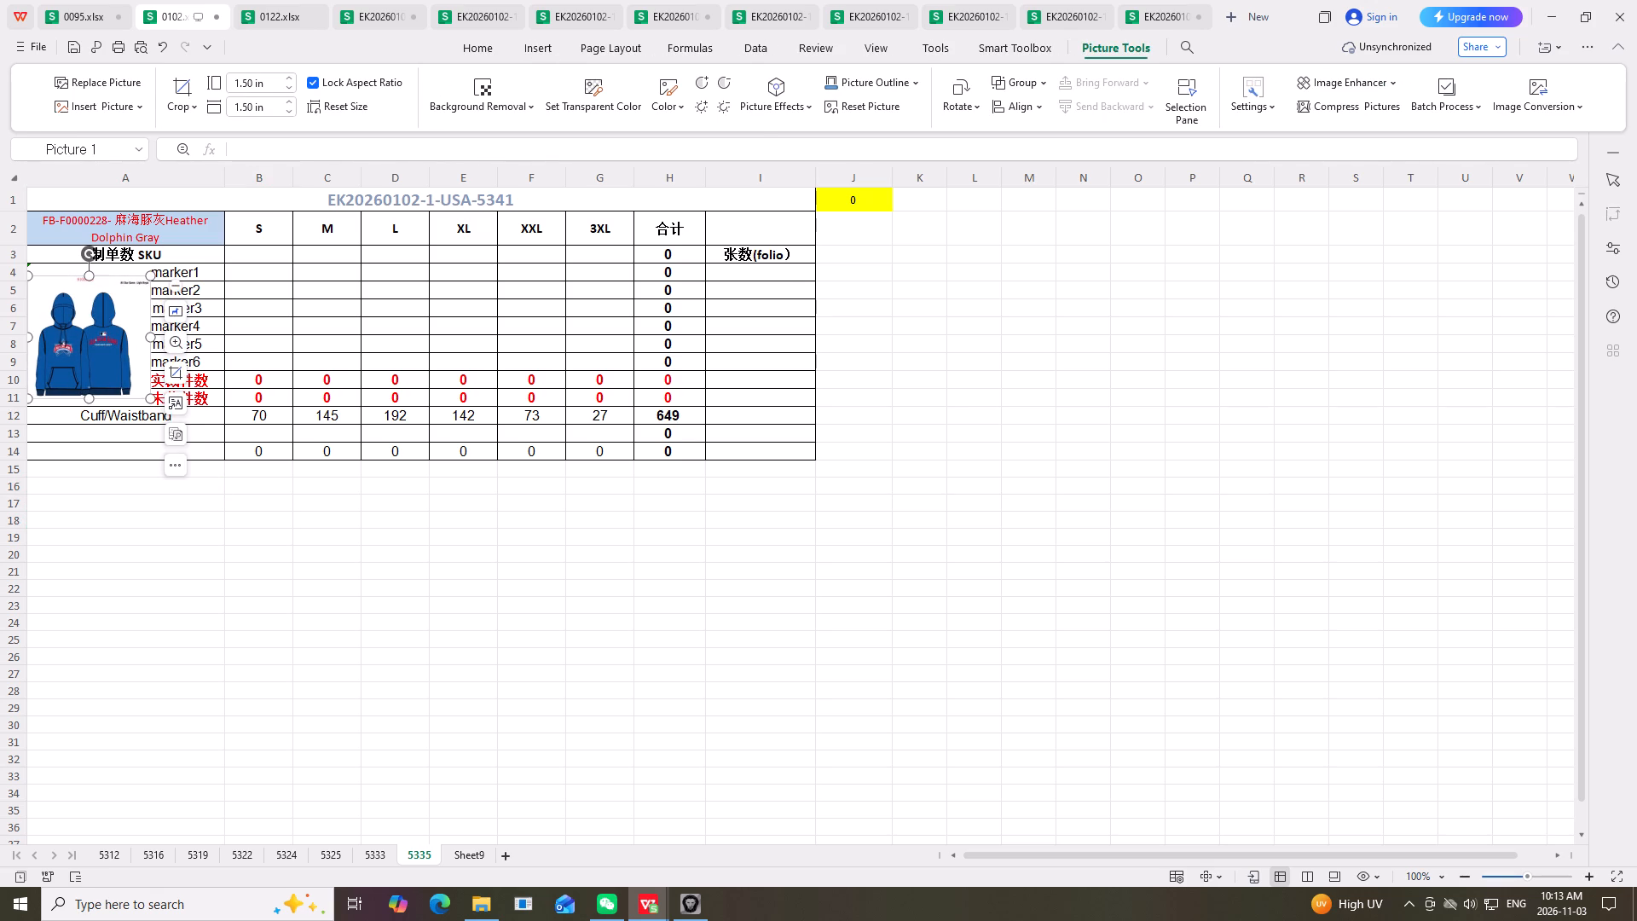
pyautogui.click(90, 272)
pyautogui.click(234, 577)
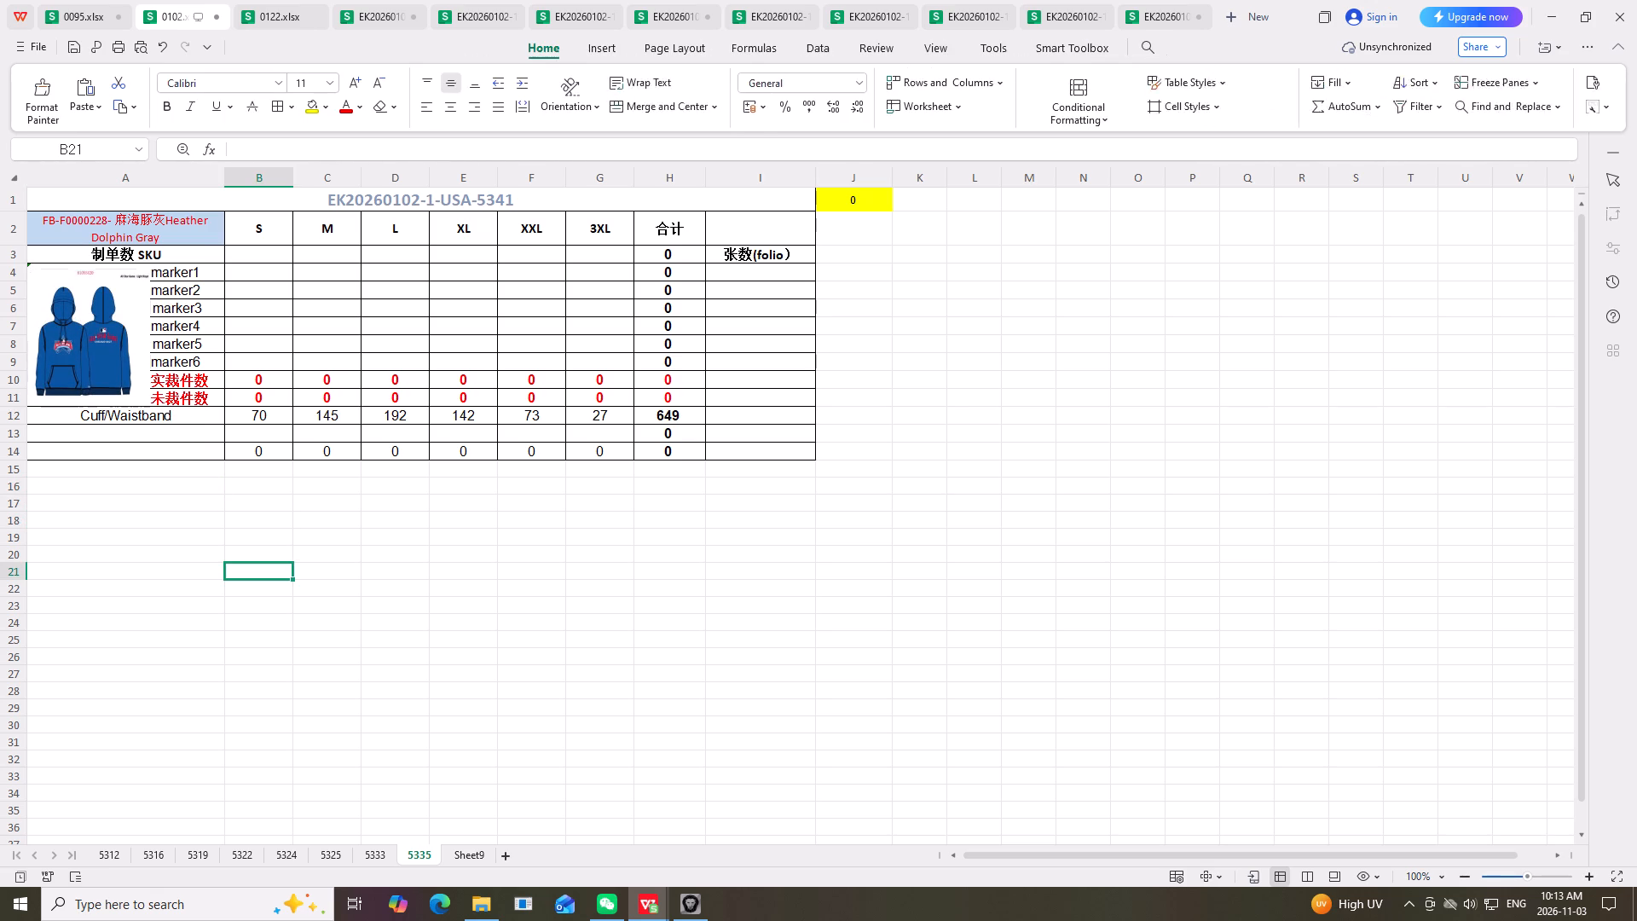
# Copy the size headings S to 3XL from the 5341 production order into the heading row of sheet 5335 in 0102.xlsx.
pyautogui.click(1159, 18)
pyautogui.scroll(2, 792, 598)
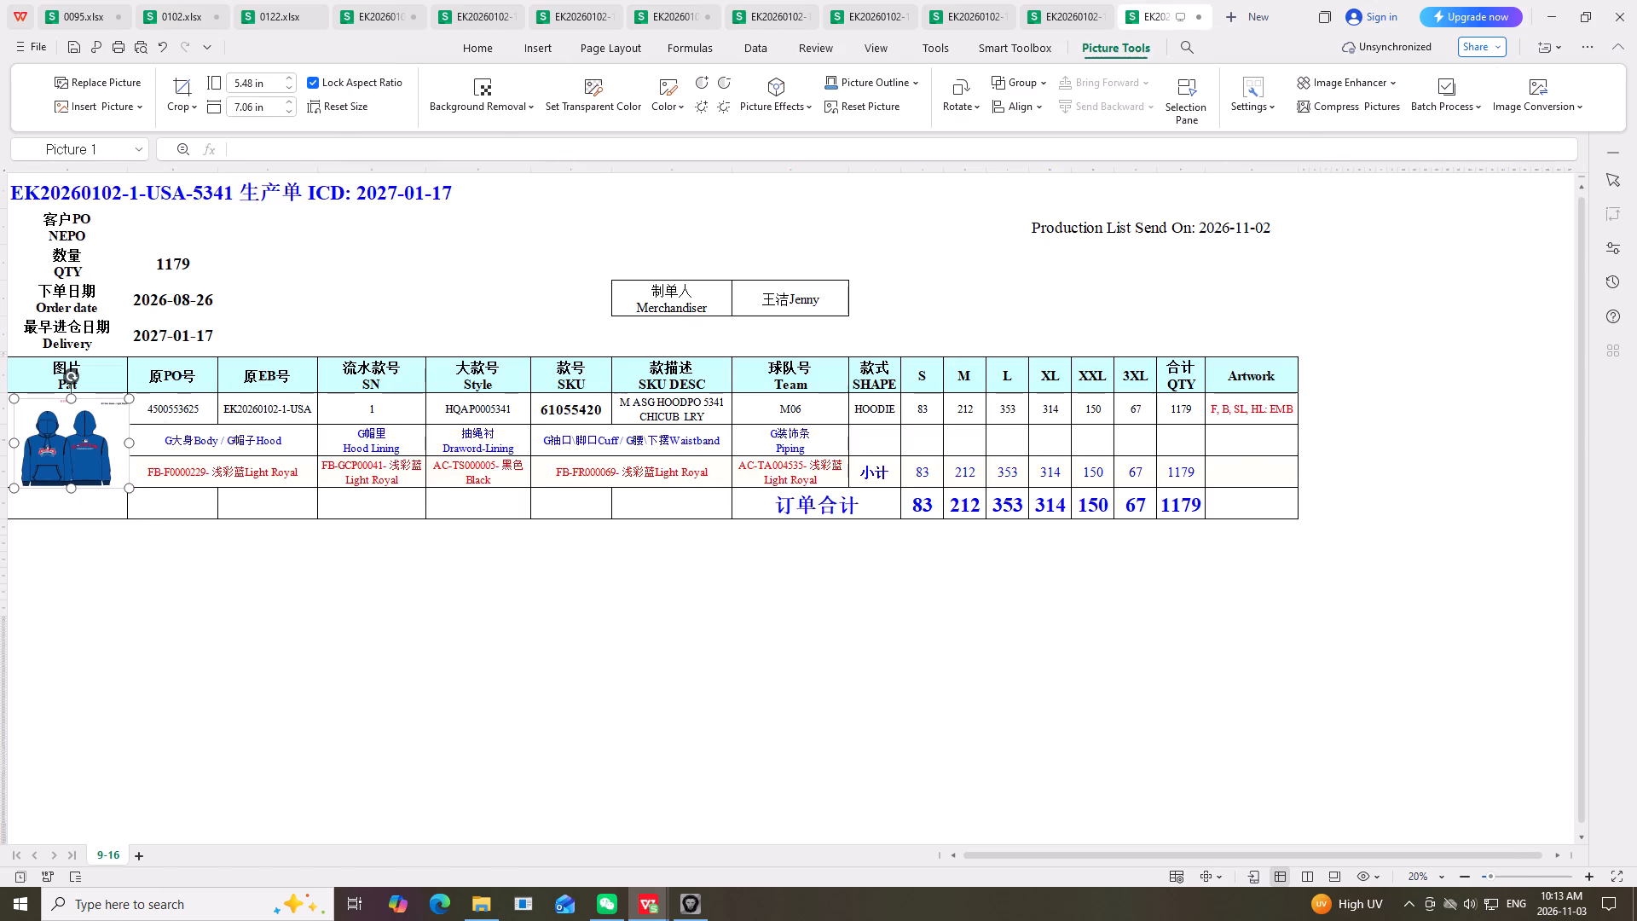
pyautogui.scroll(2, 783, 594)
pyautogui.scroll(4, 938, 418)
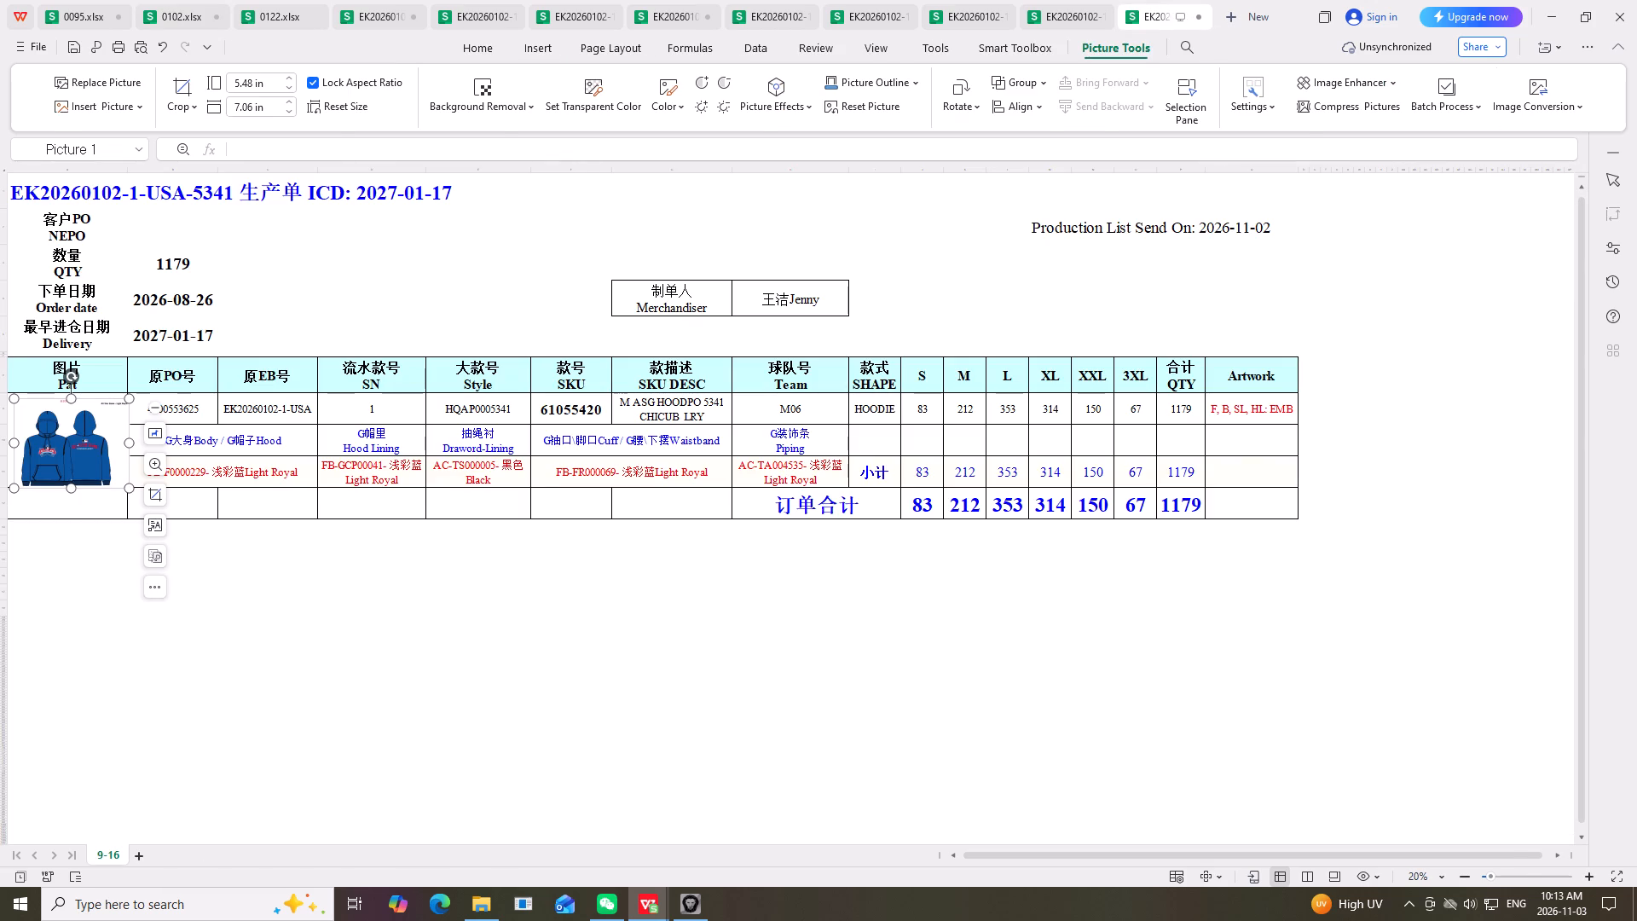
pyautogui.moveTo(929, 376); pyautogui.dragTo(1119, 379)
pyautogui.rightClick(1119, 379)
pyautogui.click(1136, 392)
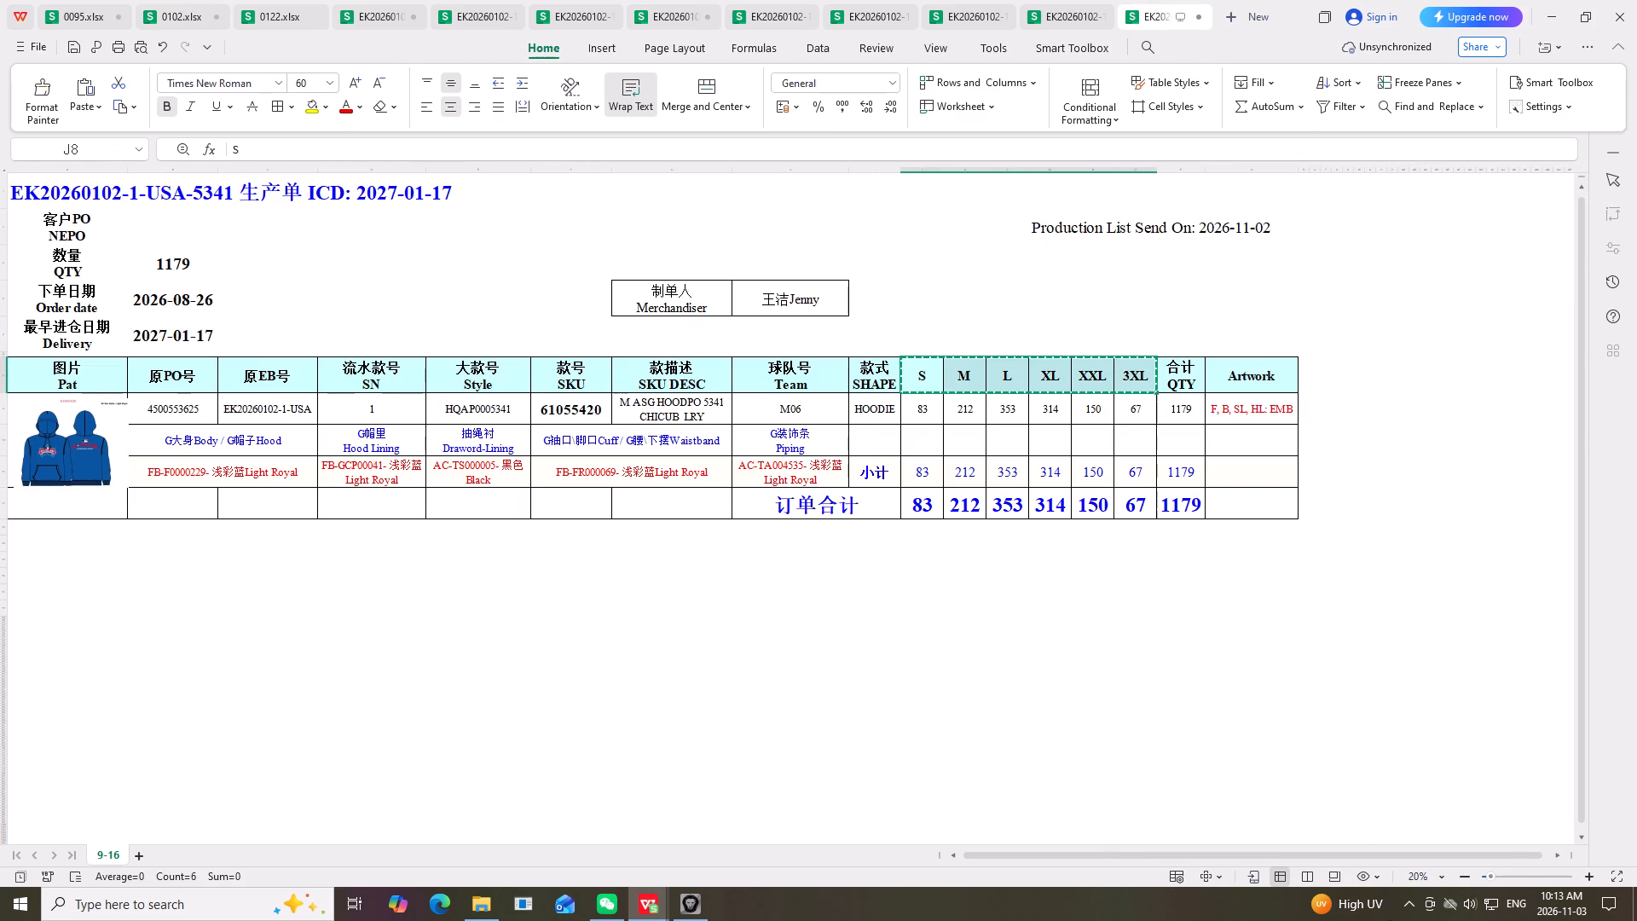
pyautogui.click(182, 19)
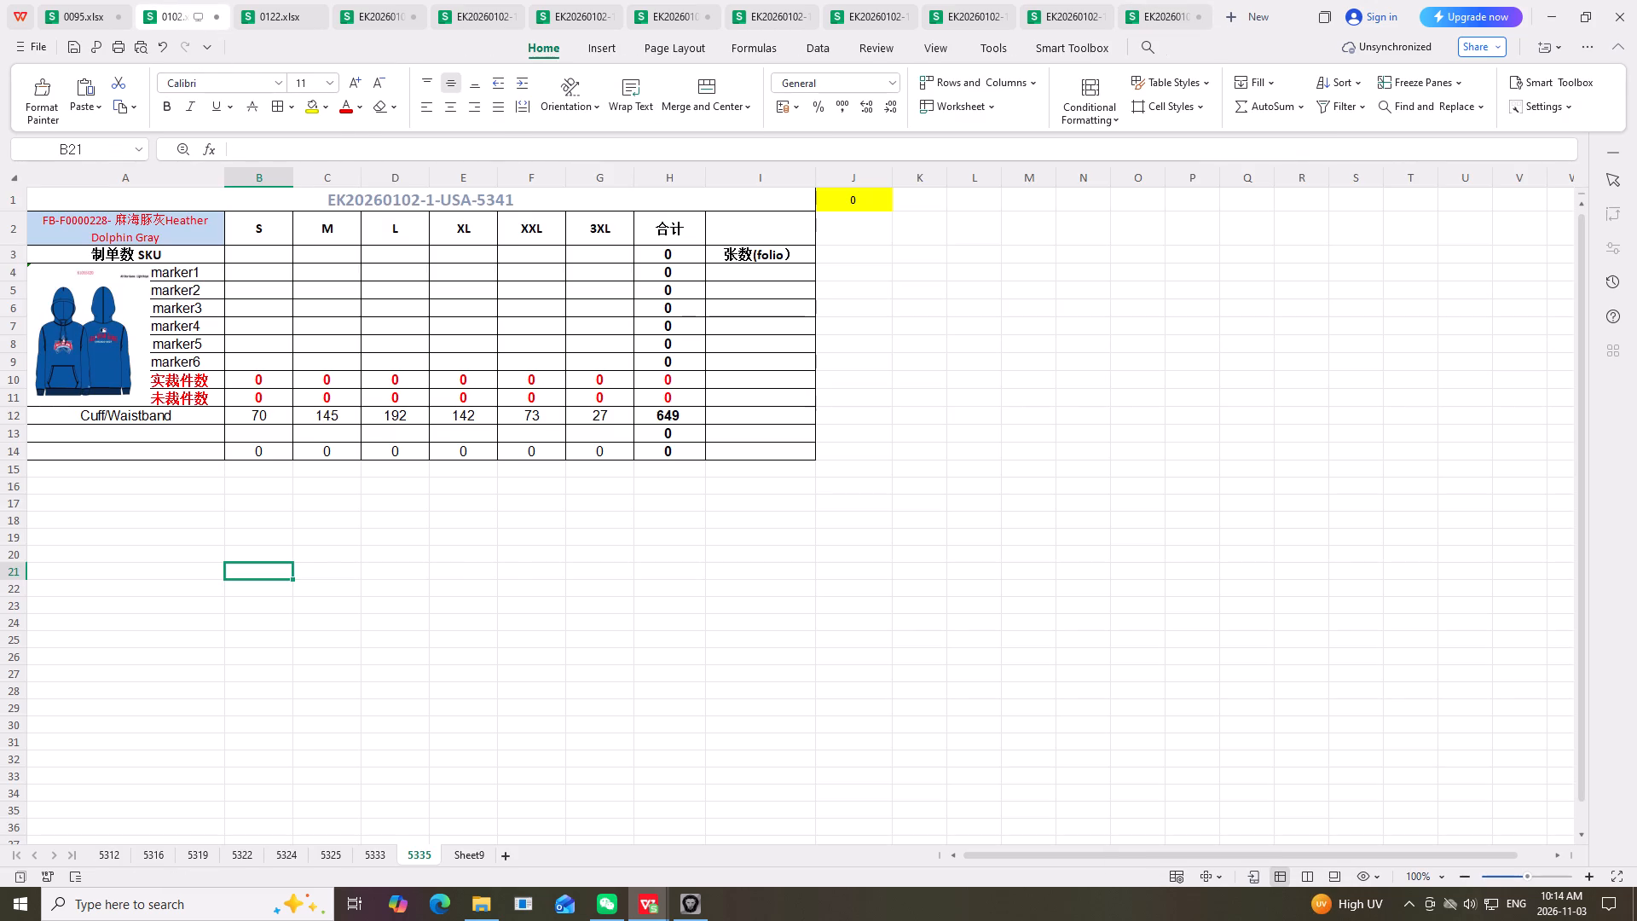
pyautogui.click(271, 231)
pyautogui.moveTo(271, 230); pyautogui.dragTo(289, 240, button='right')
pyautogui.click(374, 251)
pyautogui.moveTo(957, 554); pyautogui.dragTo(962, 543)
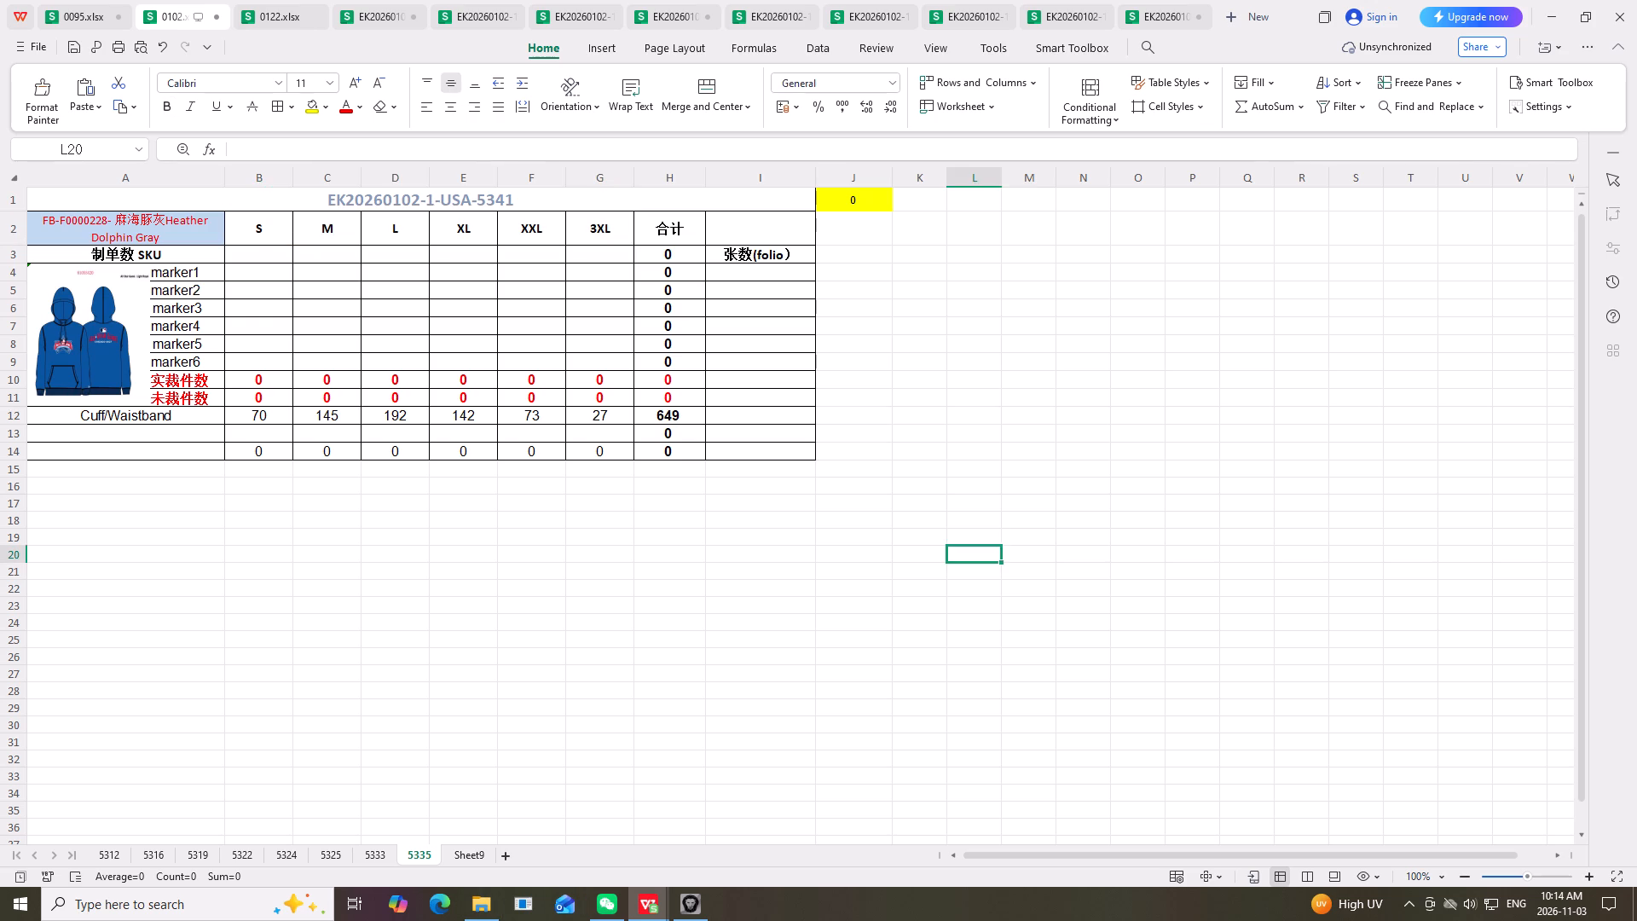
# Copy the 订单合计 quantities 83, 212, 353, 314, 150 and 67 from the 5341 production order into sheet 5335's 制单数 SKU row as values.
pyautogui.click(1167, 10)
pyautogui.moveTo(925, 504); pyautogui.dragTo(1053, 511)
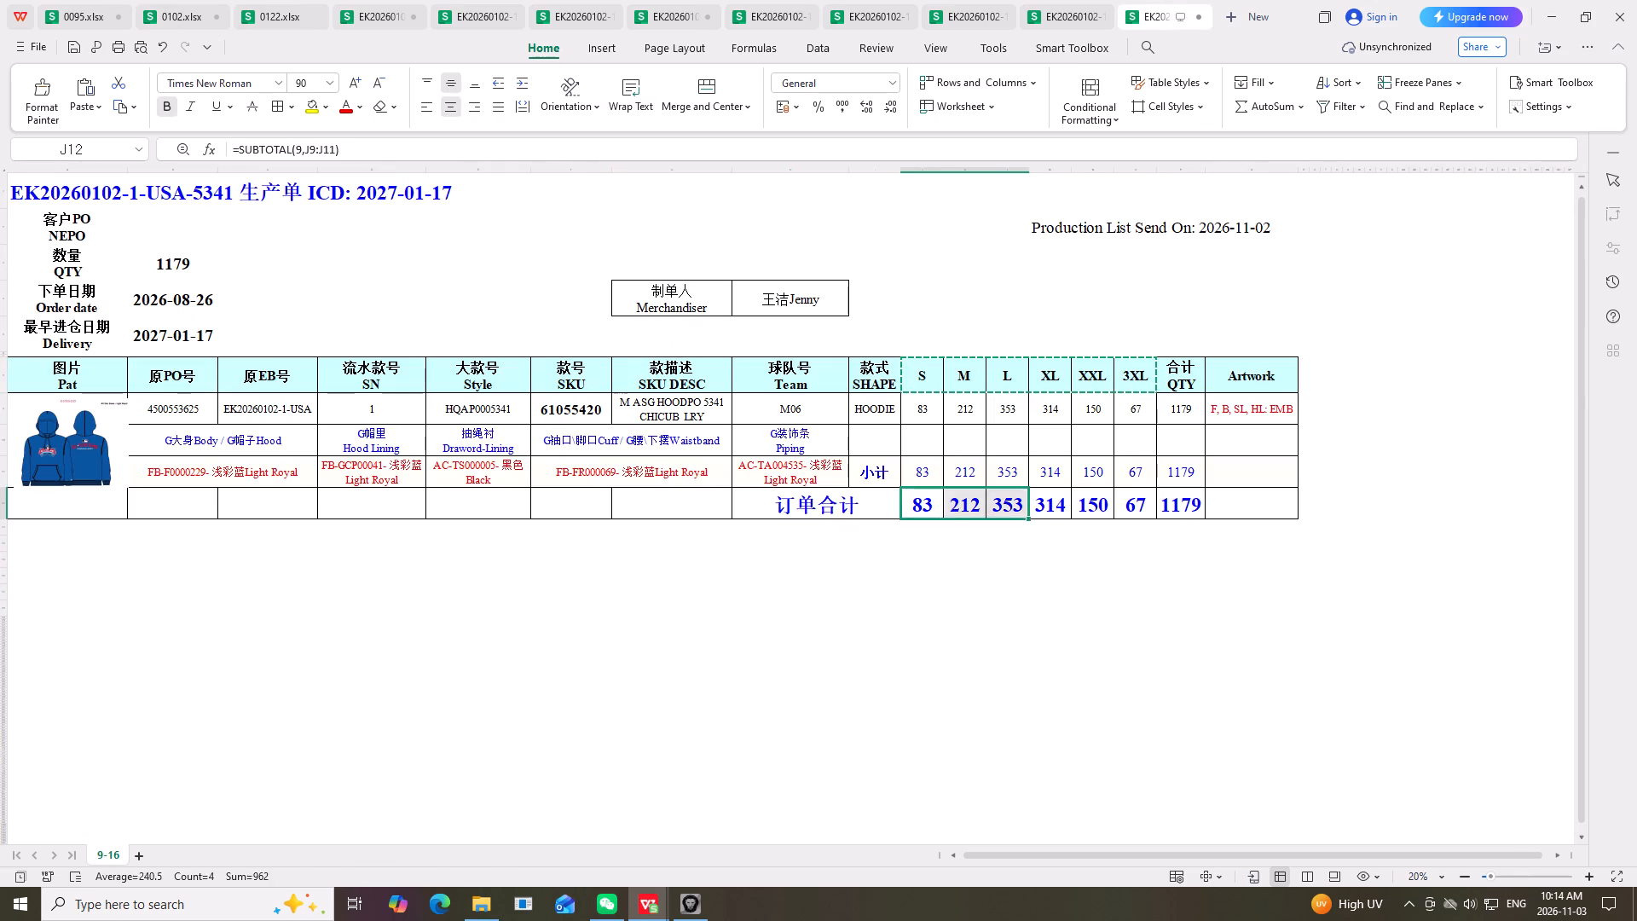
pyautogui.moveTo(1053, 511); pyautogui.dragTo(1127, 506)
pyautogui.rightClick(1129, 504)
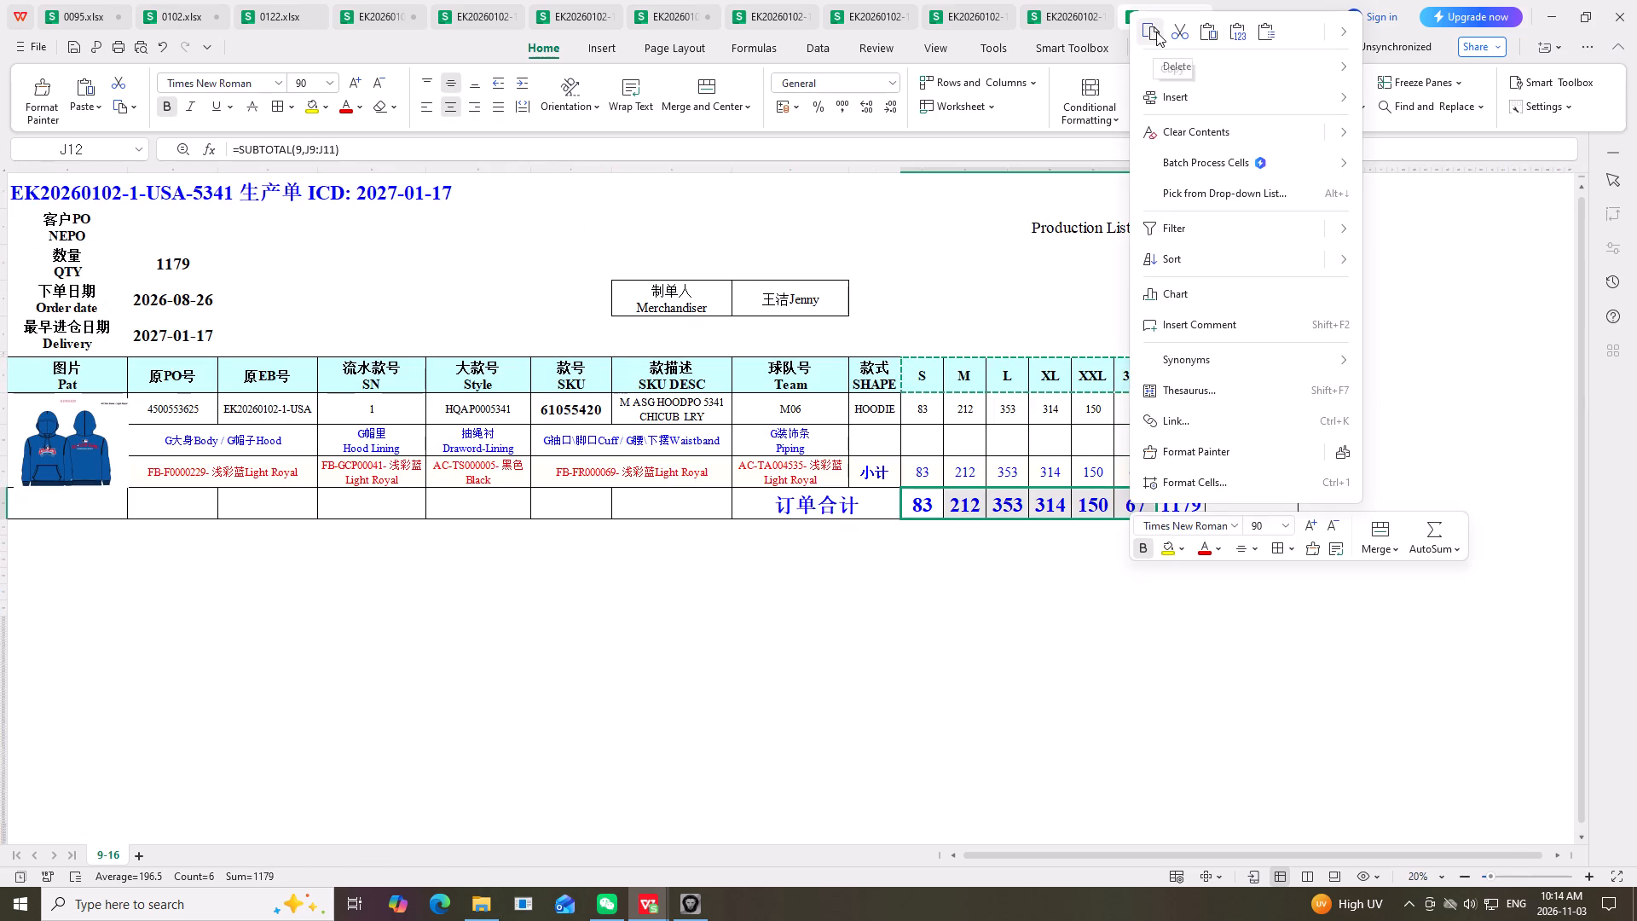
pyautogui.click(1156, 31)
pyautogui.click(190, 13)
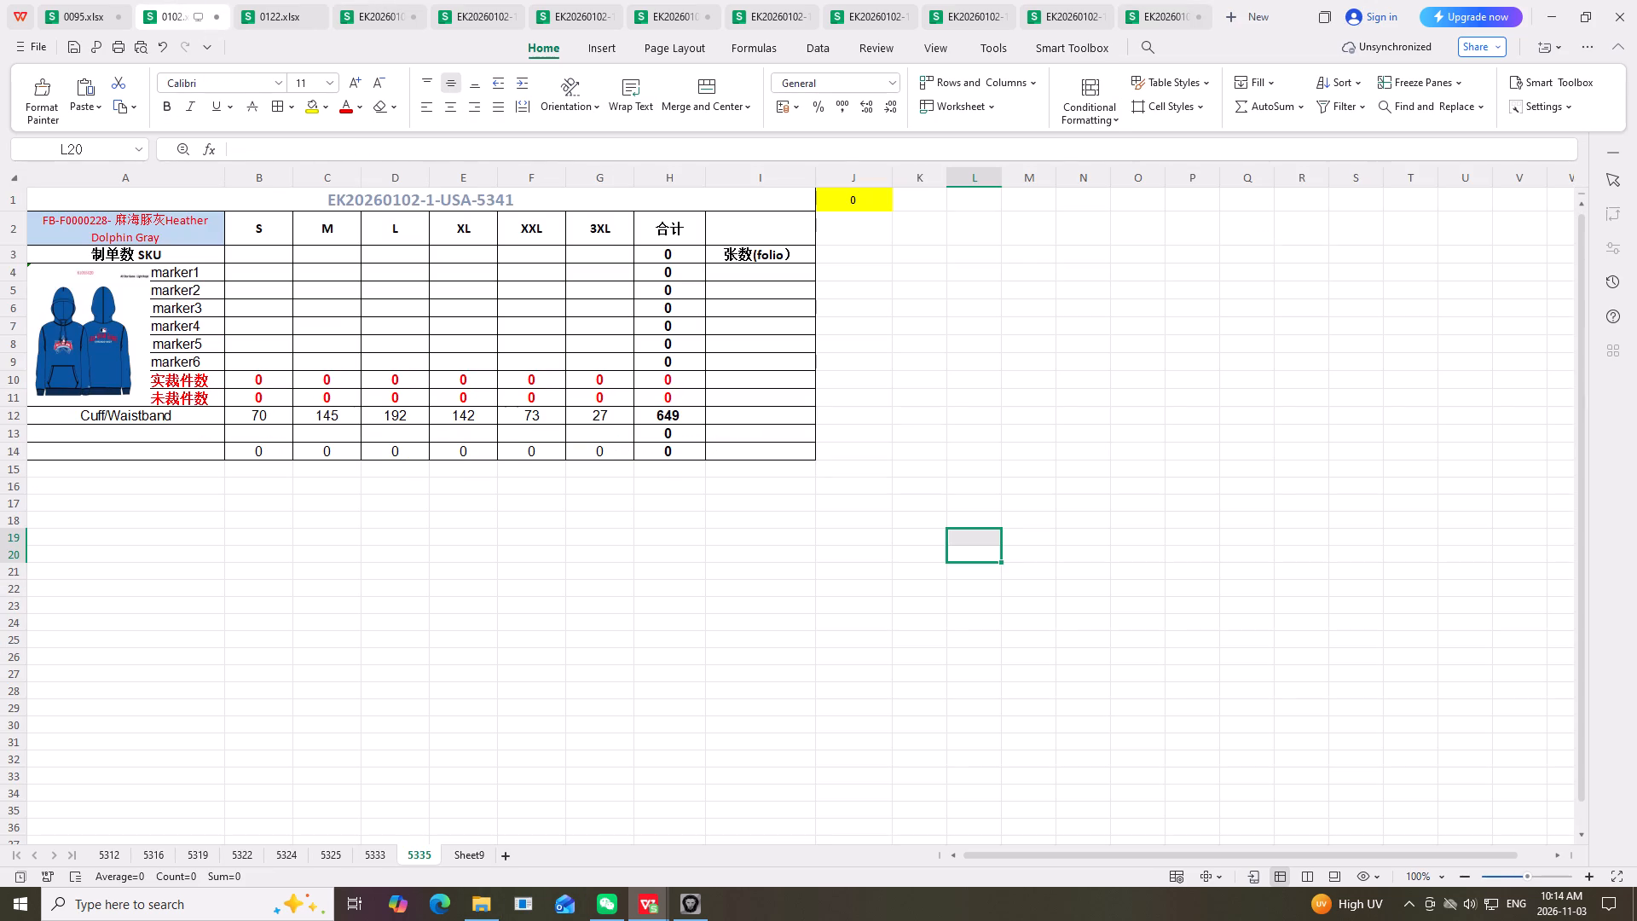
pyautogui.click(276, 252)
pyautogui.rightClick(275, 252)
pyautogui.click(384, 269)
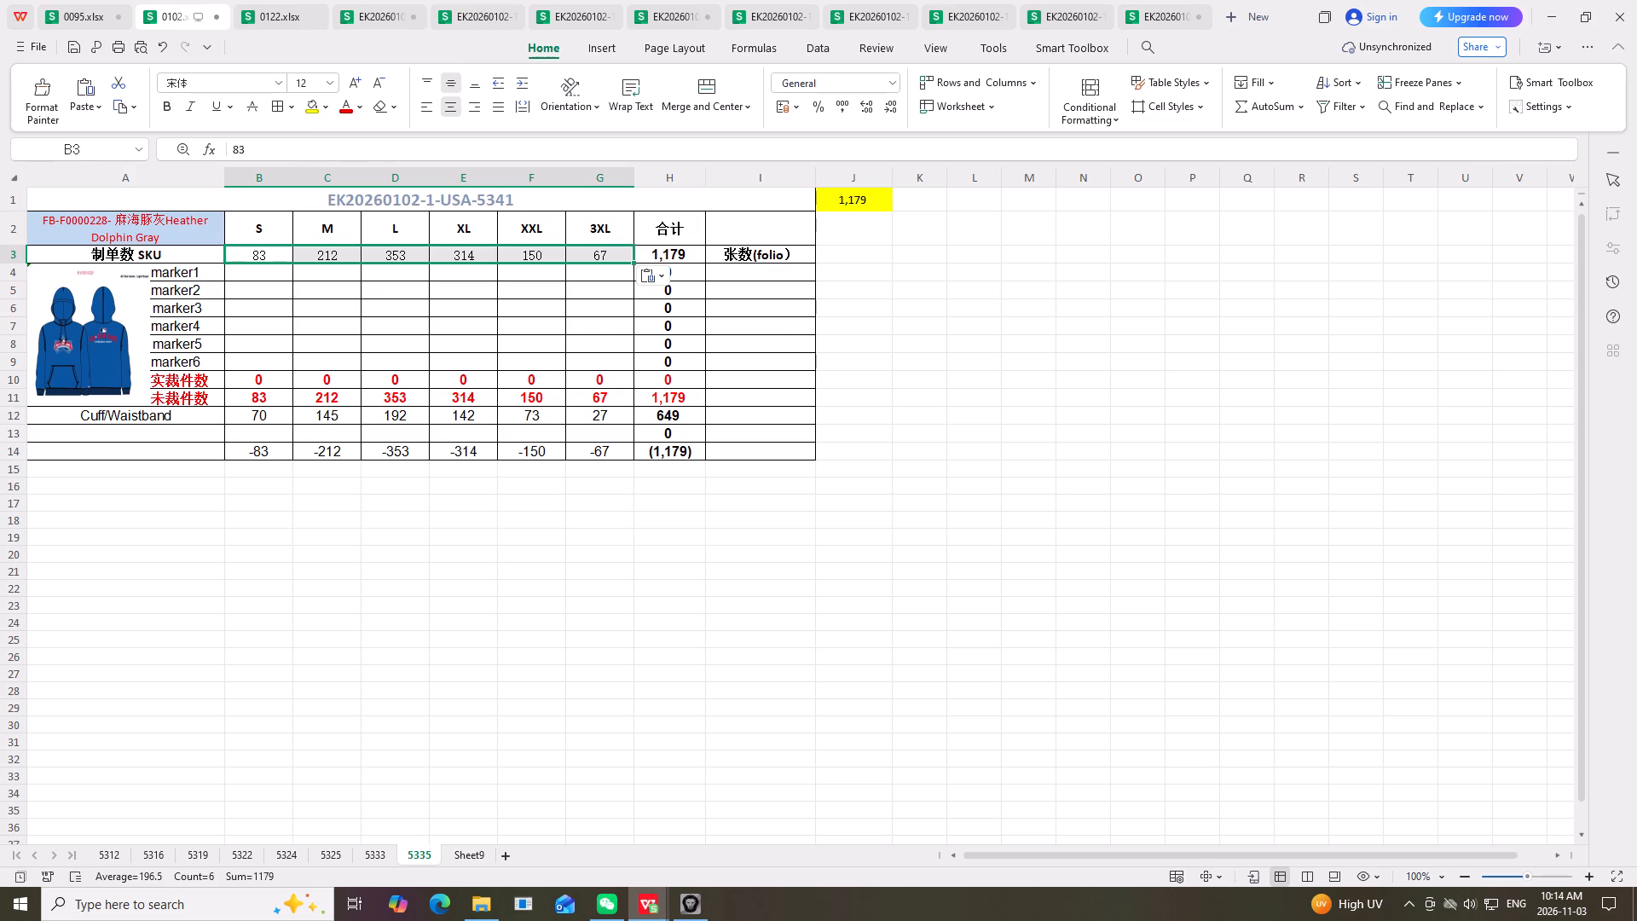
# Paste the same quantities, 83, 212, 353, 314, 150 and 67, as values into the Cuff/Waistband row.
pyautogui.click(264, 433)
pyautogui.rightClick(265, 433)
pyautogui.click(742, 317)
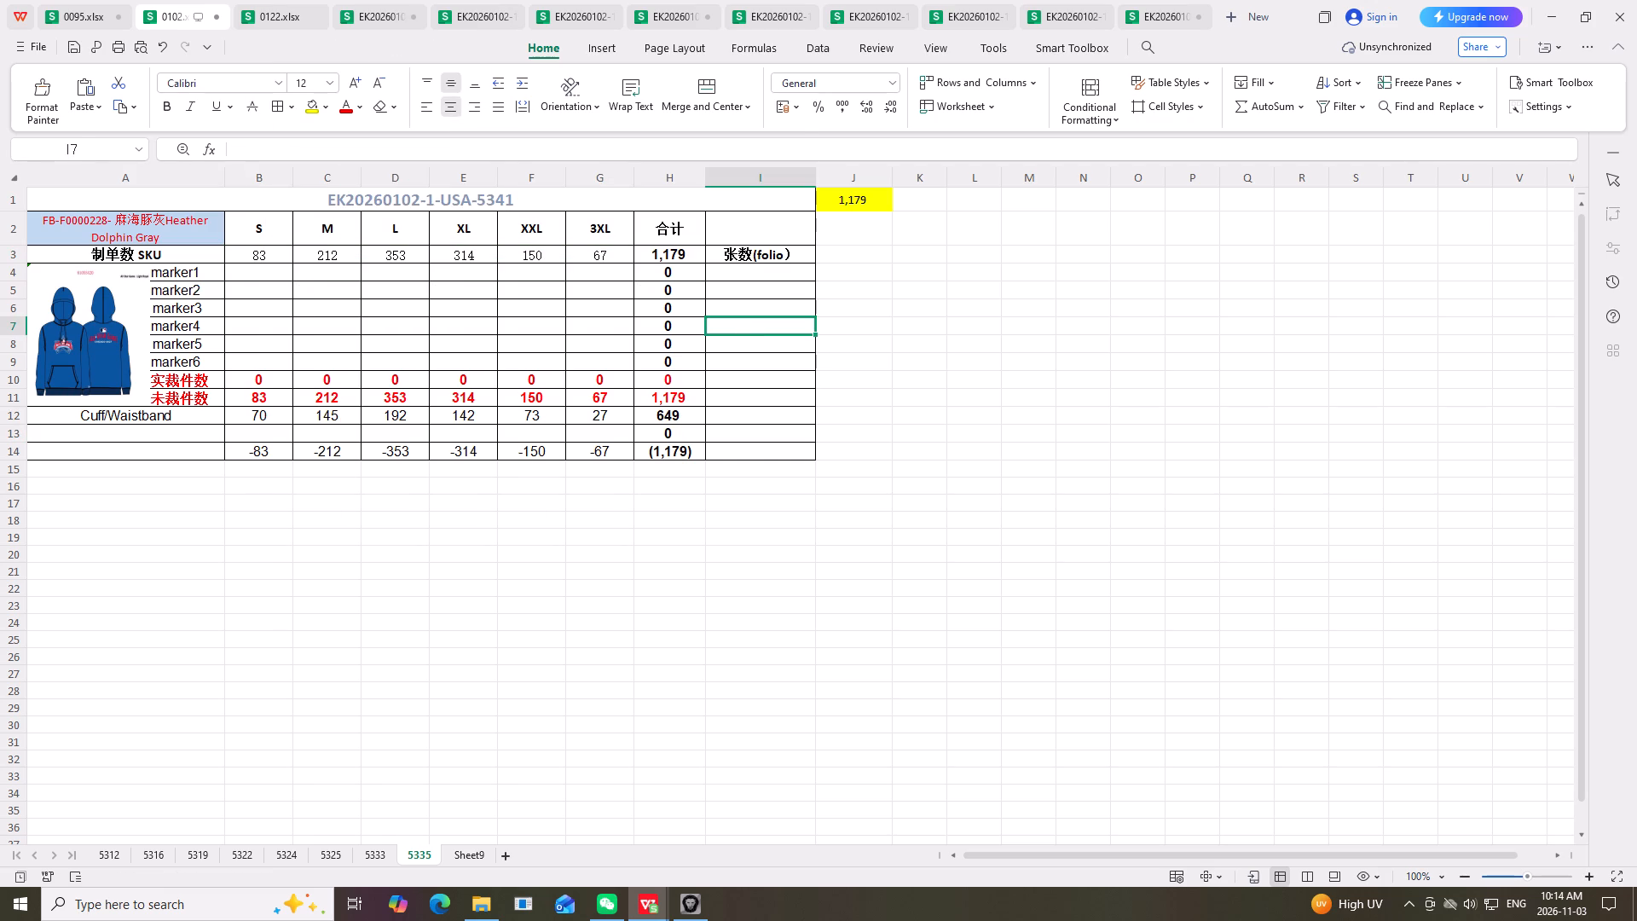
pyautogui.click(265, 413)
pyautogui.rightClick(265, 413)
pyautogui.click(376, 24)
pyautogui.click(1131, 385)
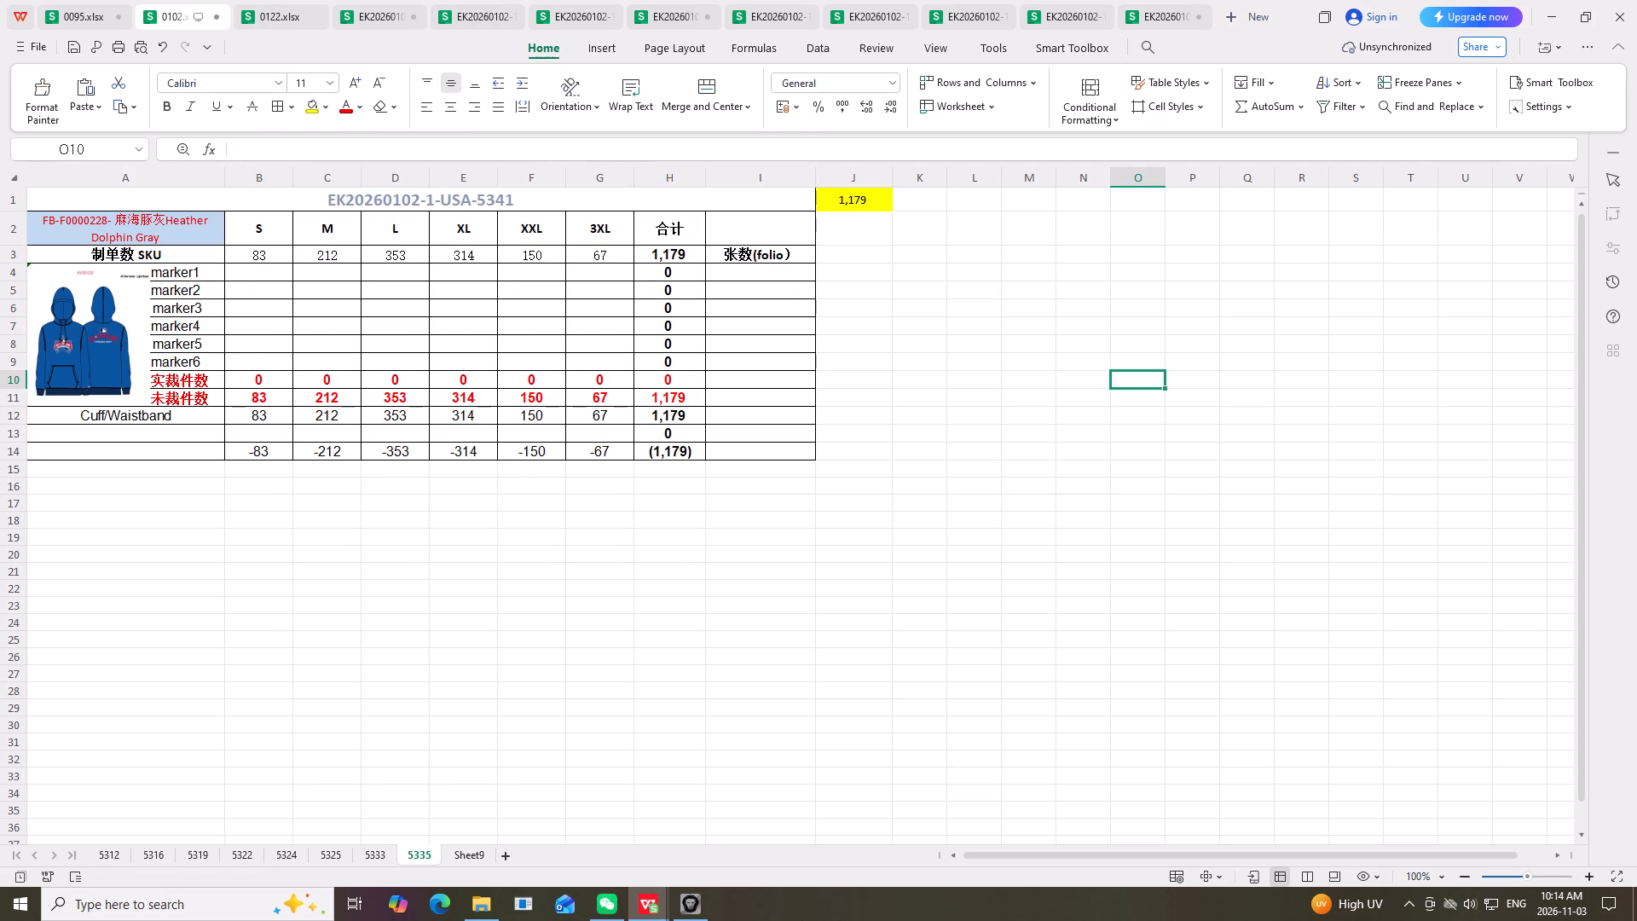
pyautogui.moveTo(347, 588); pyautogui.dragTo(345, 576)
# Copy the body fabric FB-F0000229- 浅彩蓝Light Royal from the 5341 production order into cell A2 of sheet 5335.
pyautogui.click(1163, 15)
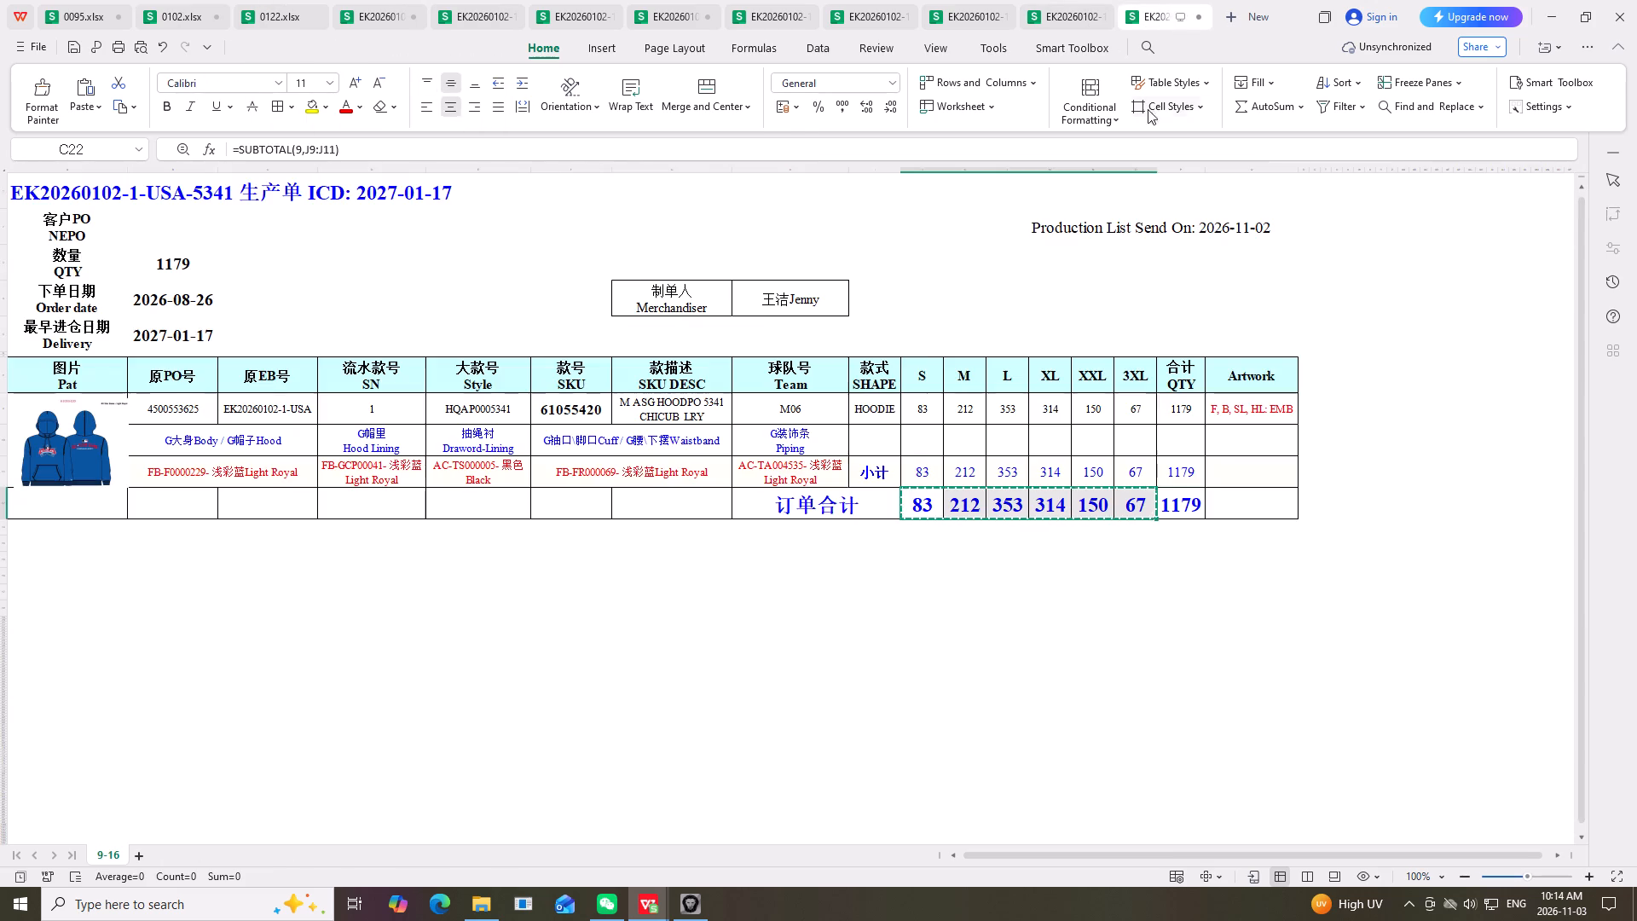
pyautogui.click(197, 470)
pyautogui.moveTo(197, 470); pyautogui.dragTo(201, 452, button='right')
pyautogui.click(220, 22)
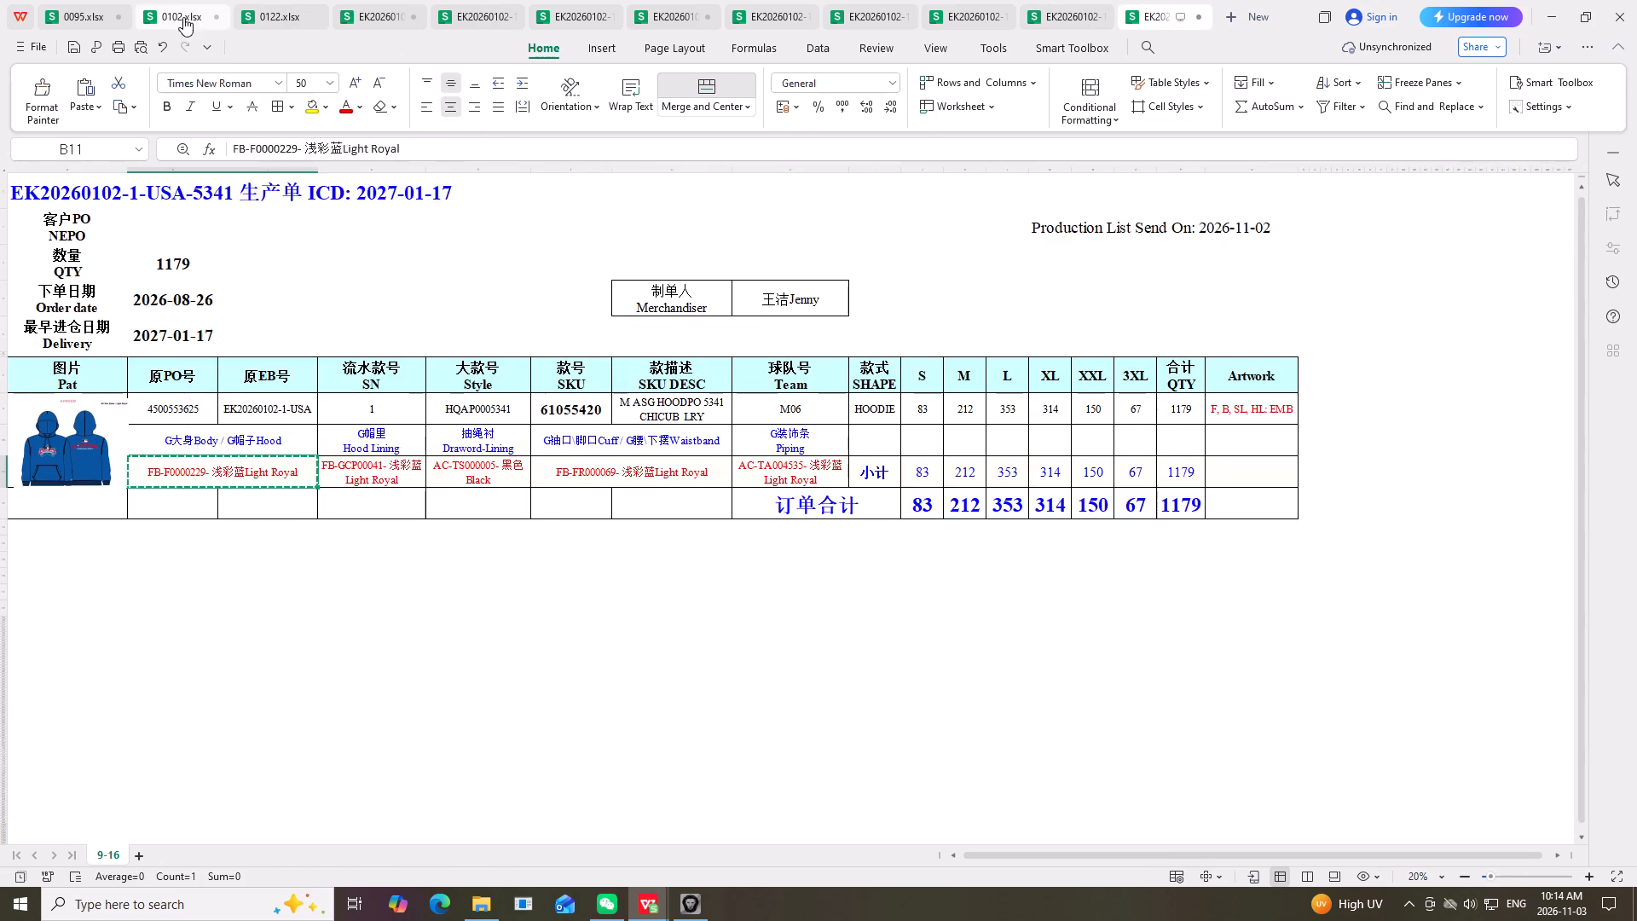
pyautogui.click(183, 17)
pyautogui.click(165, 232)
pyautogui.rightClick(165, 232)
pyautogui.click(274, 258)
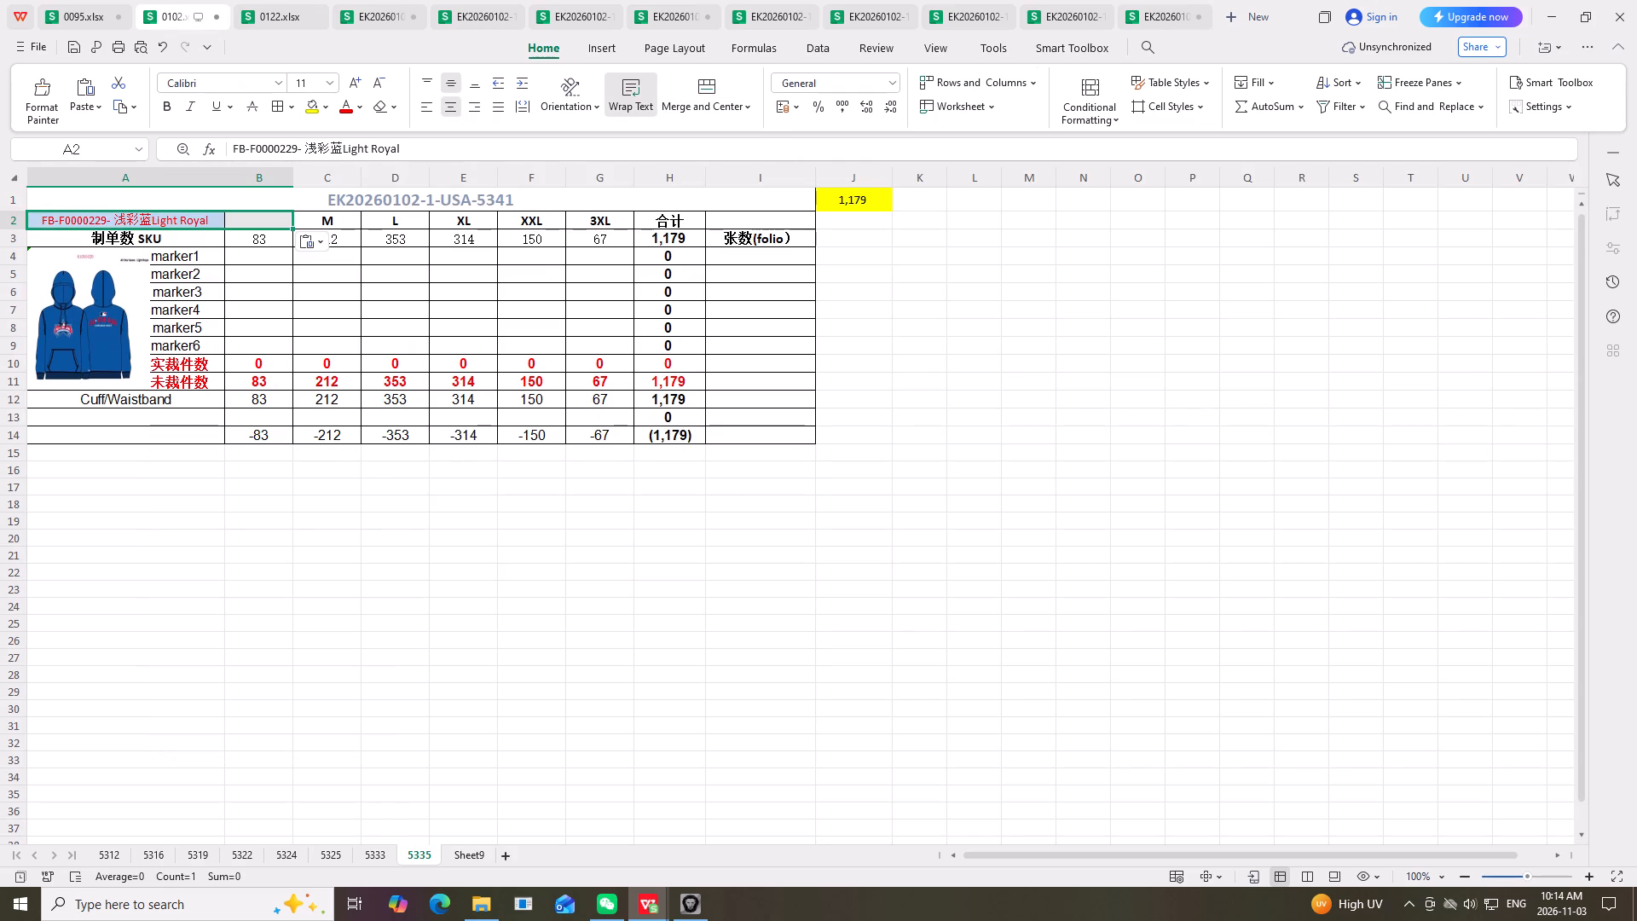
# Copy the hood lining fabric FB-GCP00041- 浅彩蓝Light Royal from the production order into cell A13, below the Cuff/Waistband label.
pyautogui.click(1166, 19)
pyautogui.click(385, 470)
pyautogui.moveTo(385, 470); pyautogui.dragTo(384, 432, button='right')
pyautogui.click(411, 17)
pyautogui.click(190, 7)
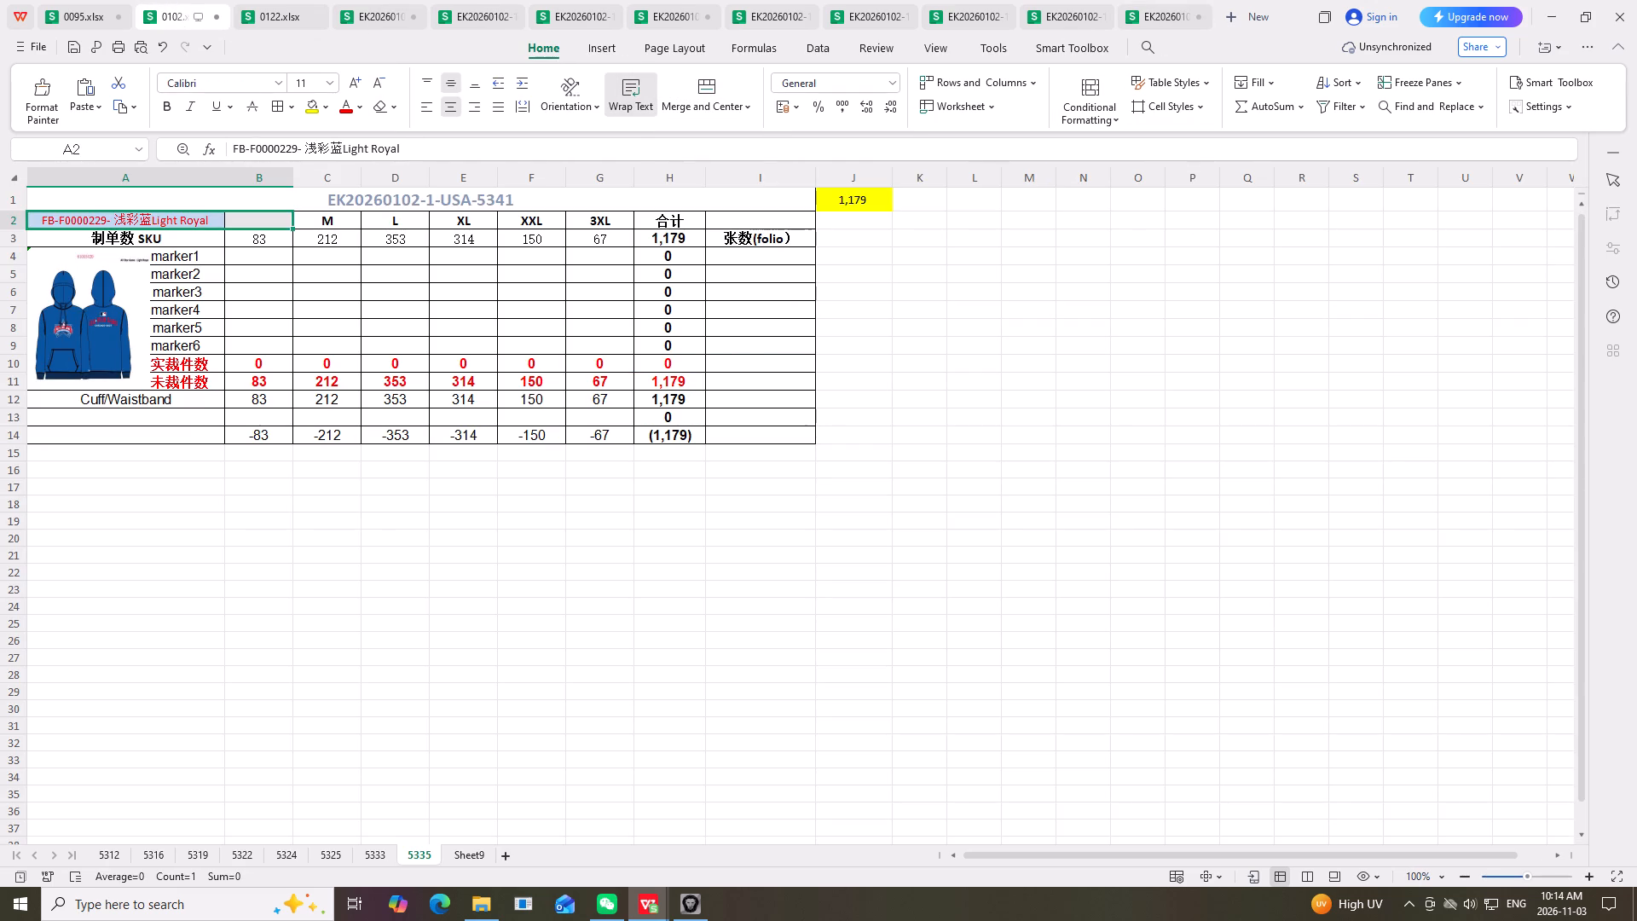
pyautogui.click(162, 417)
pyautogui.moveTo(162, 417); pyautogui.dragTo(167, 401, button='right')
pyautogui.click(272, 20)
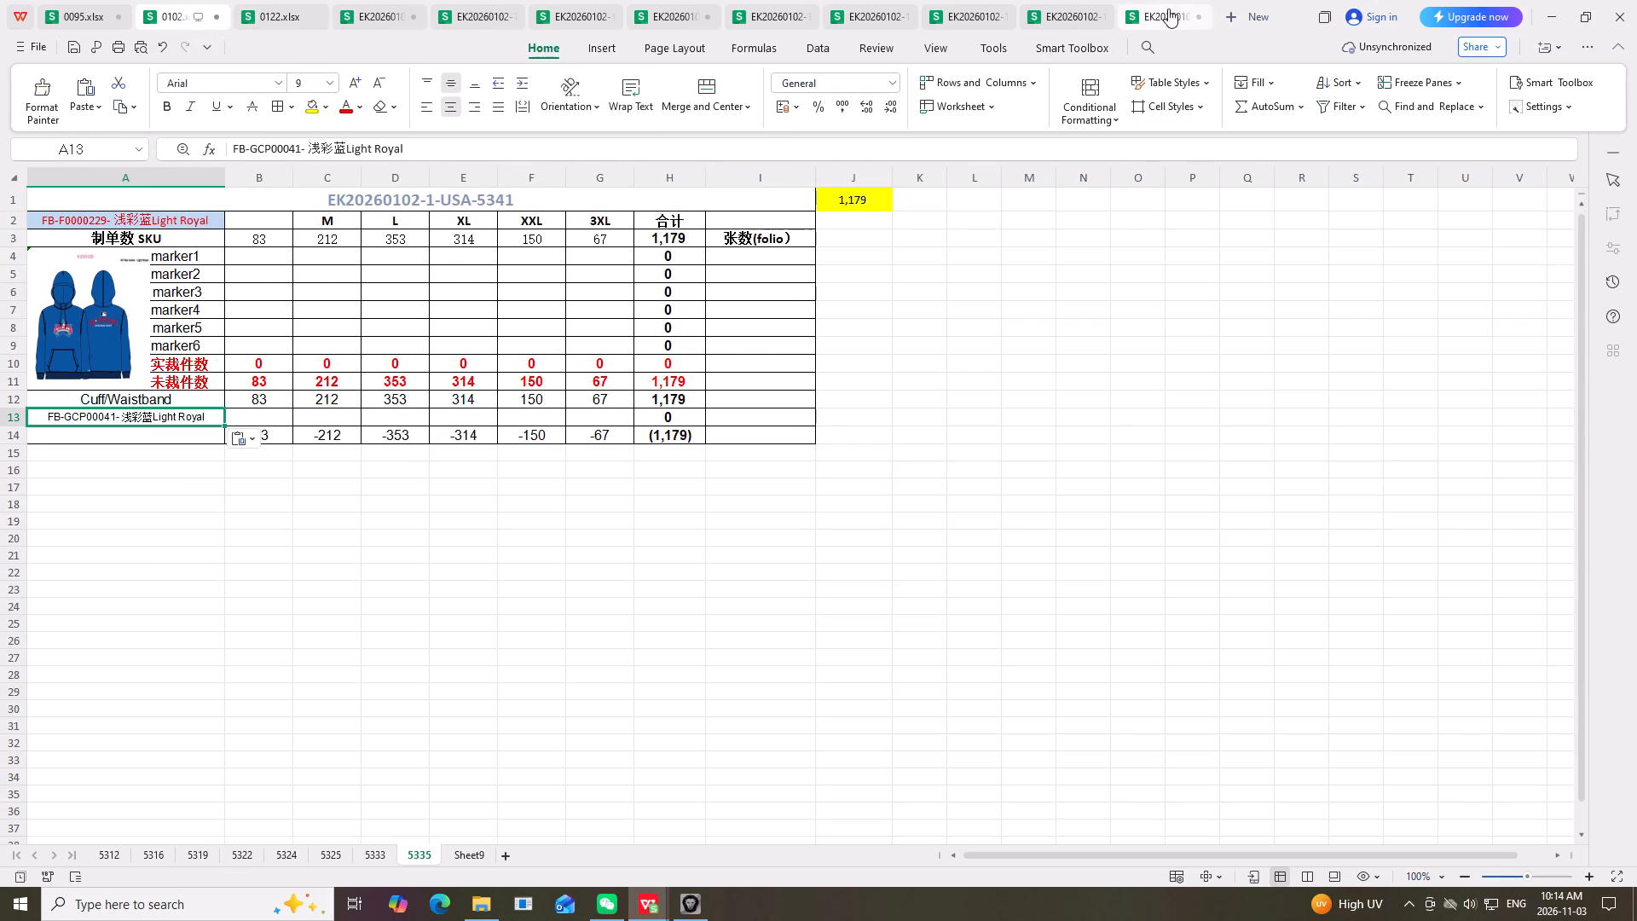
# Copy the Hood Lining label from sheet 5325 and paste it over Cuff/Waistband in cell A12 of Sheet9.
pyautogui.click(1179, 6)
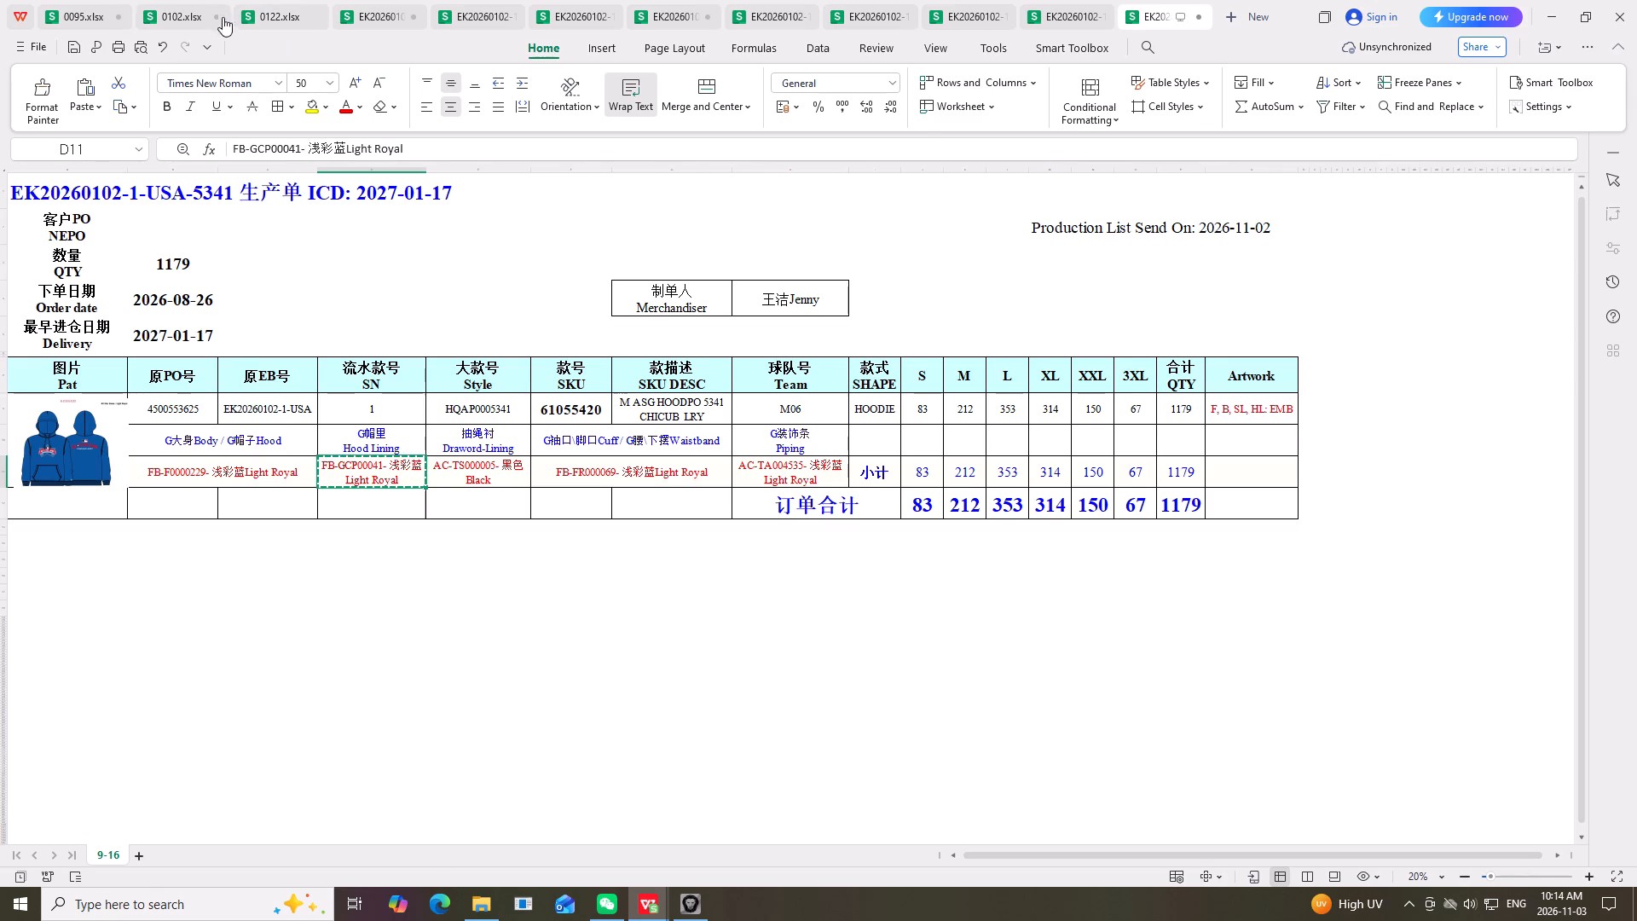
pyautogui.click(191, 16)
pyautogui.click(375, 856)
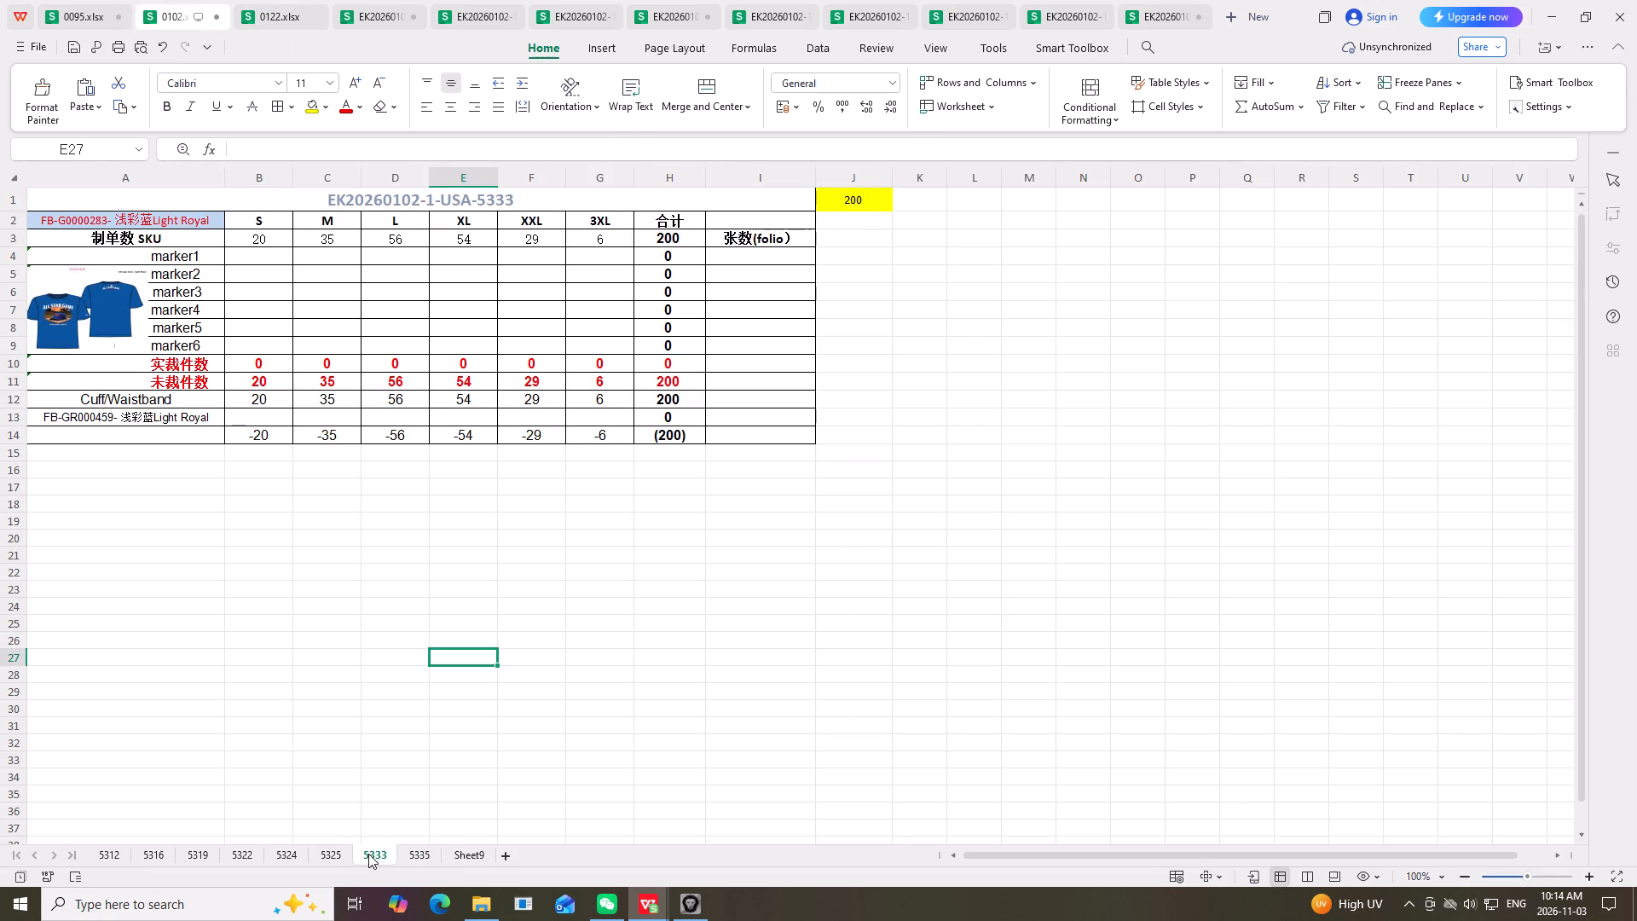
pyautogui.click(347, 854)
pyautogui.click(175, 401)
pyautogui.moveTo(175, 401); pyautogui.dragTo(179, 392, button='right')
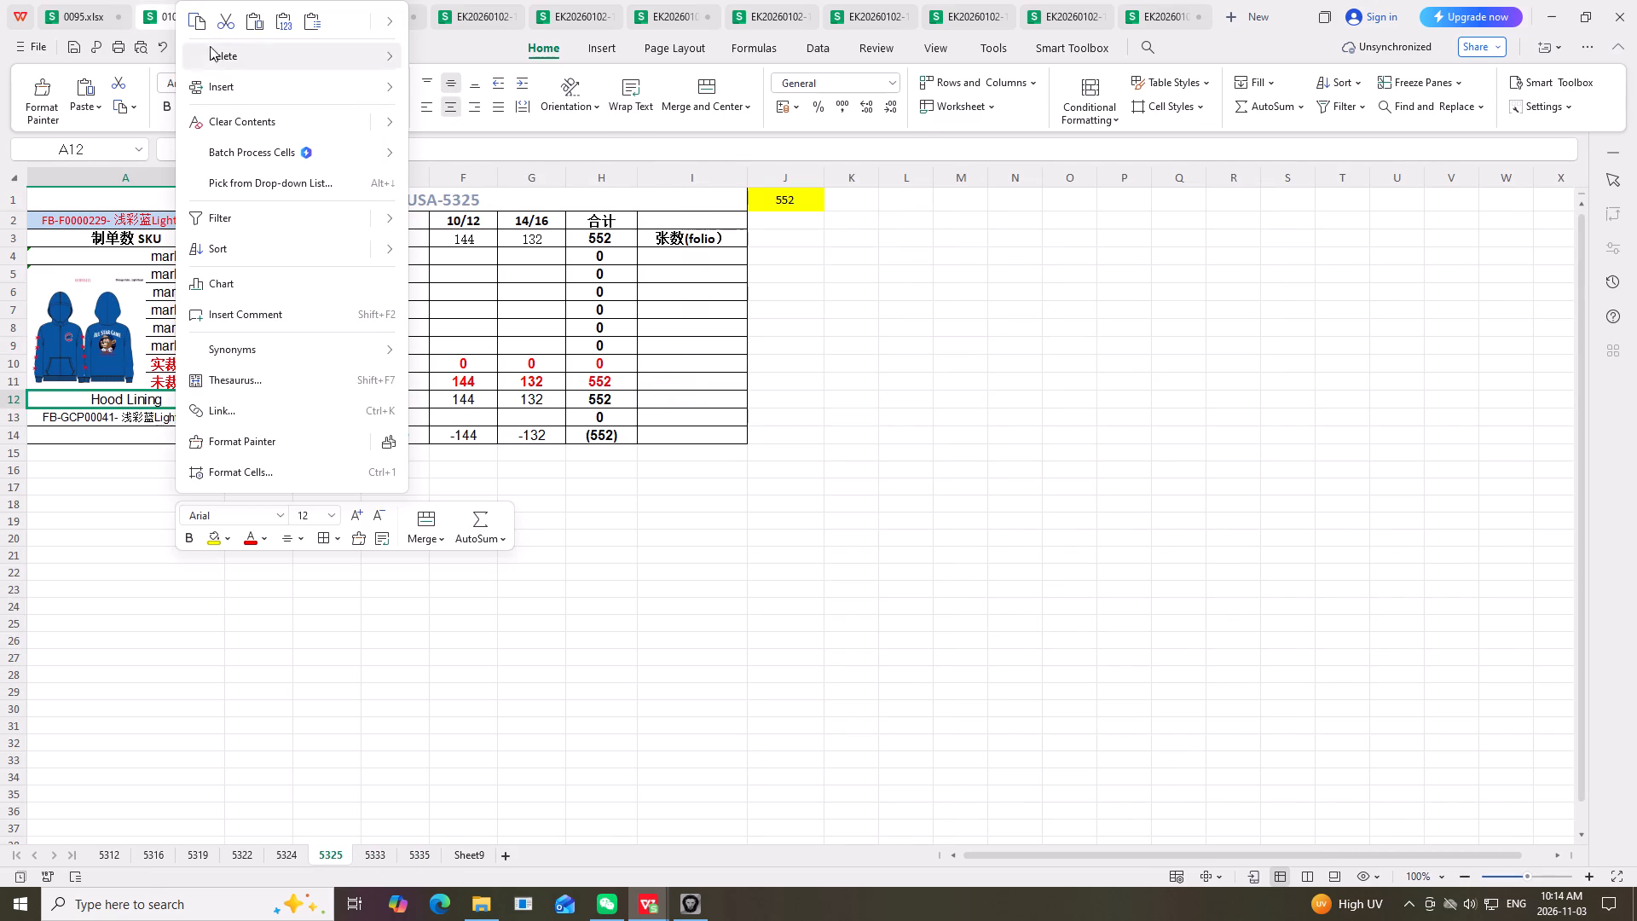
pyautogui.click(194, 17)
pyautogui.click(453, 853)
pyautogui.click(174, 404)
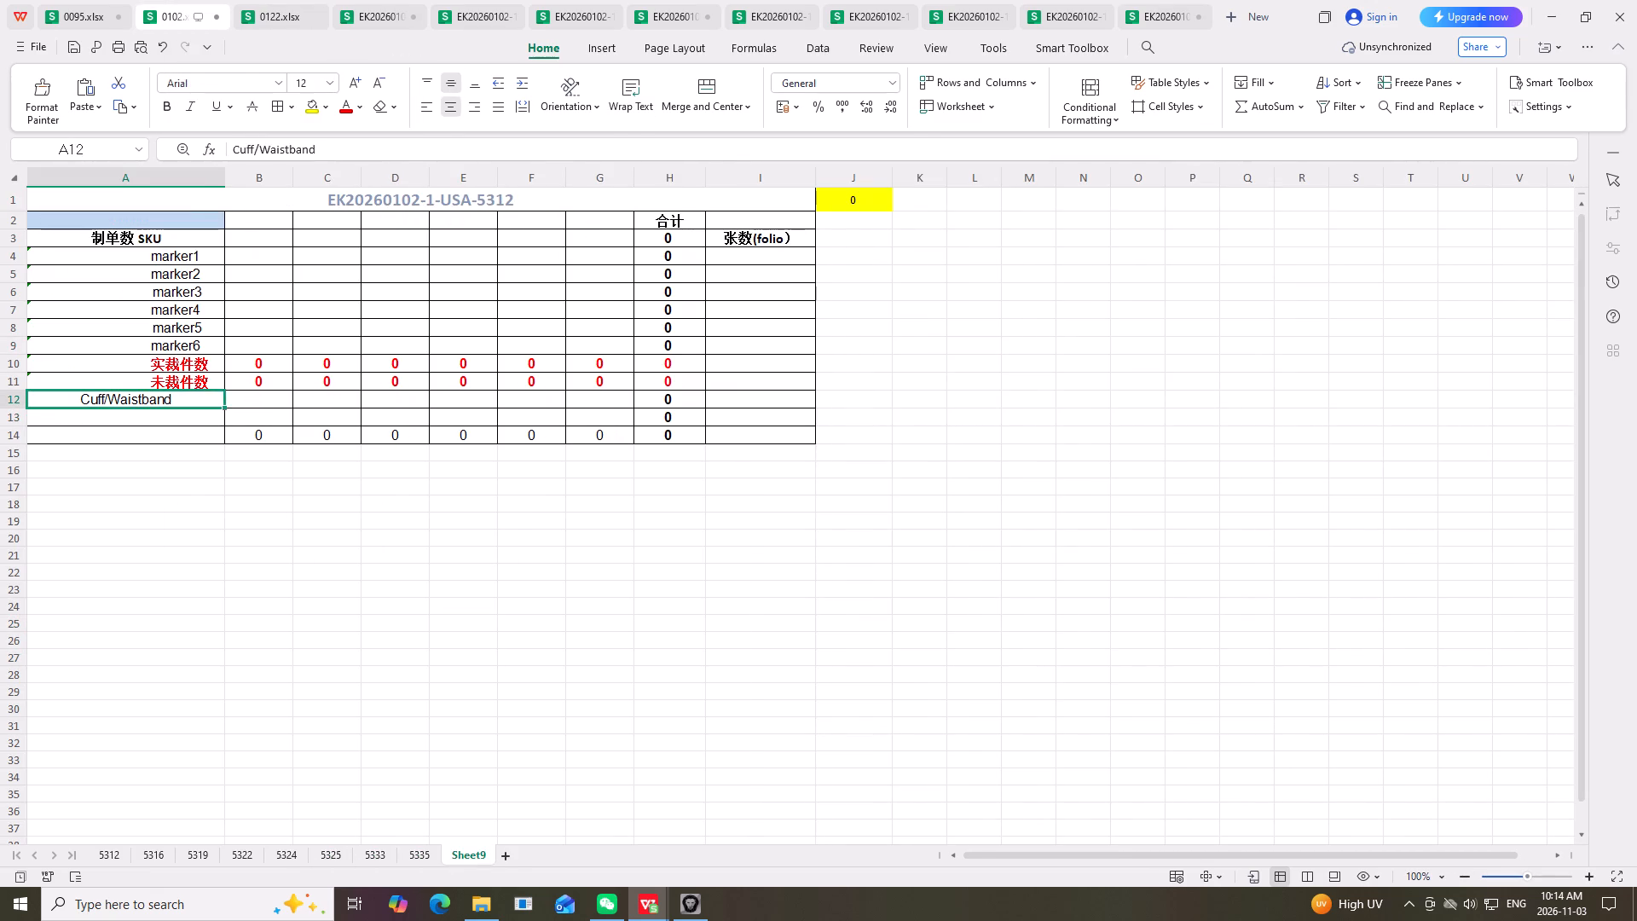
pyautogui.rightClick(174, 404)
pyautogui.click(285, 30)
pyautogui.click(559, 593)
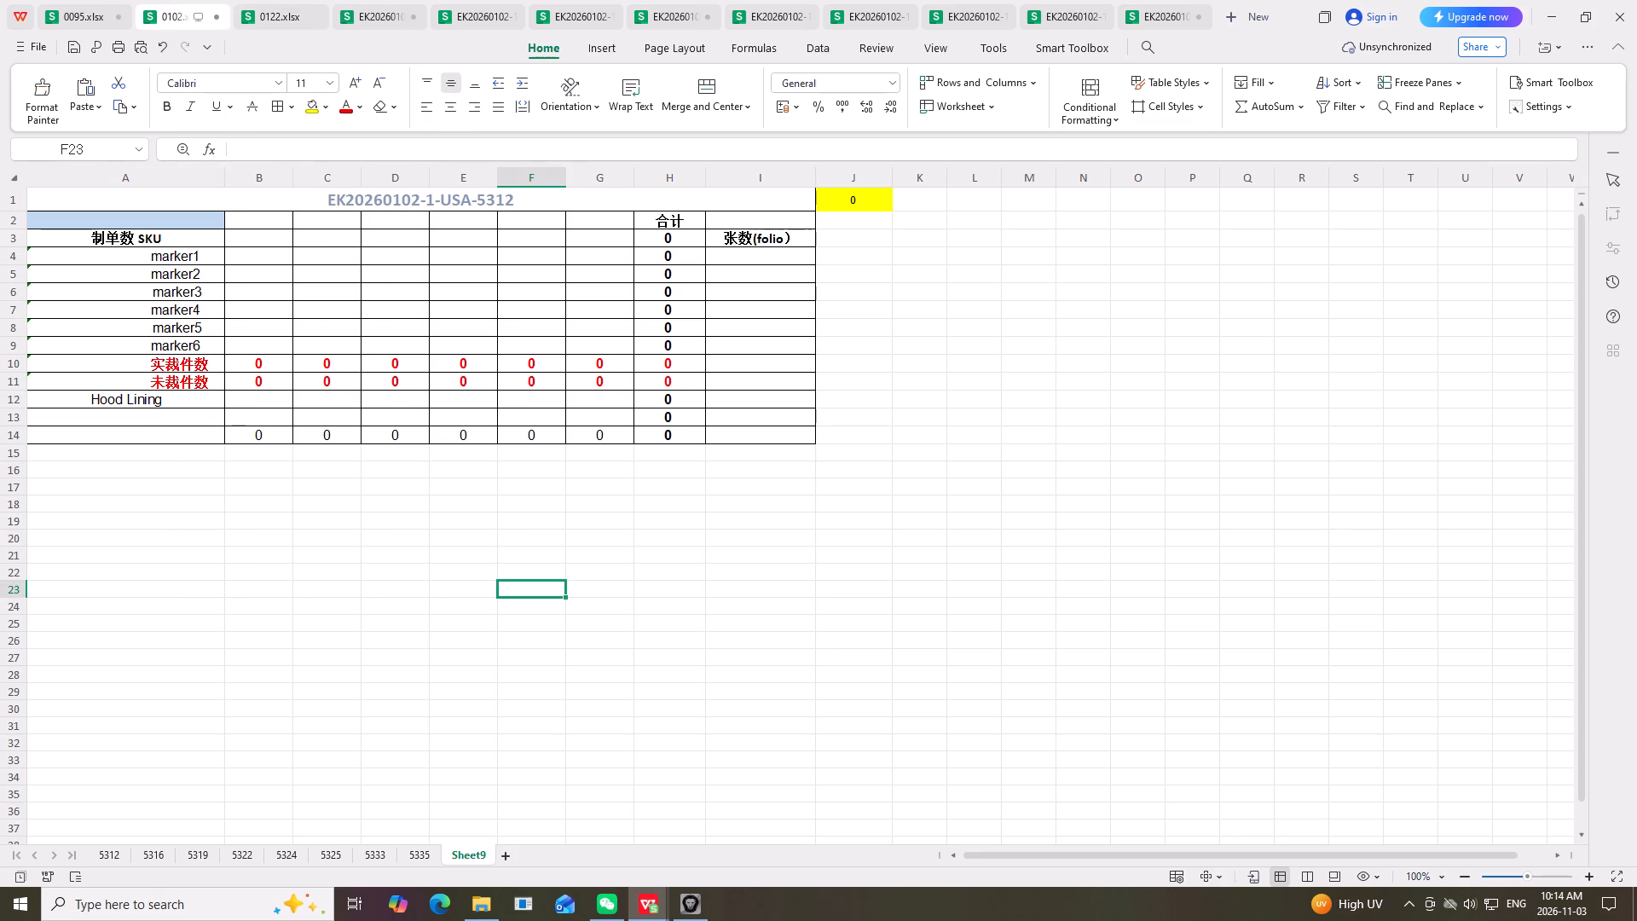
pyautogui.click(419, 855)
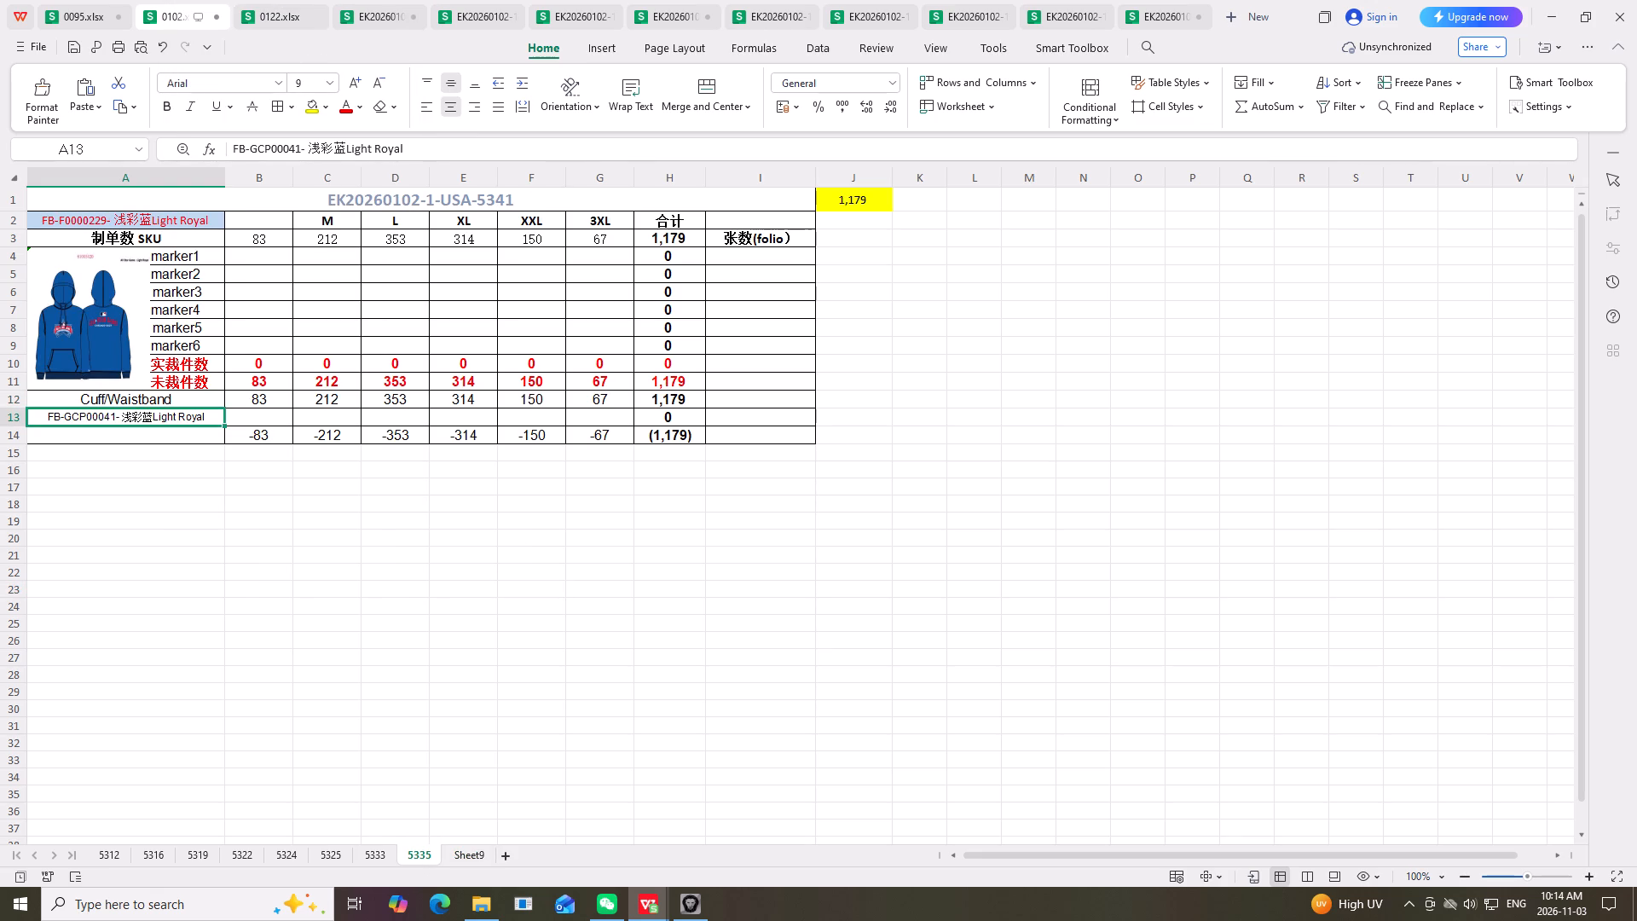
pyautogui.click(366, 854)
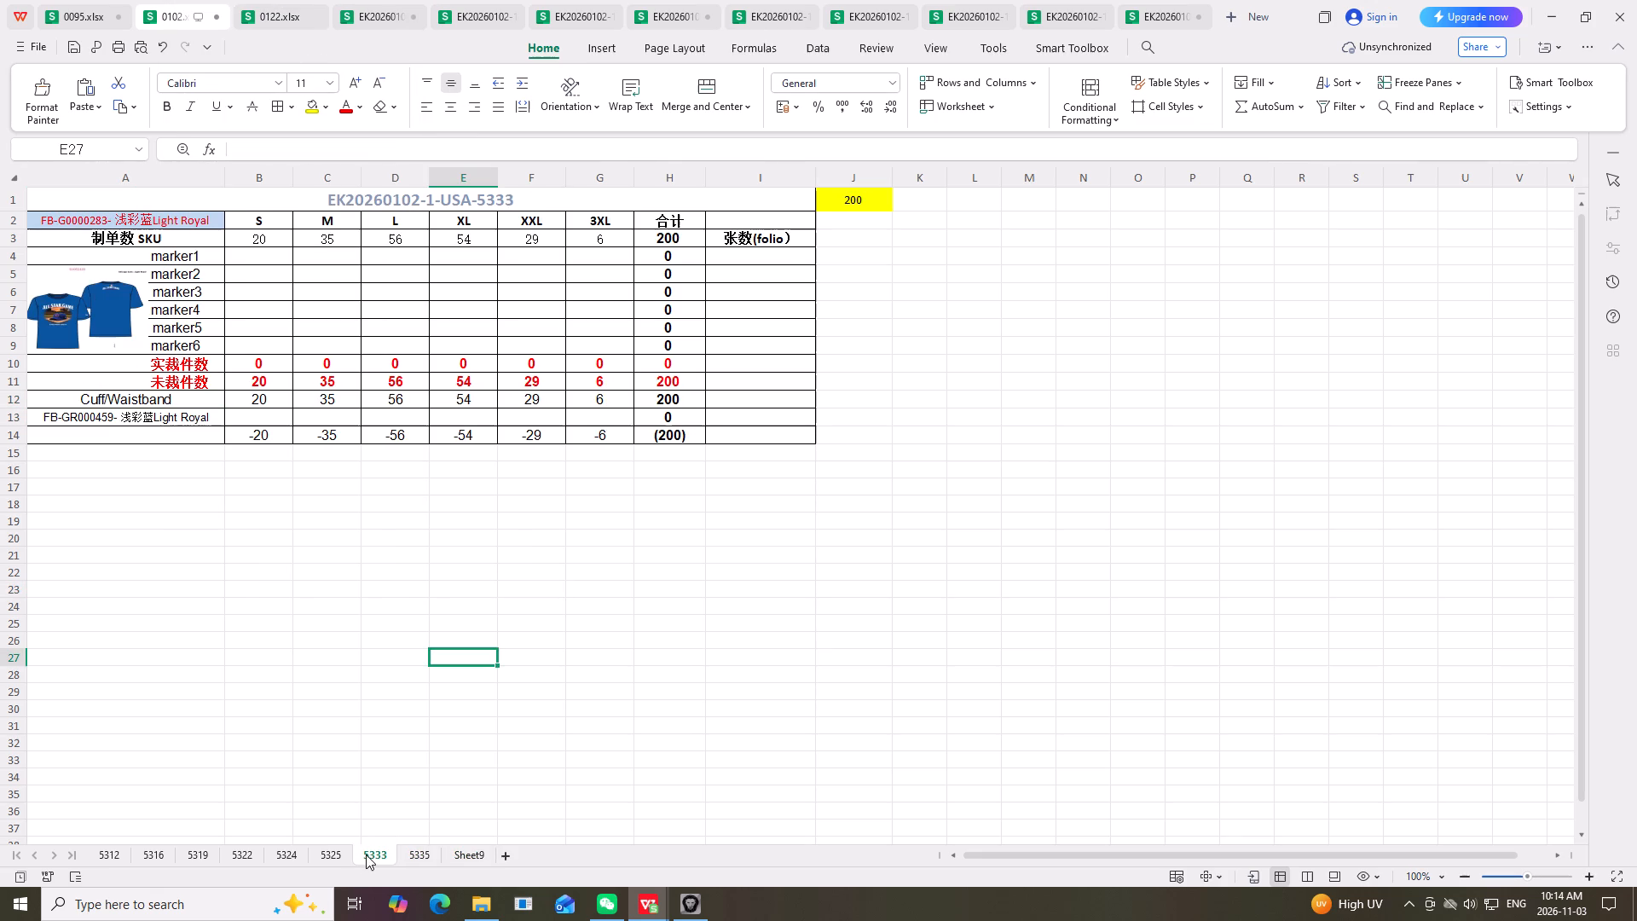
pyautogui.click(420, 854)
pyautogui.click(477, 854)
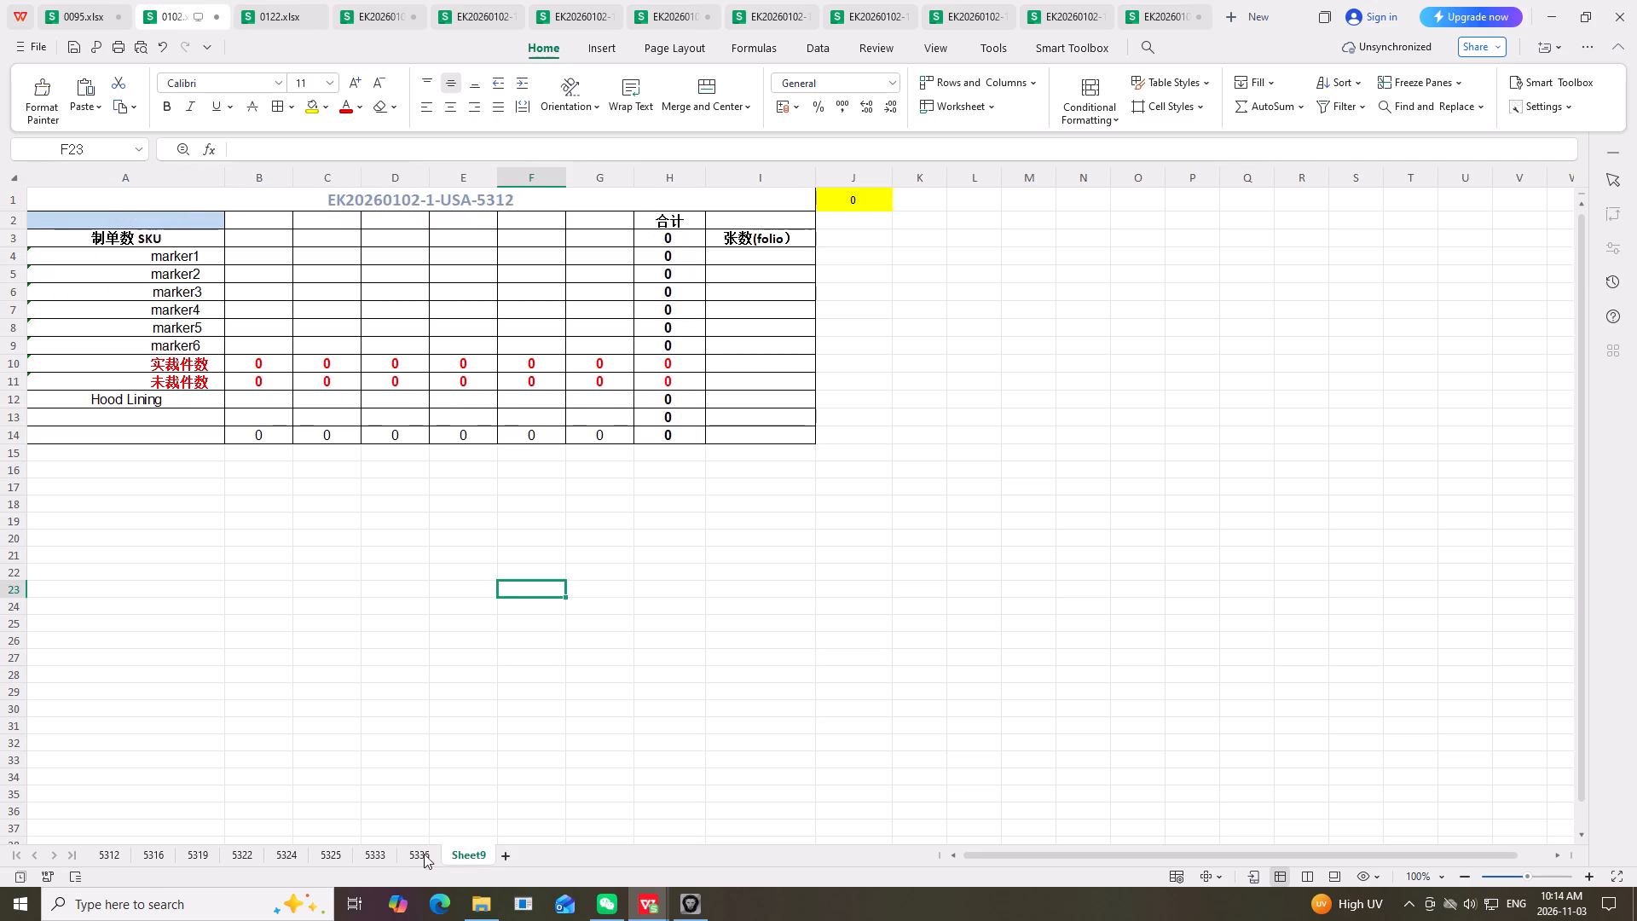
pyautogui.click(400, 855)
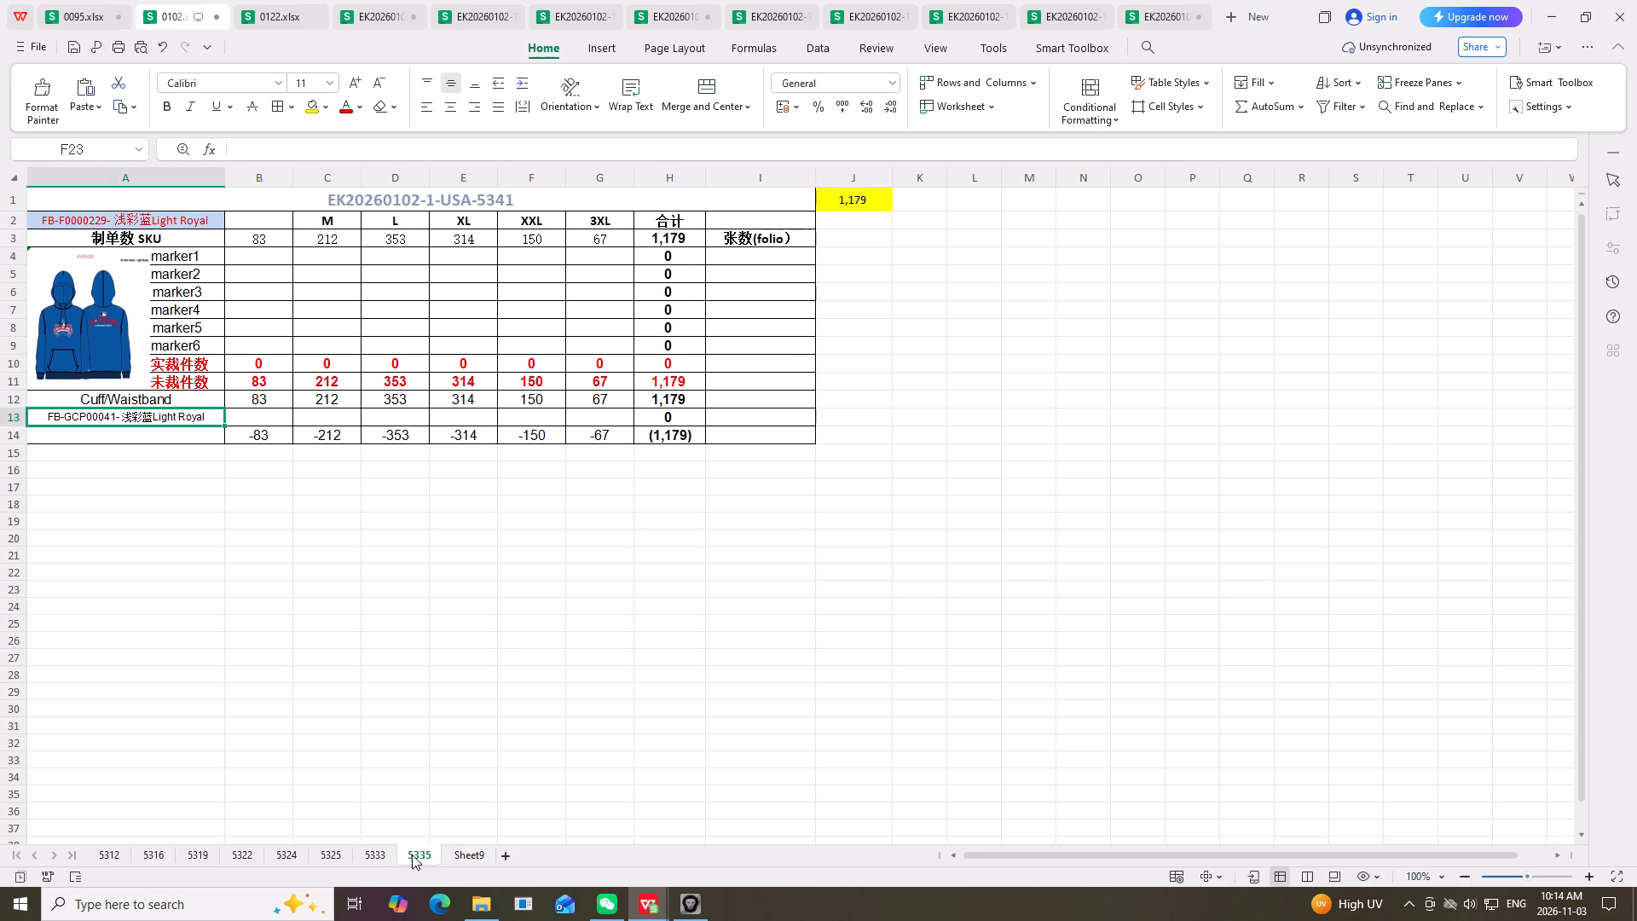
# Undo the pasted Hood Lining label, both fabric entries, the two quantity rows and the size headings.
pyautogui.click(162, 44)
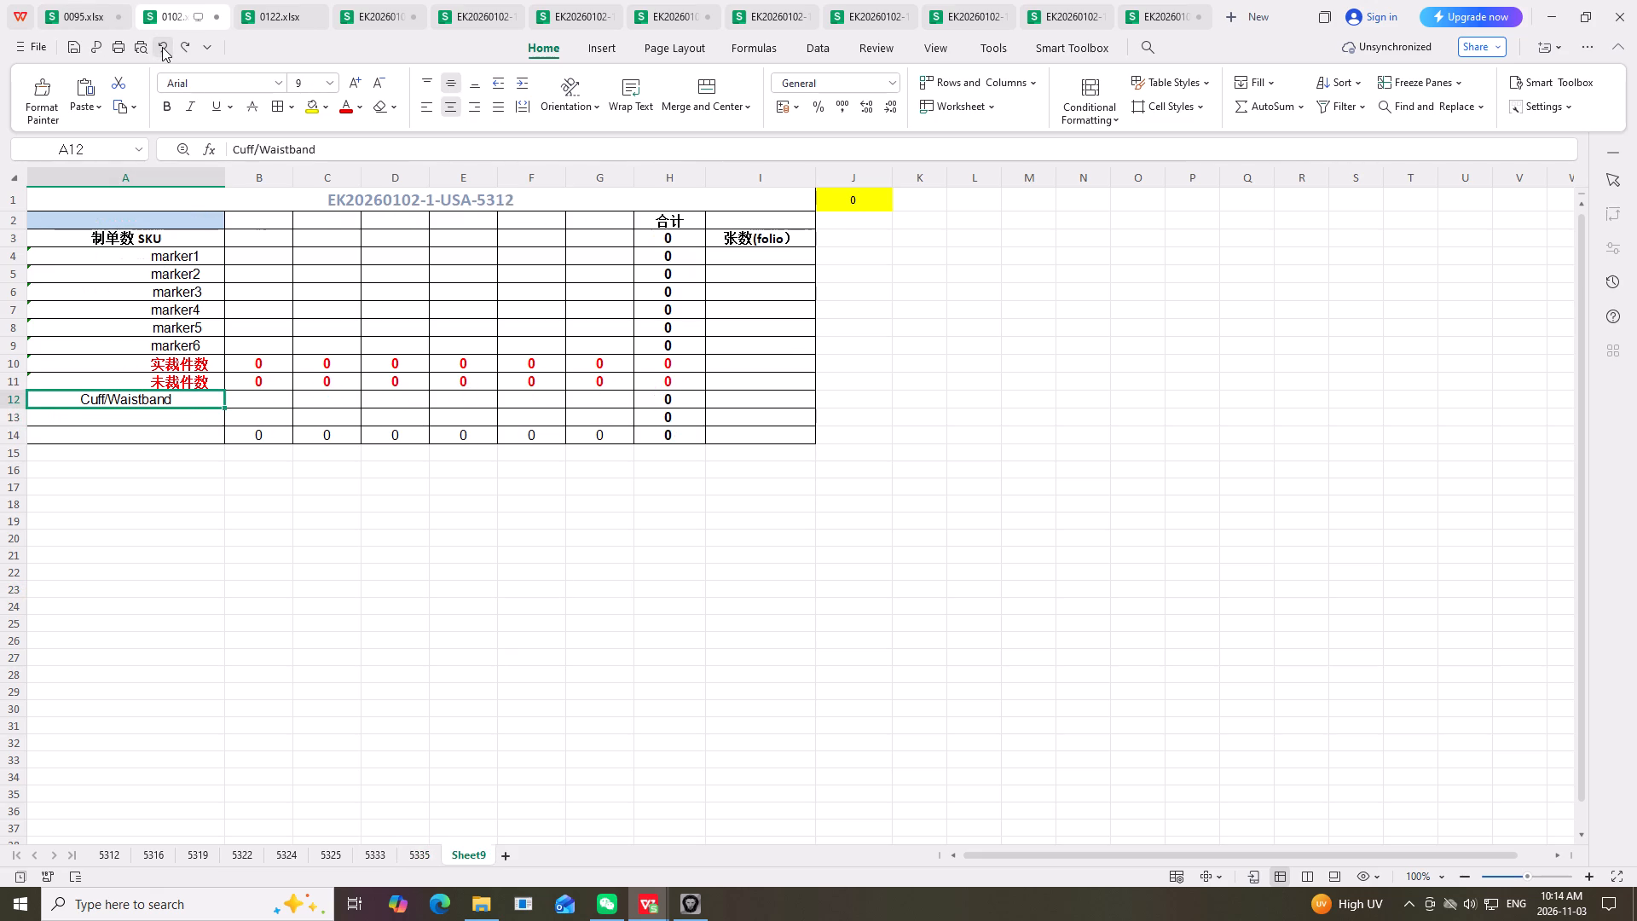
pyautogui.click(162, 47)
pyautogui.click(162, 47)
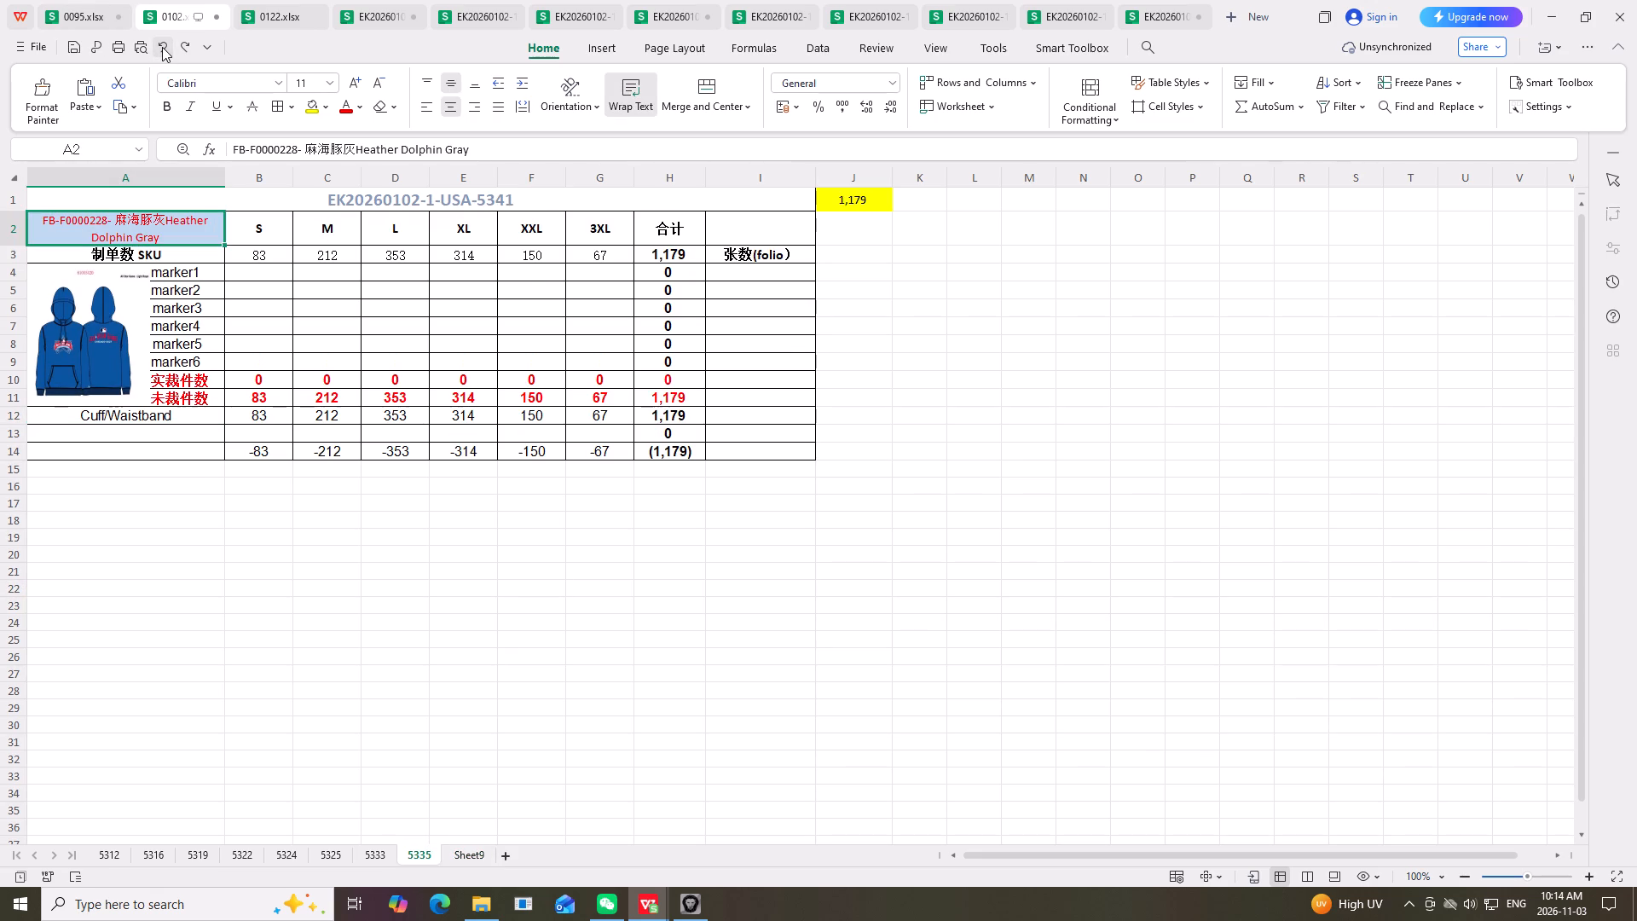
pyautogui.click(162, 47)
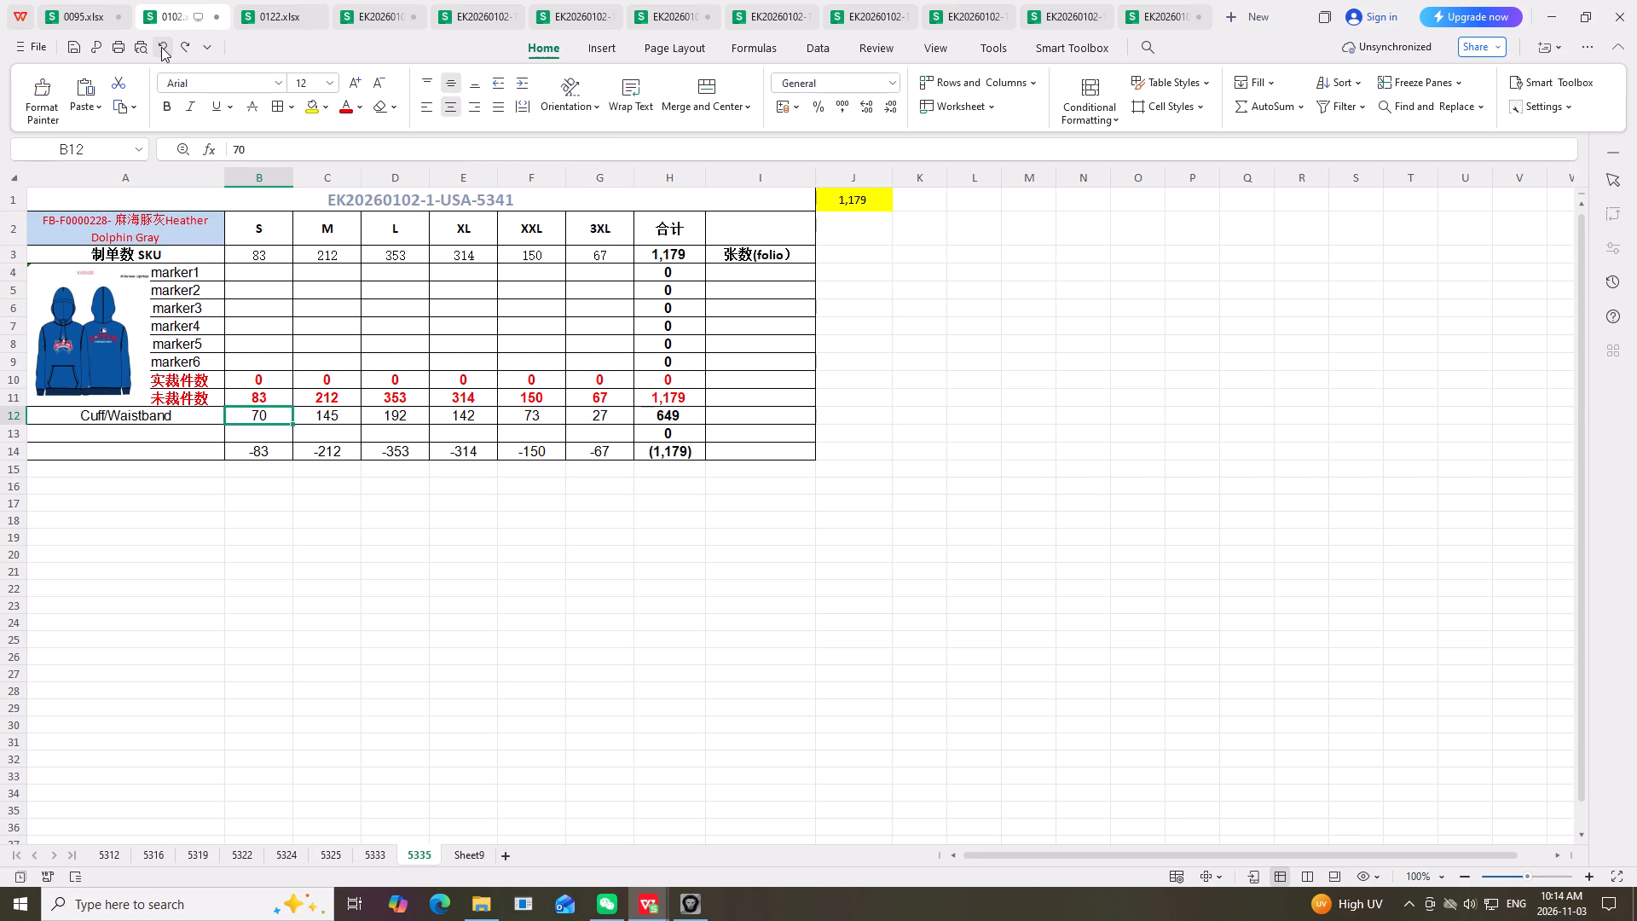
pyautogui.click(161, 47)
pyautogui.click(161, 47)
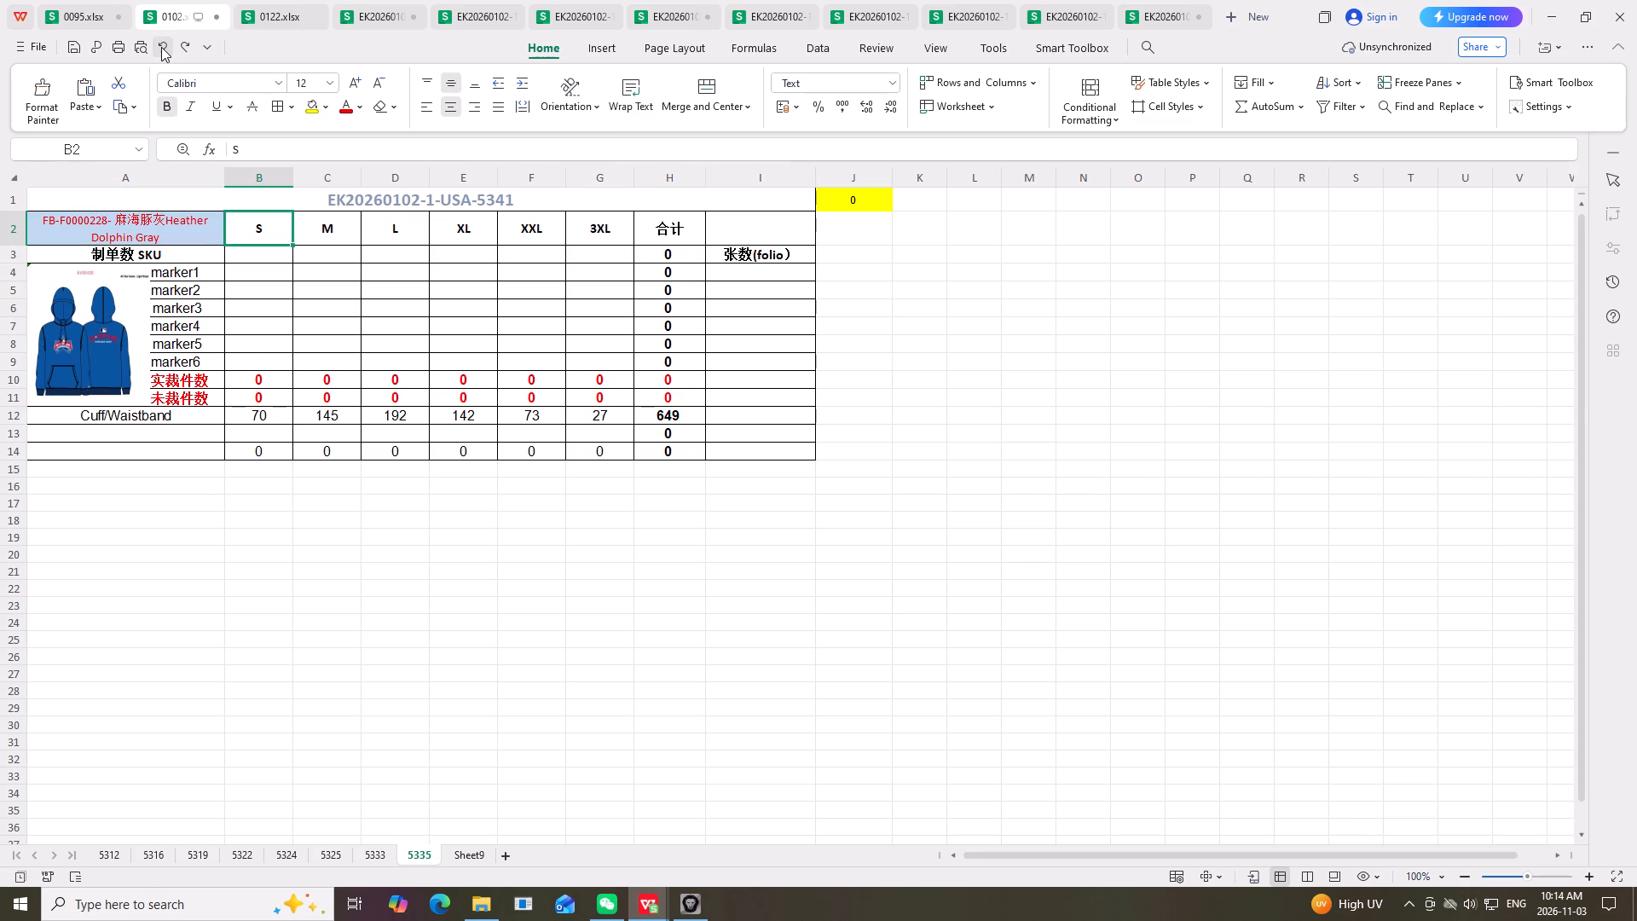
# Undo the hoodie picture's resizing, placement and pasting, and the clearing of sheet 5335's 制单数 SKU quantities.
pyautogui.click(161, 47)
pyautogui.click(161, 47)
pyautogui.click(161, 47)
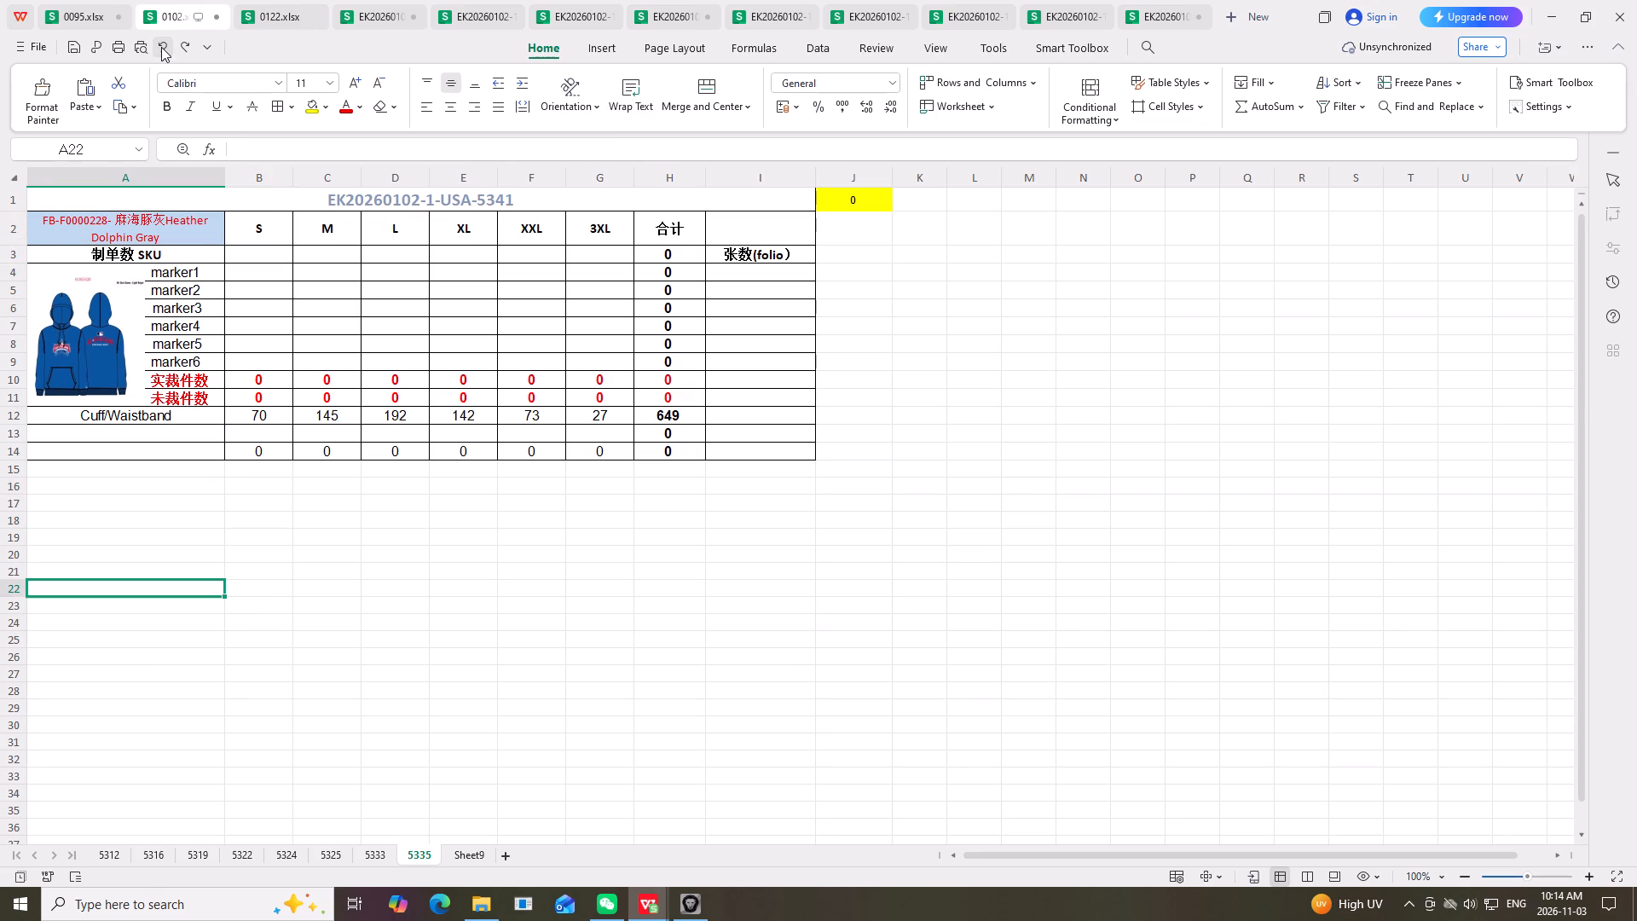
pyautogui.click(161, 47)
pyautogui.click(161, 47)
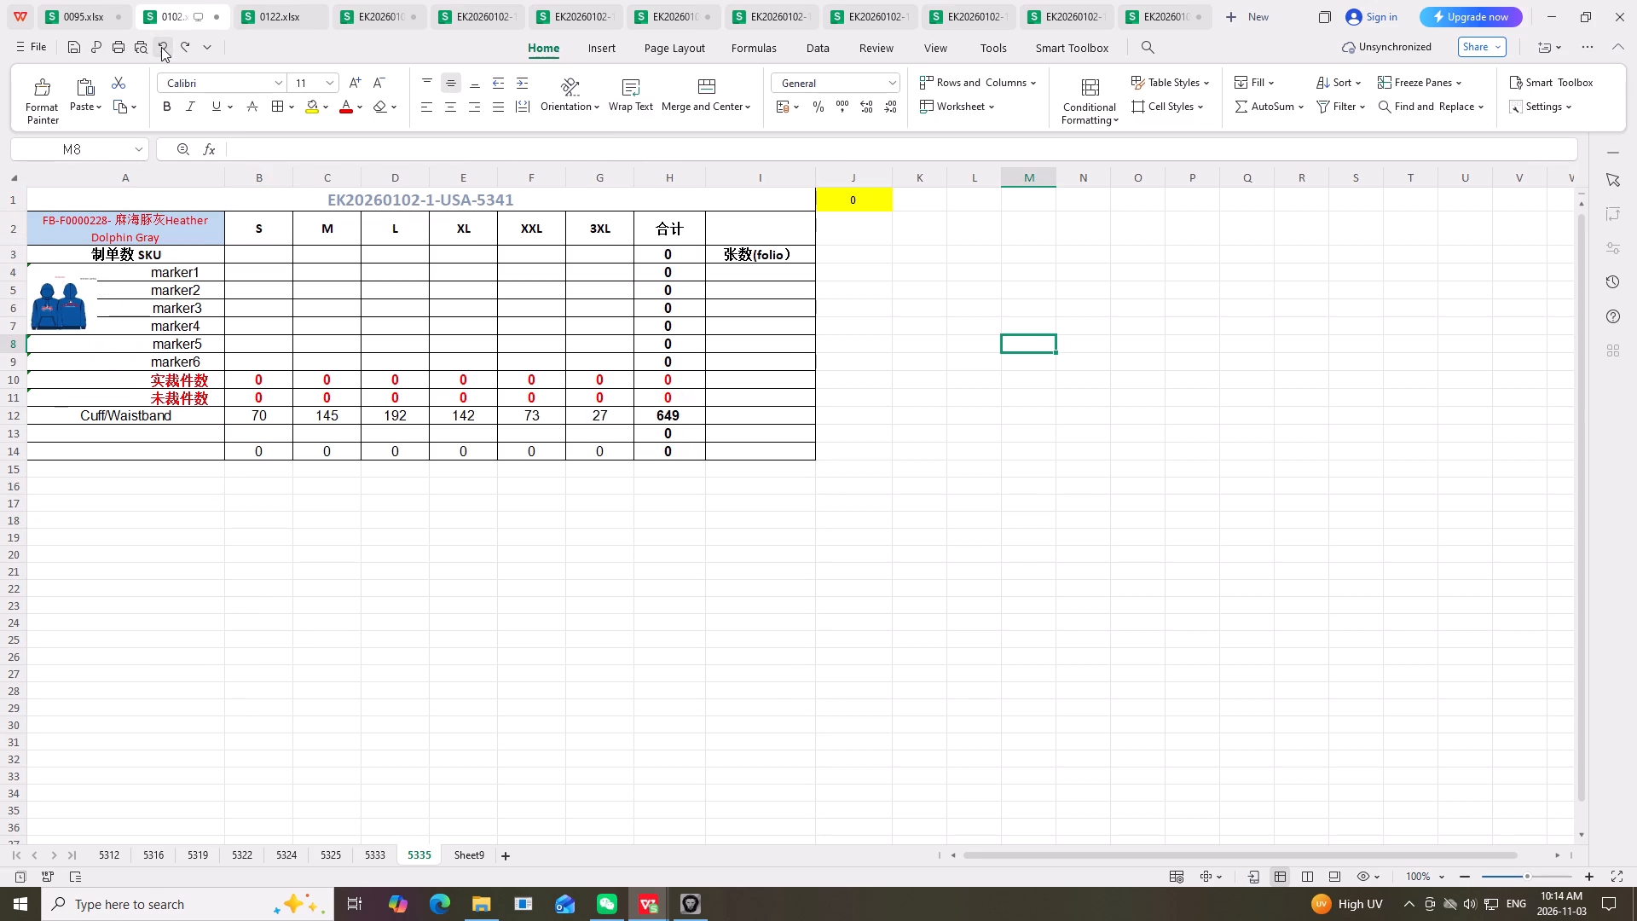
pyautogui.click(161, 47)
pyautogui.click(161, 47)
pyautogui.click(161, 47)
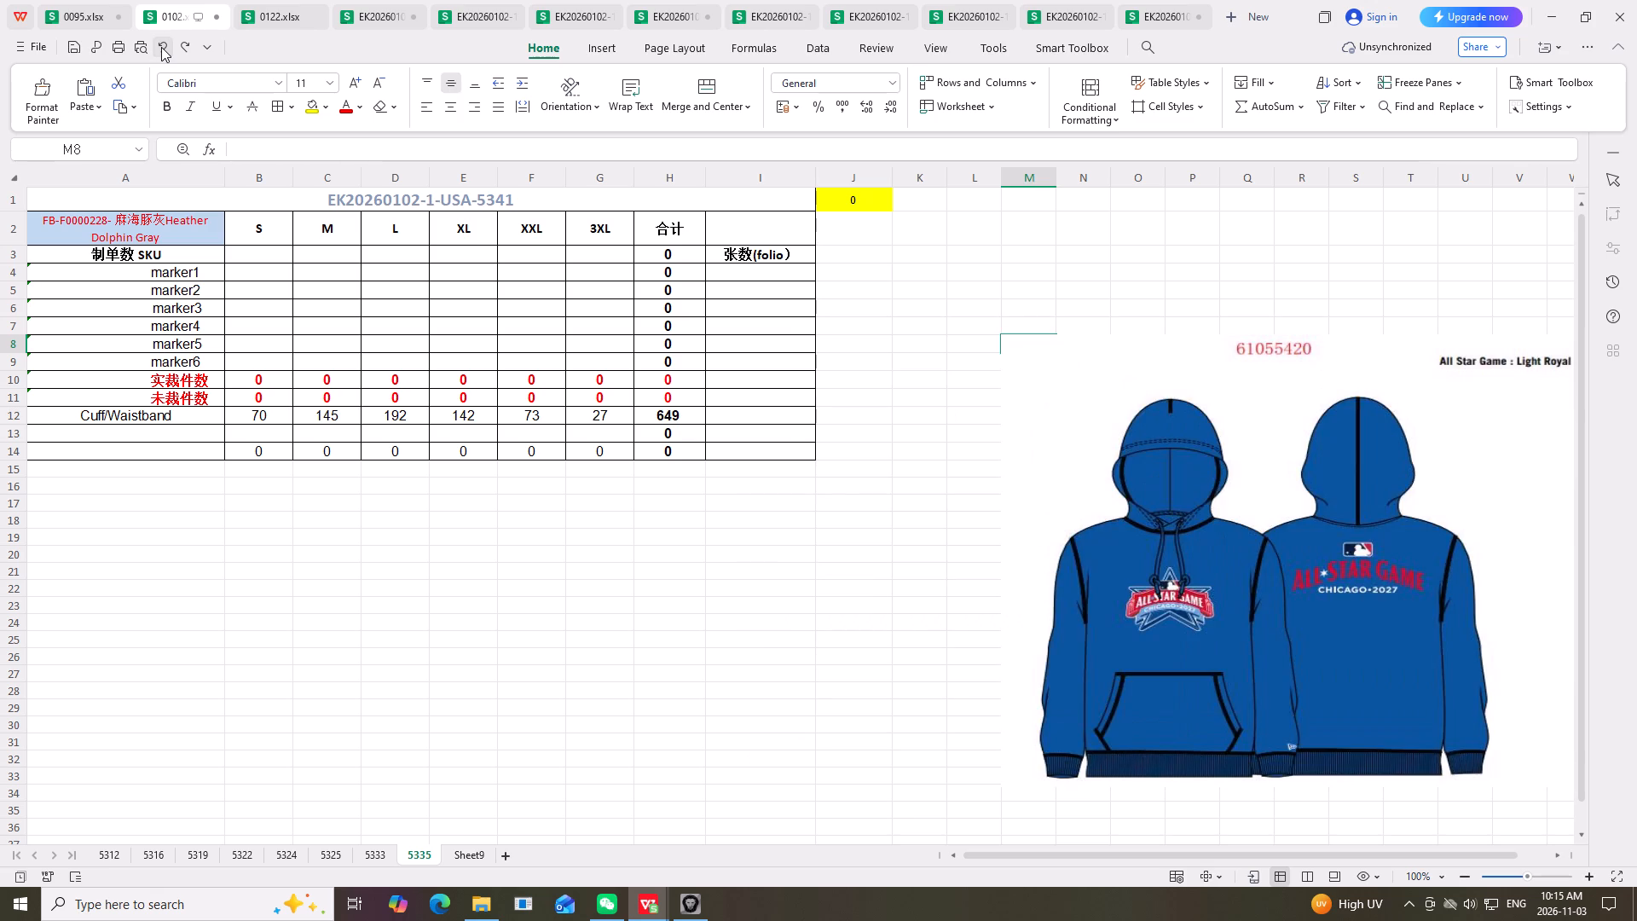
pyautogui.click(161, 47)
pyautogui.click(161, 47)
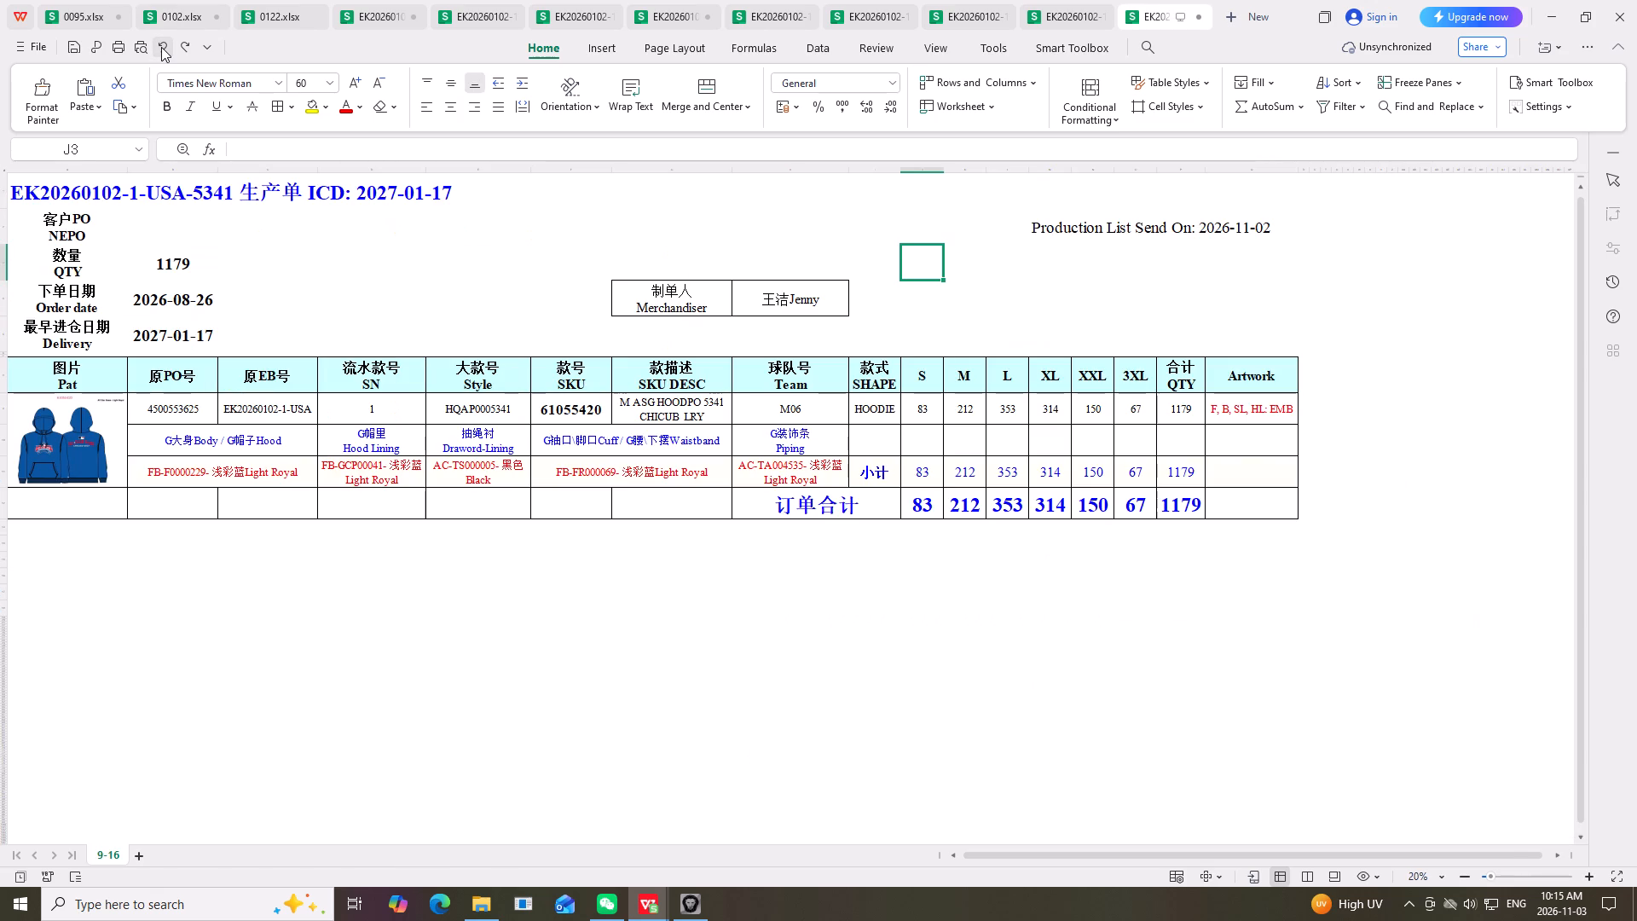
pyautogui.click(161, 47)
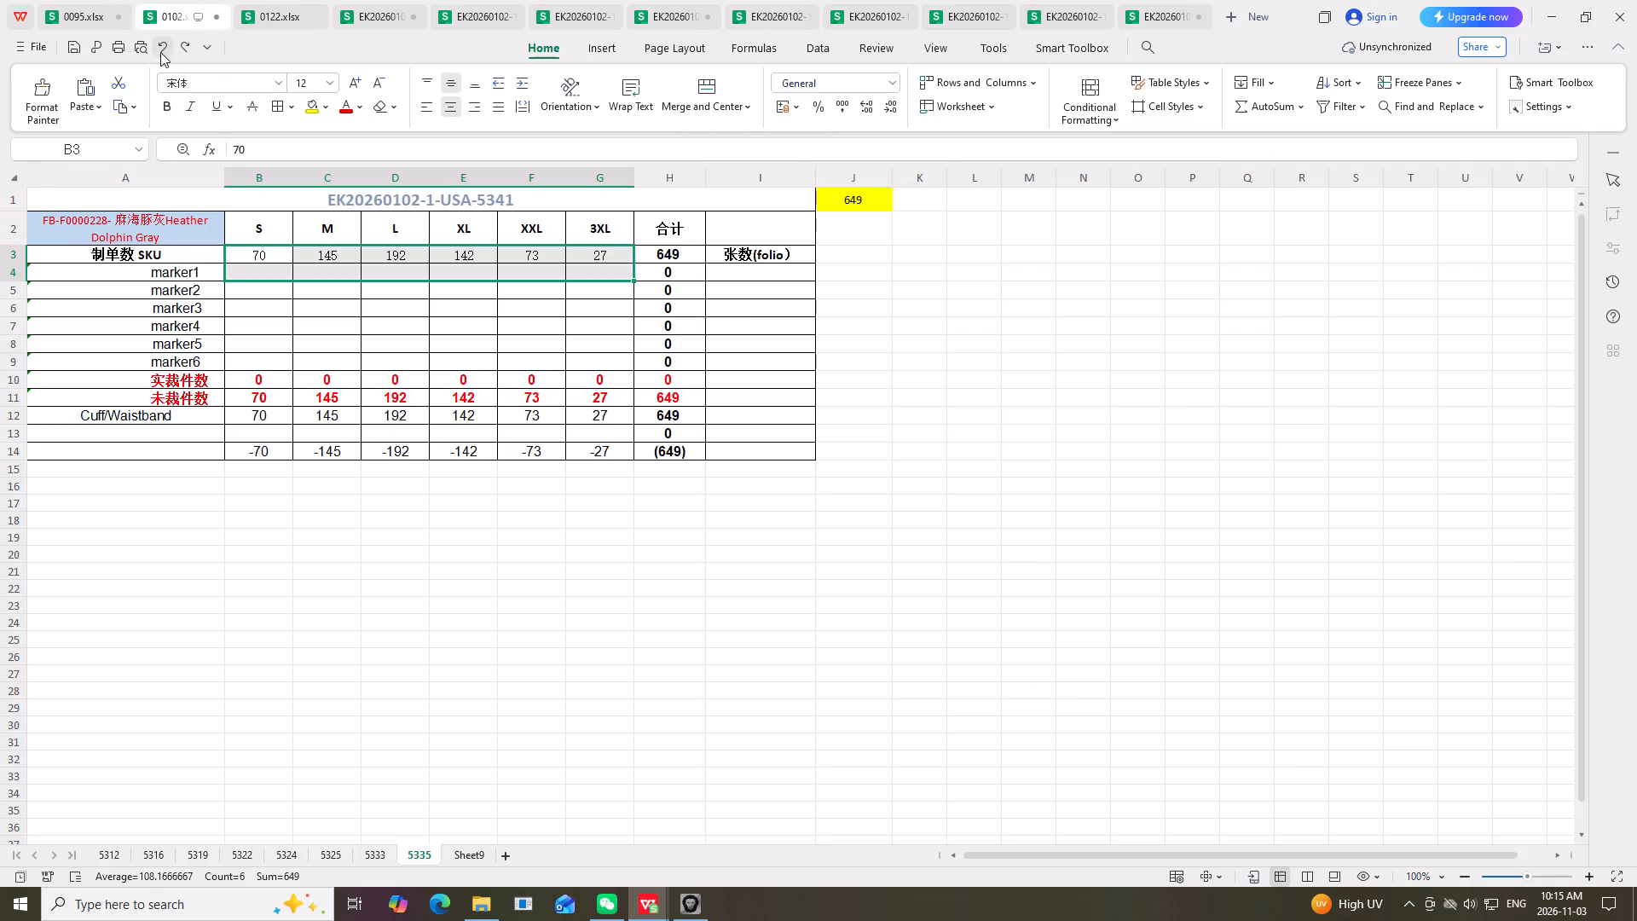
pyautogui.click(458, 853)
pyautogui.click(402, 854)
# Undo the retitling of sheet 5335 as 5341, the removal of its garment picture and the clearing of its rib fabric entry.
pyautogui.click(360, 854)
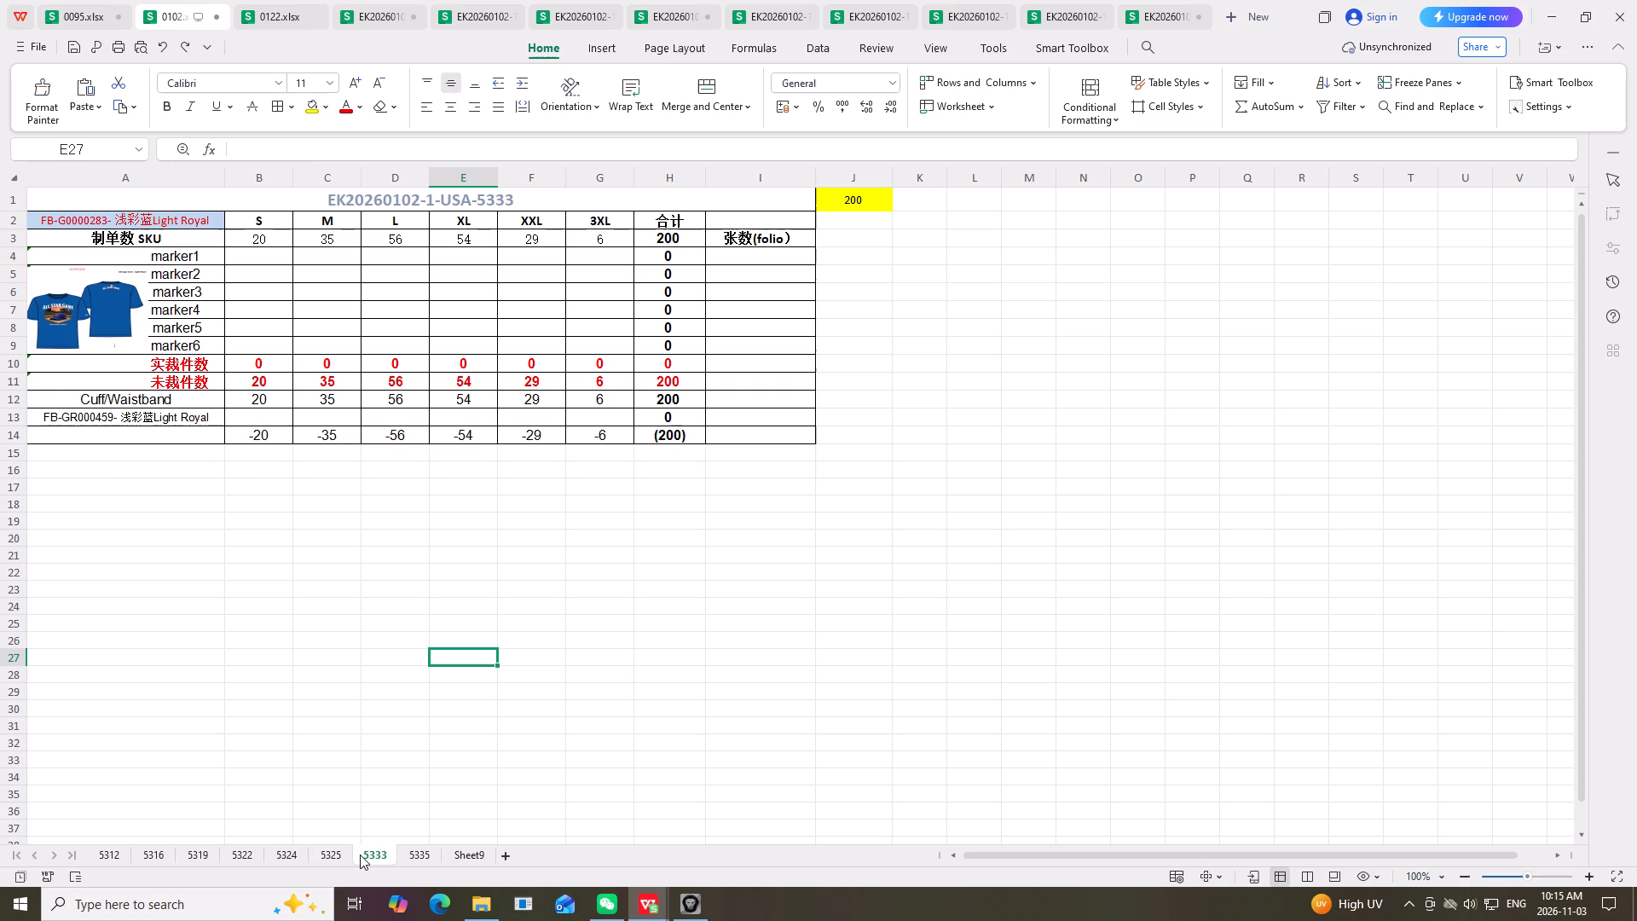
pyautogui.click(414, 854)
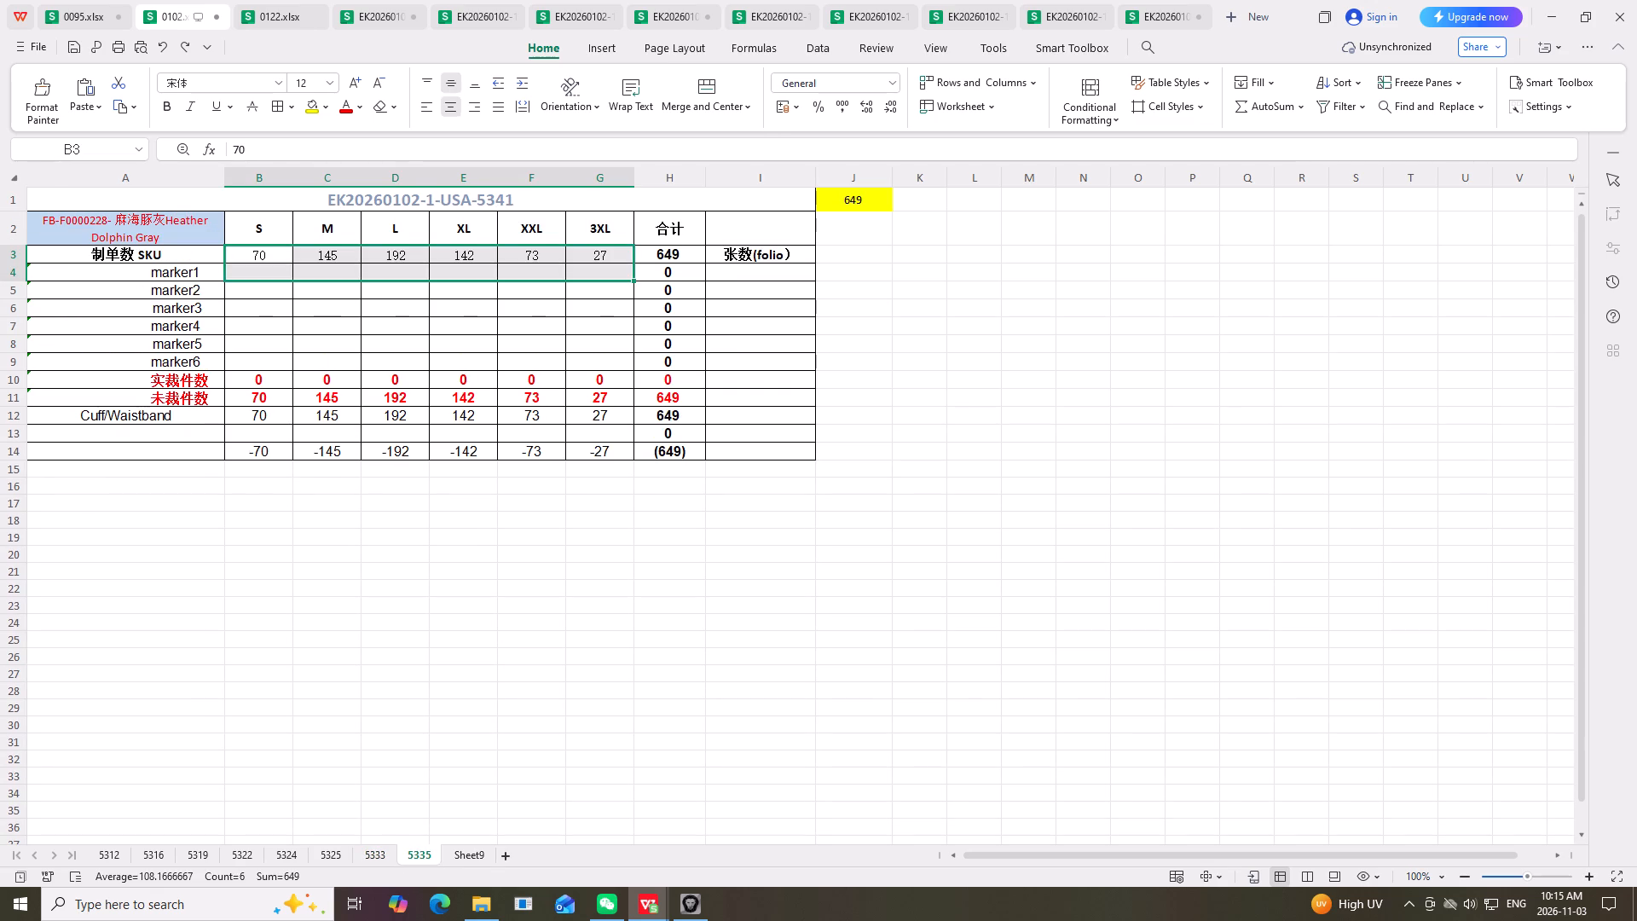
pyautogui.click(461, 859)
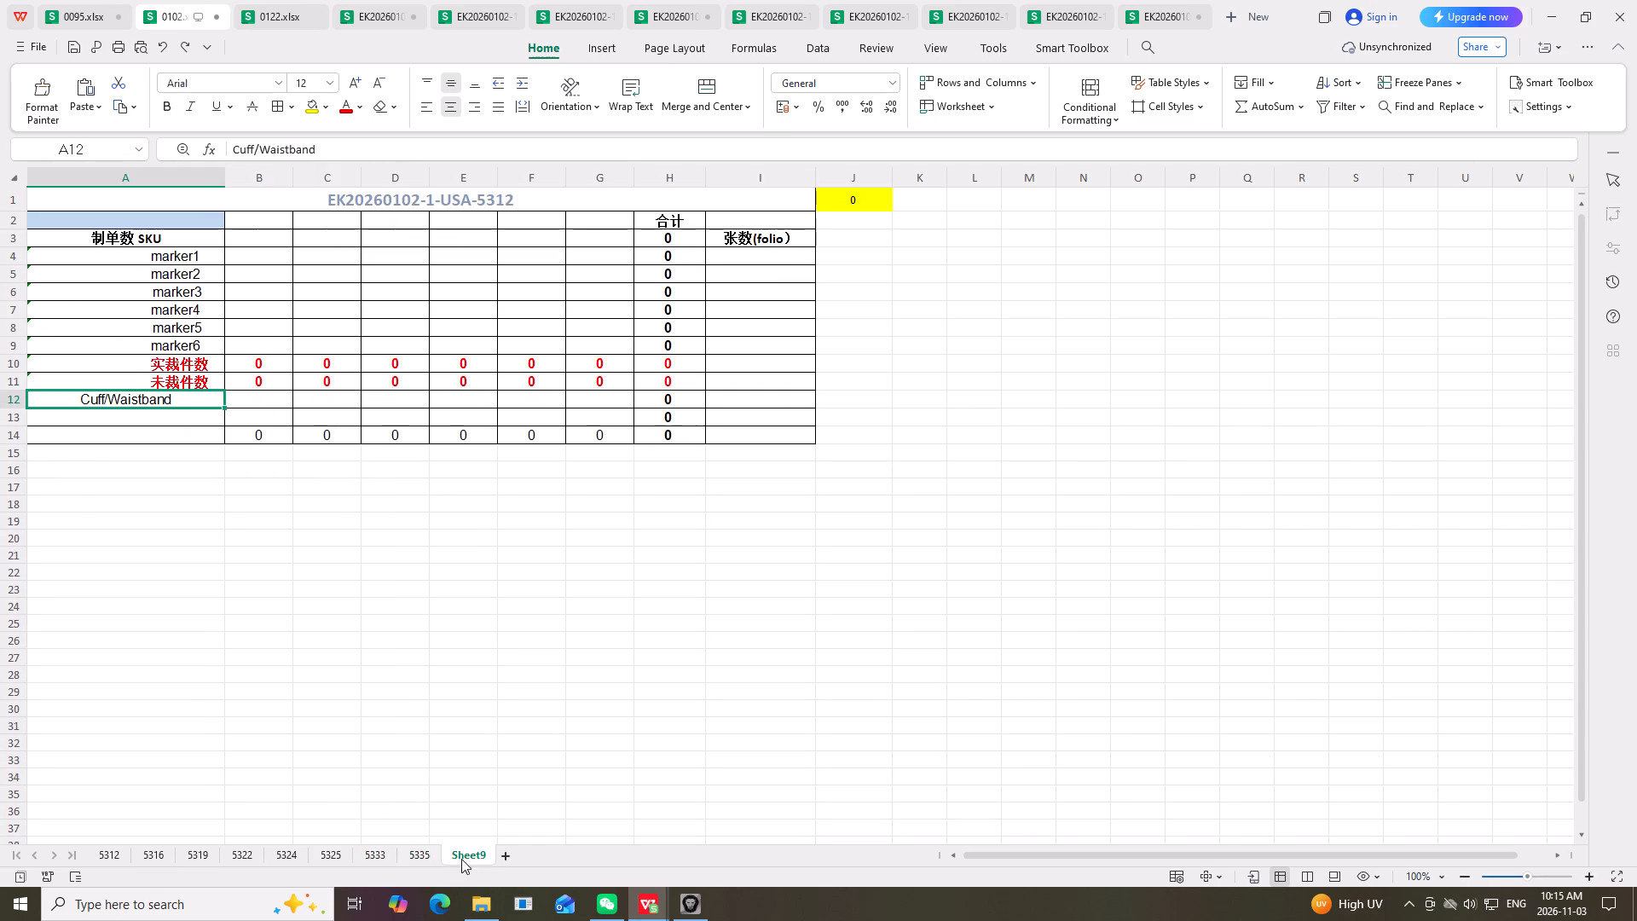
pyautogui.click(420, 857)
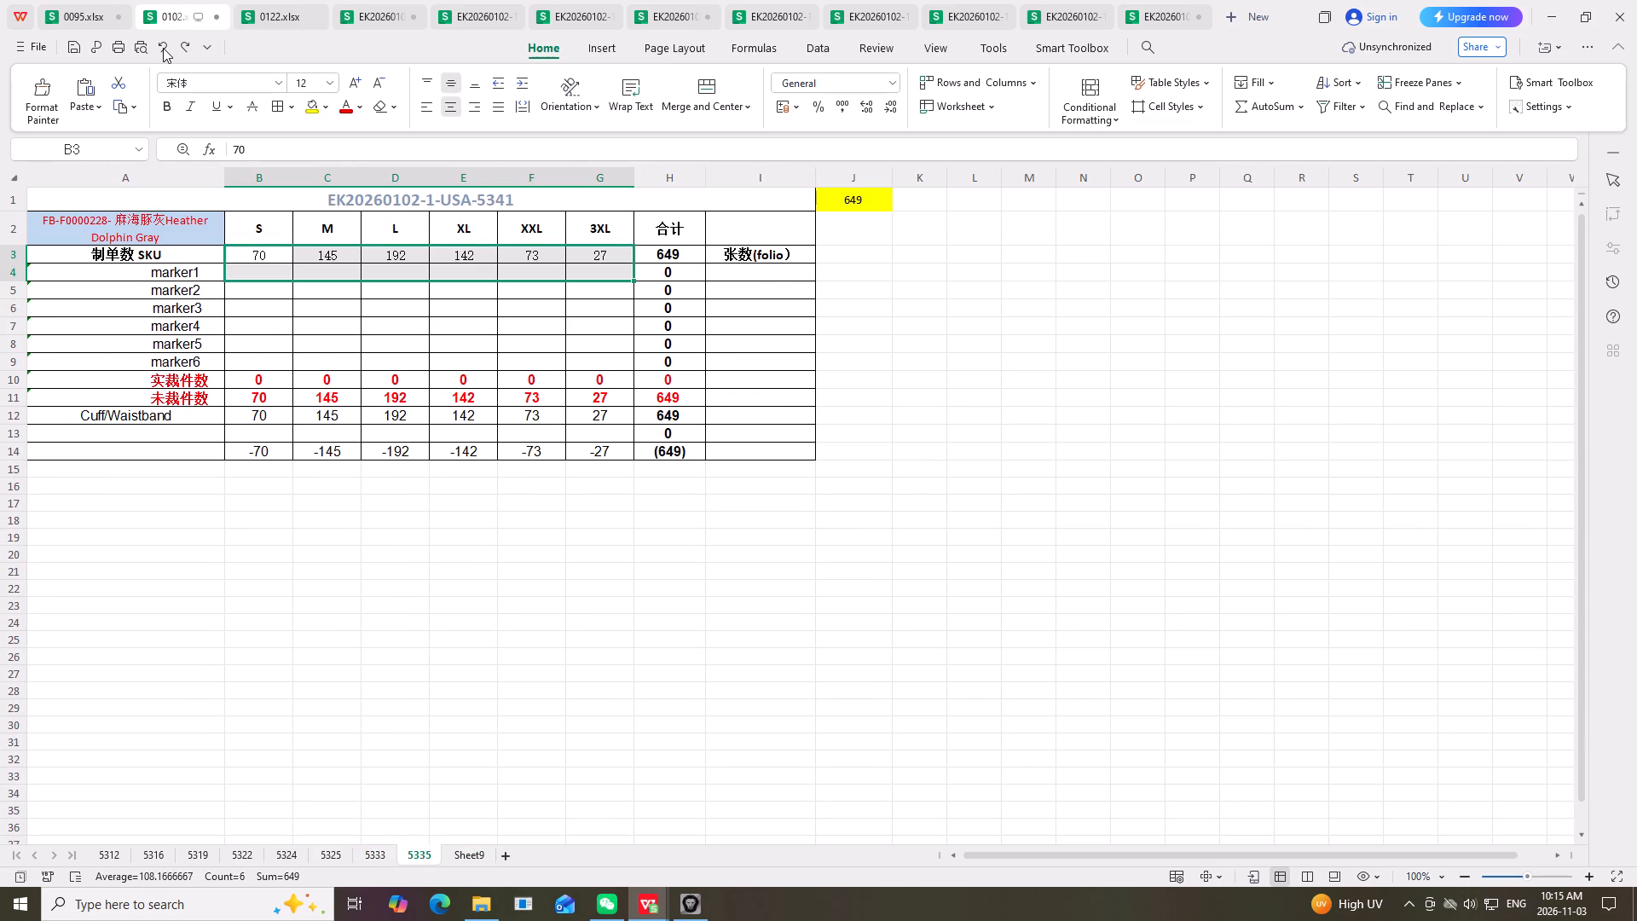
pyautogui.click(163, 48)
pyautogui.click(163, 48)
pyautogui.click(163, 48)
# Undo the clearing of Sheet9's row 13 quantities, its size headings with 制单数 SKU quantities, and the fabric entry in A13.
pyautogui.click(163, 48)
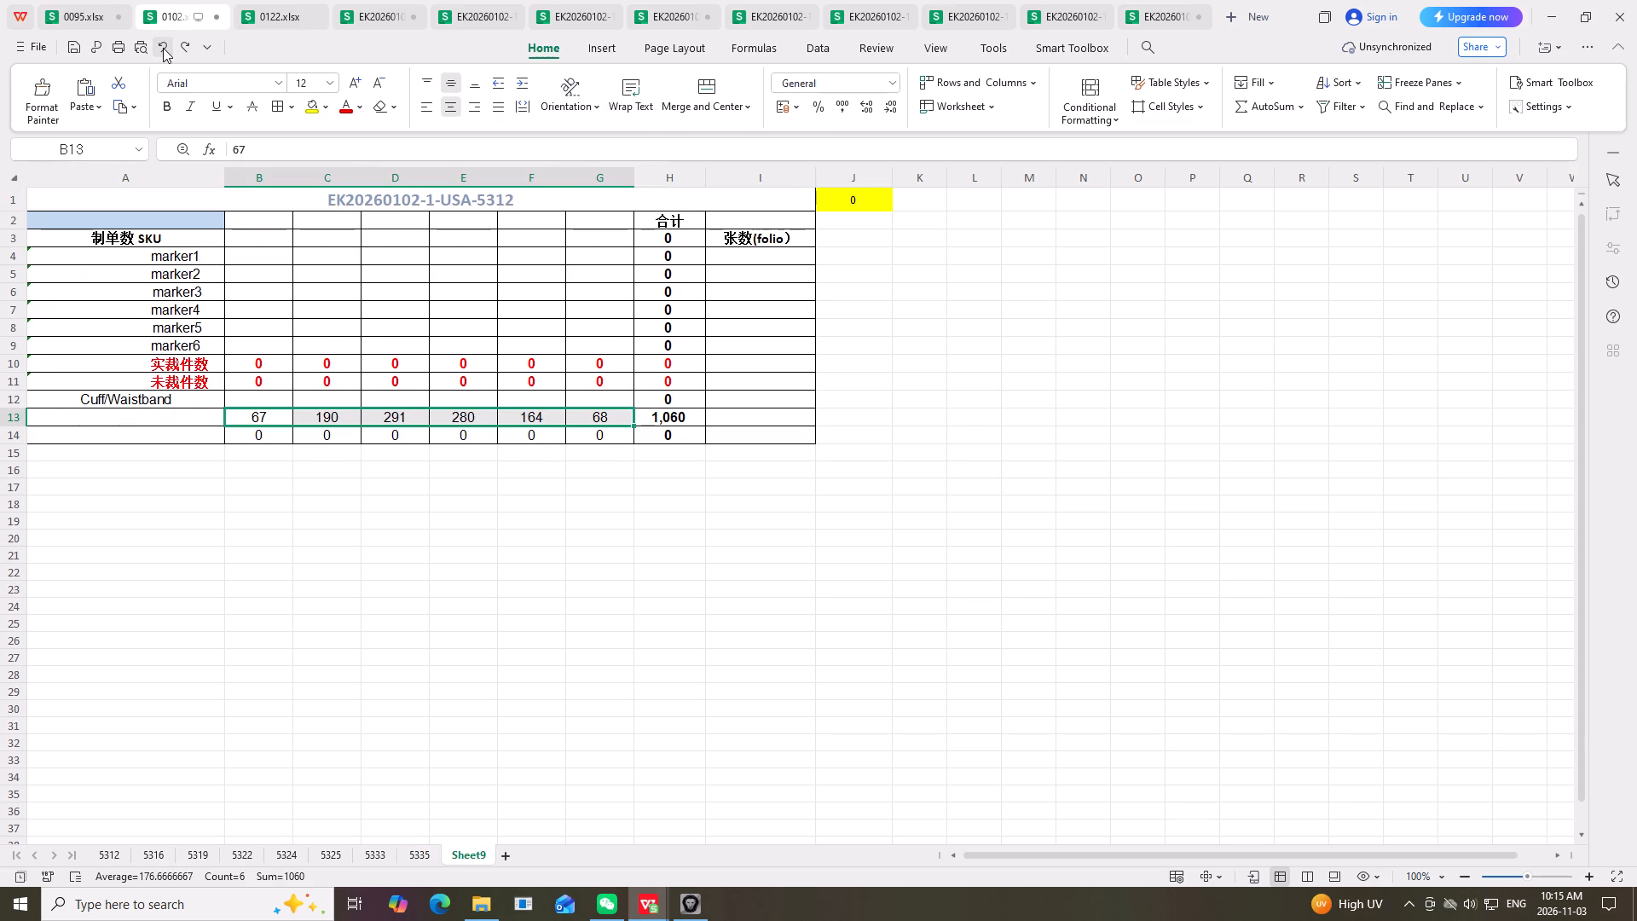
pyautogui.click(163, 48)
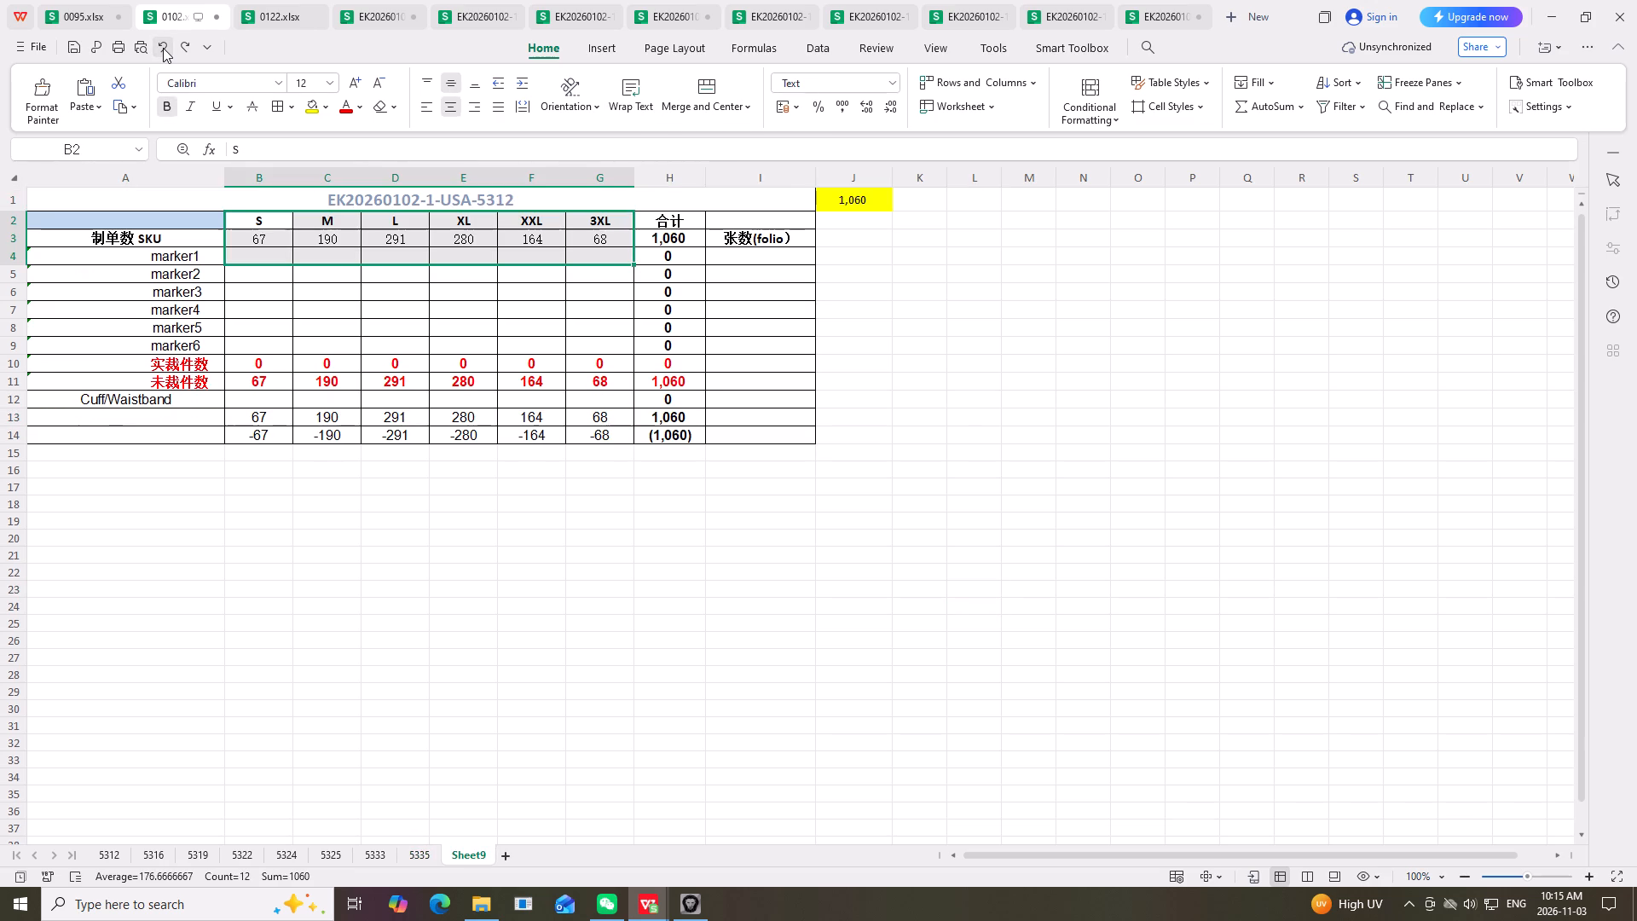
pyautogui.click(163, 48)
# Compare sheets 5333 and 5335 of 0102.xlsx with their production orders, and review the production order for 5341.
pyautogui.click(427, 850)
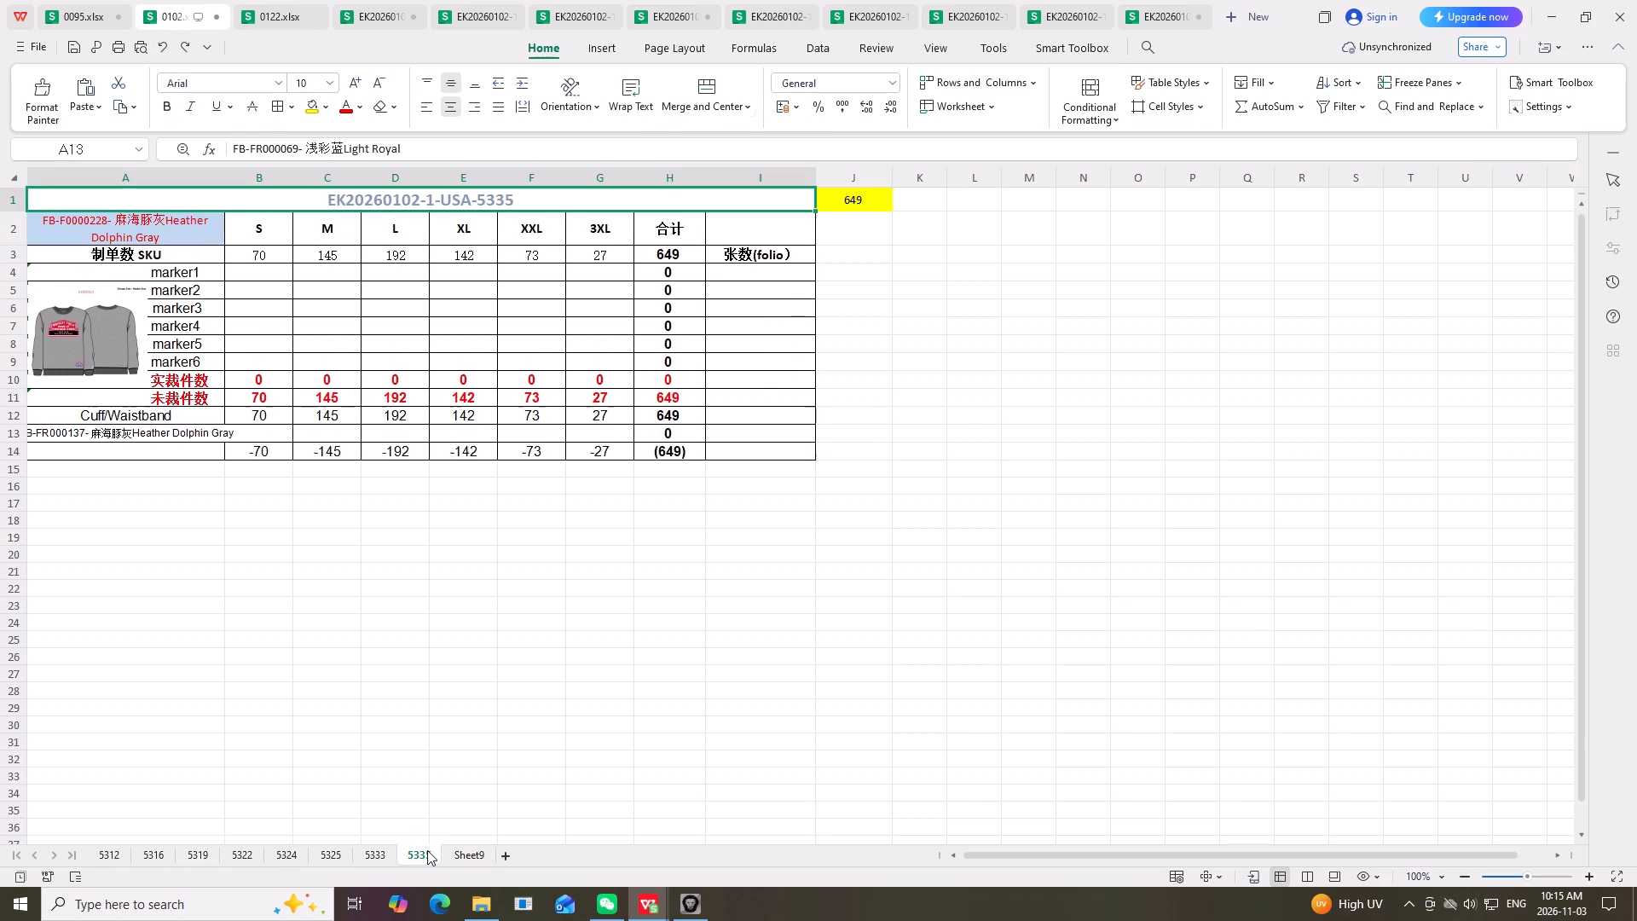
pyautogui.click(379, 854)
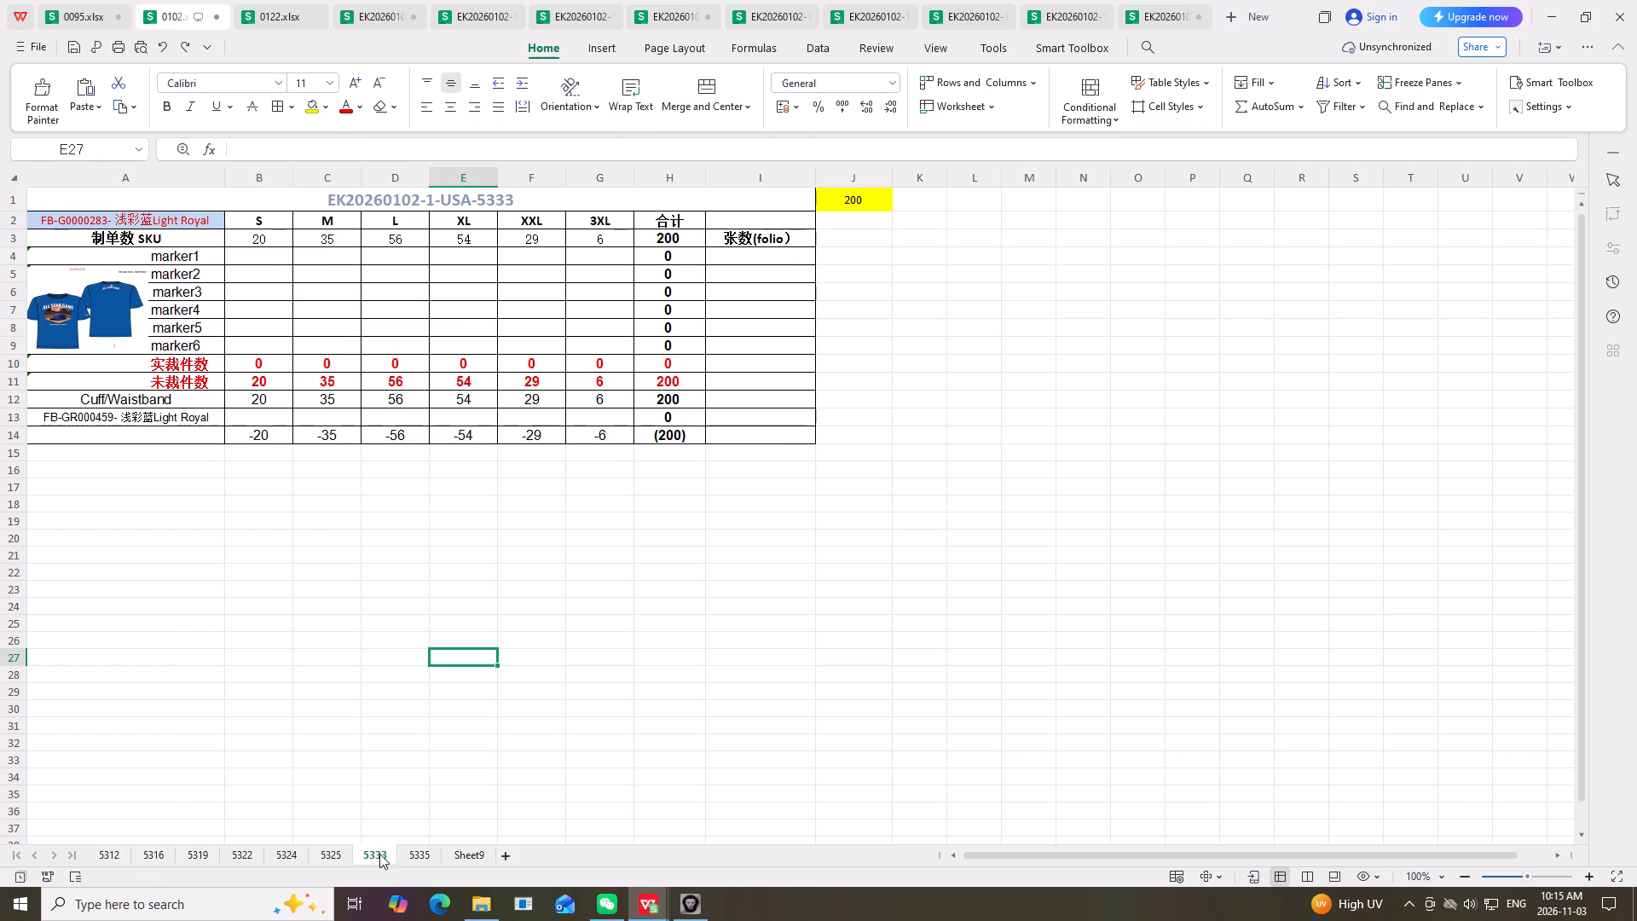
pyautogui.click(977, 16)
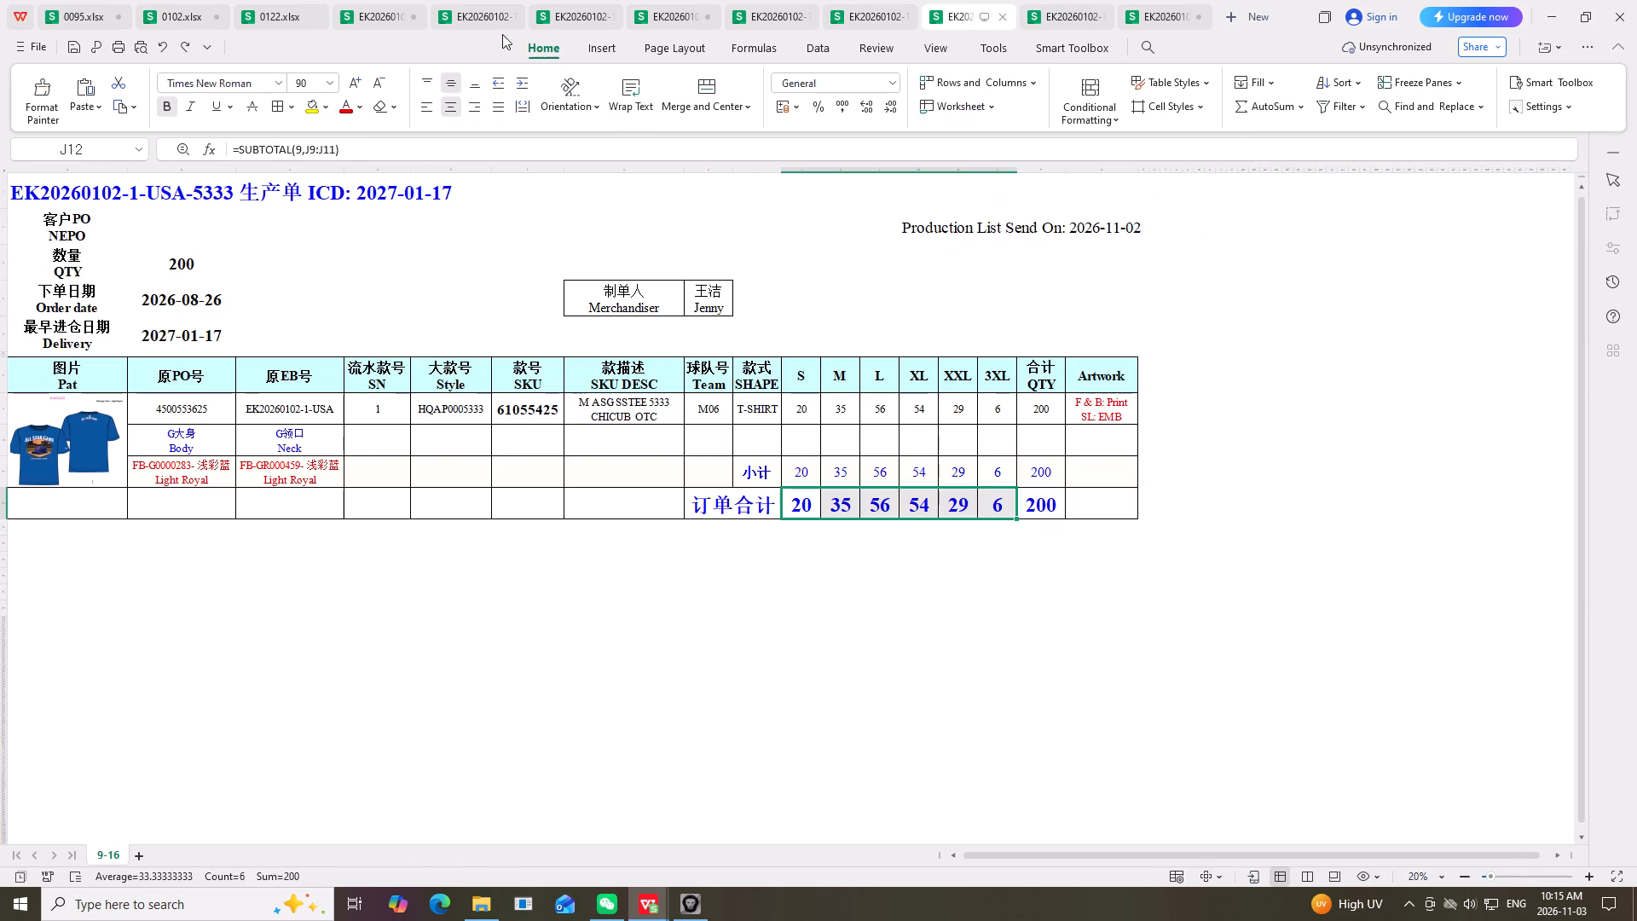
pyautogui.click(177, 14)
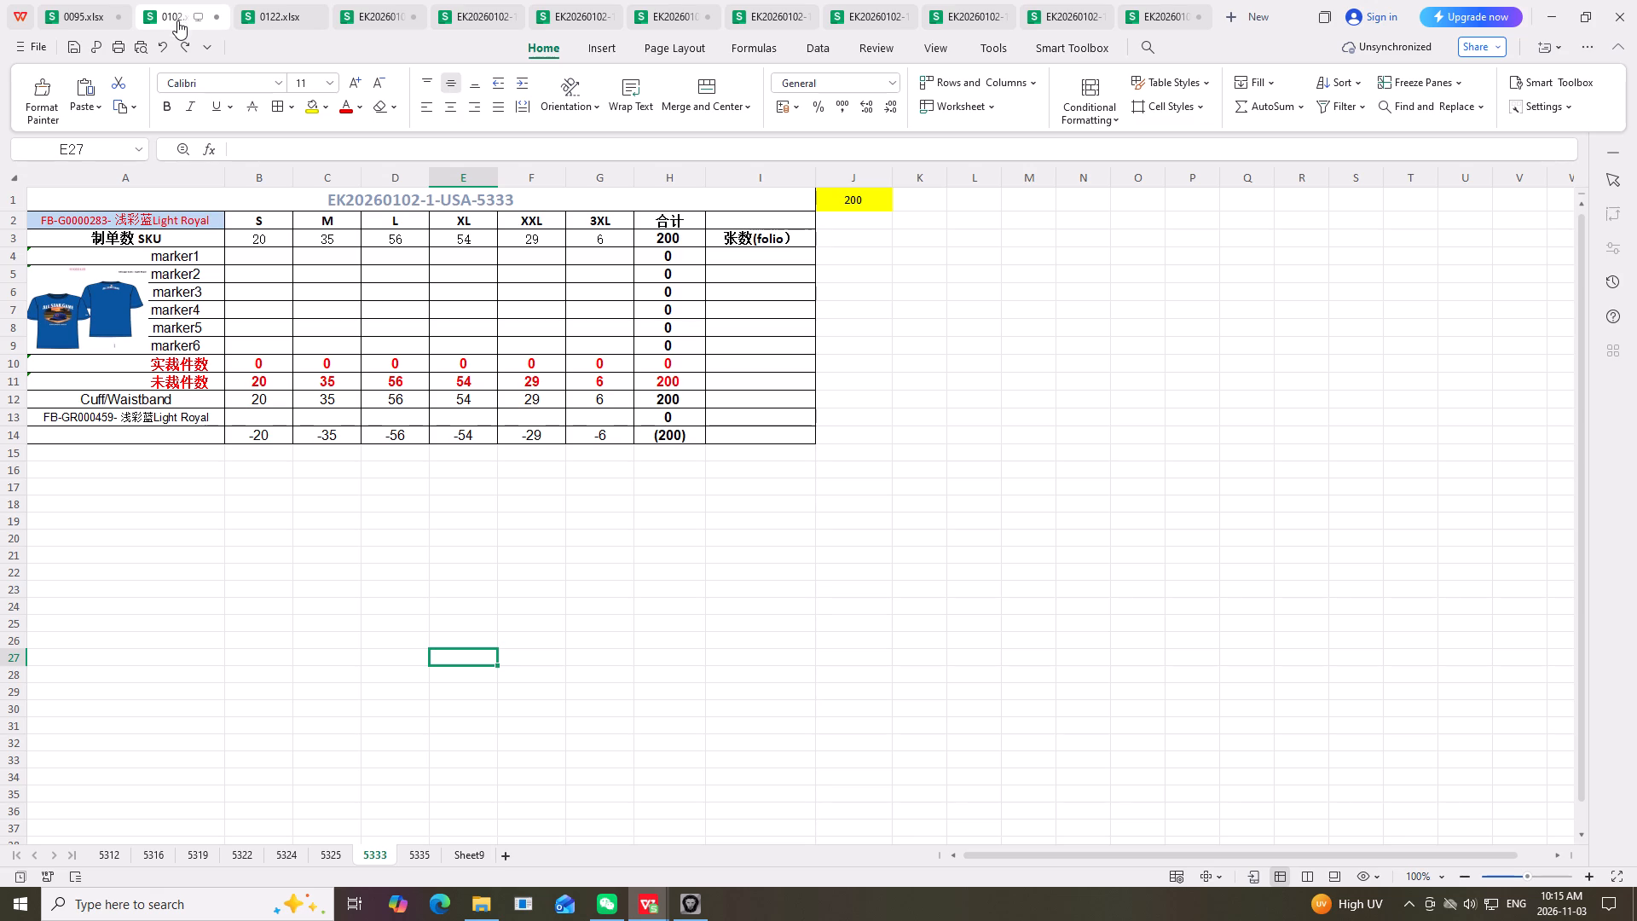
pyautogui.click(971, 11)
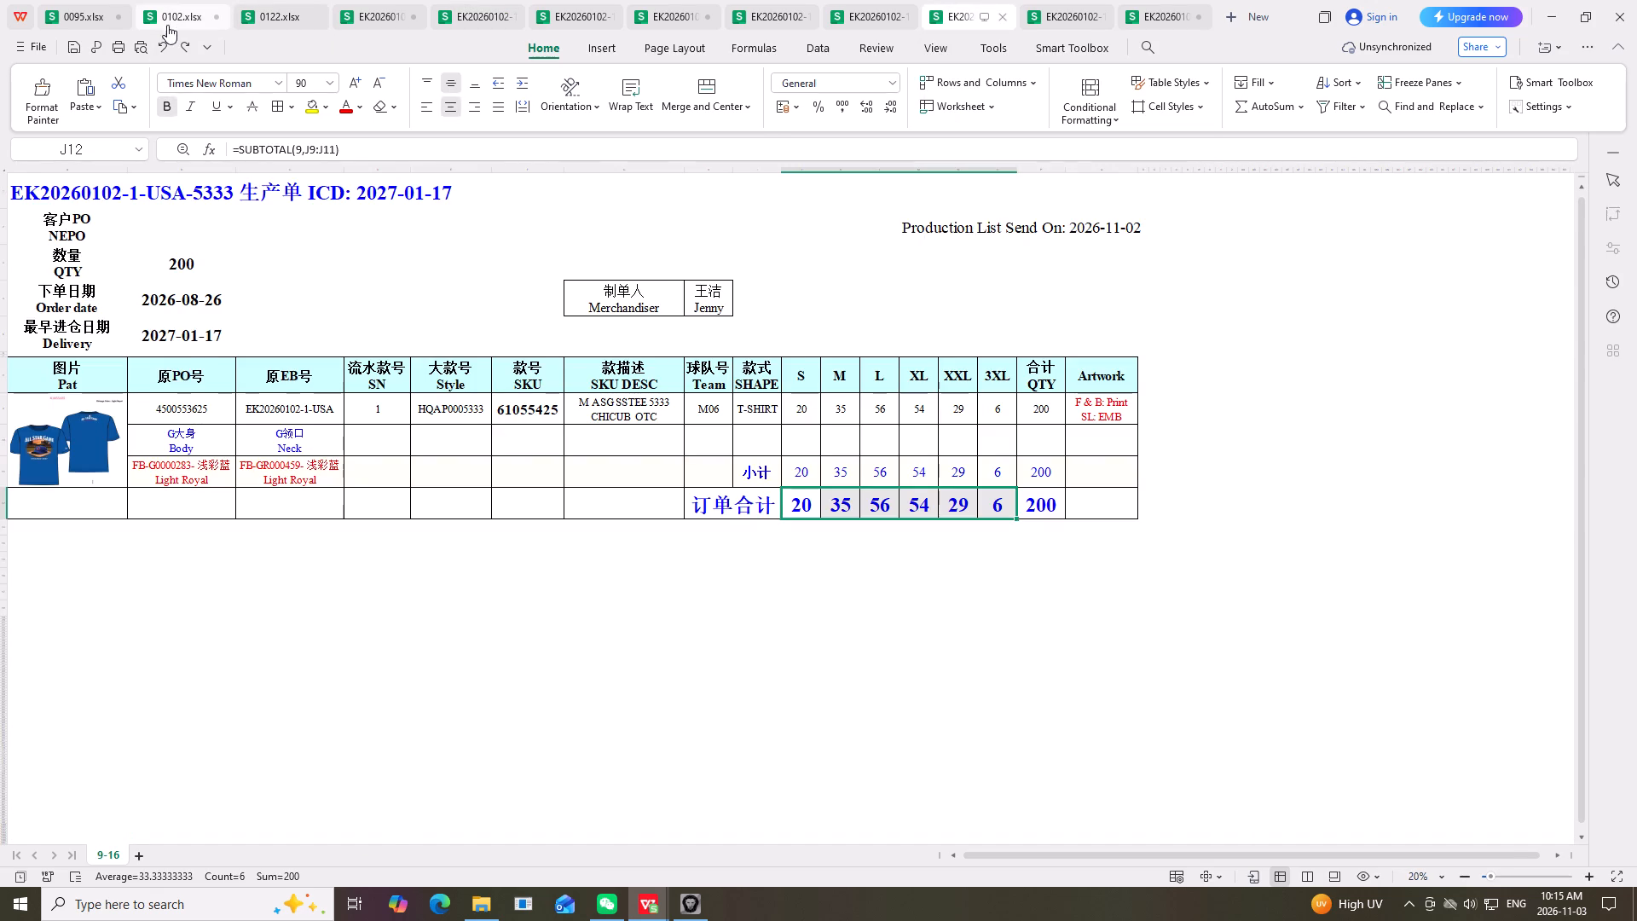
pyautogui.click(167, 19)
pyautogui.click(410, 855)
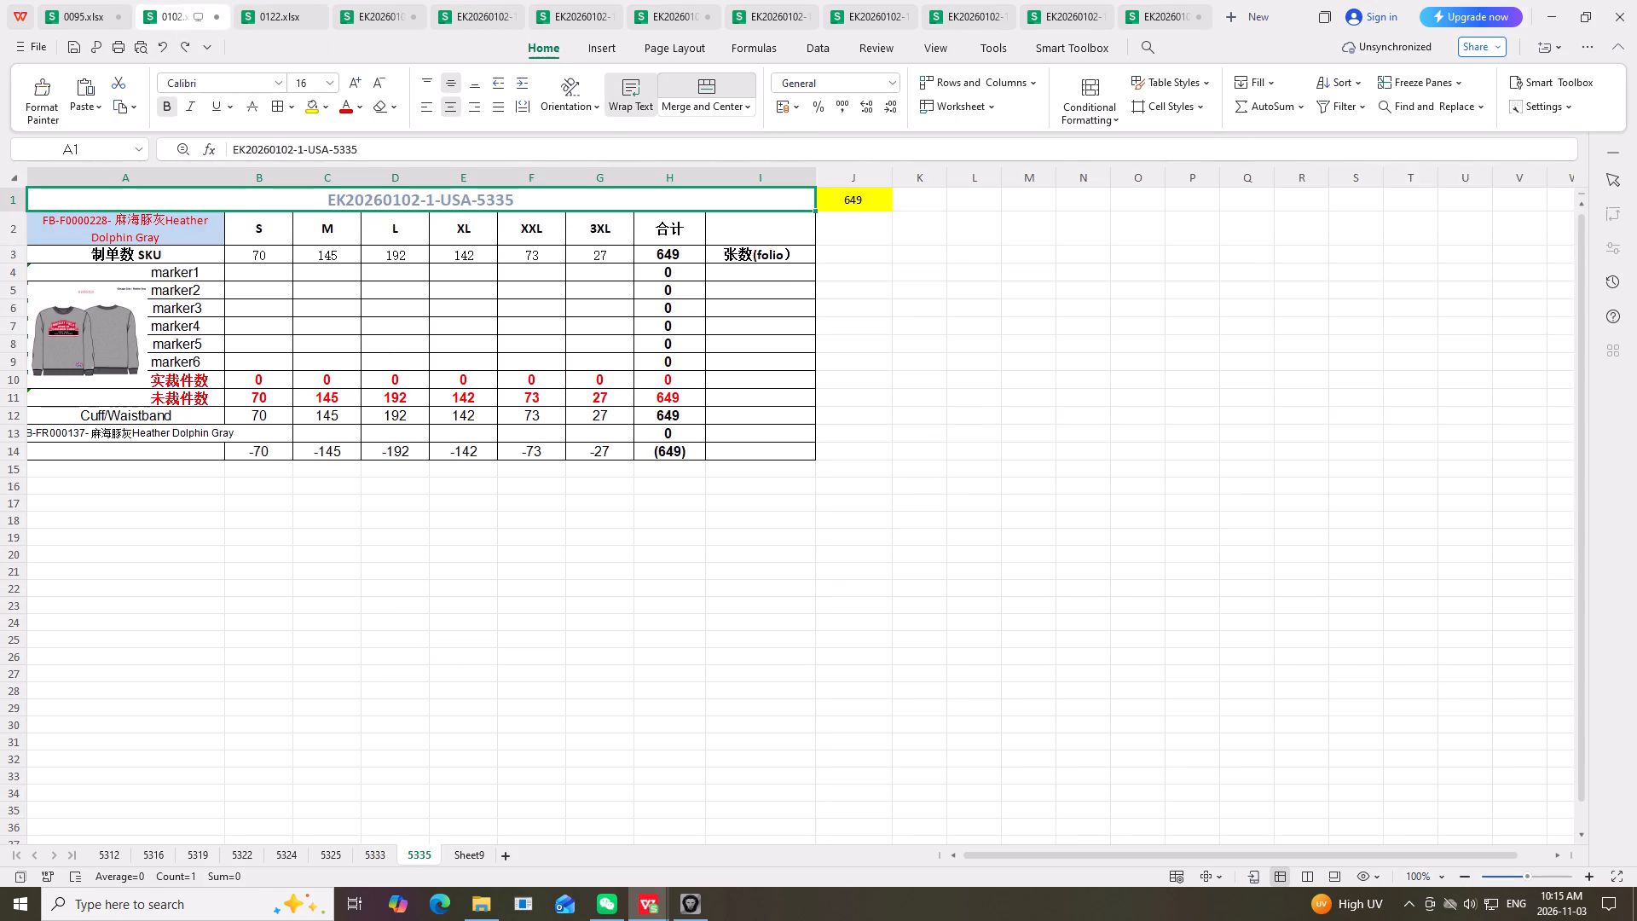
pyautogui.click(633, 686)
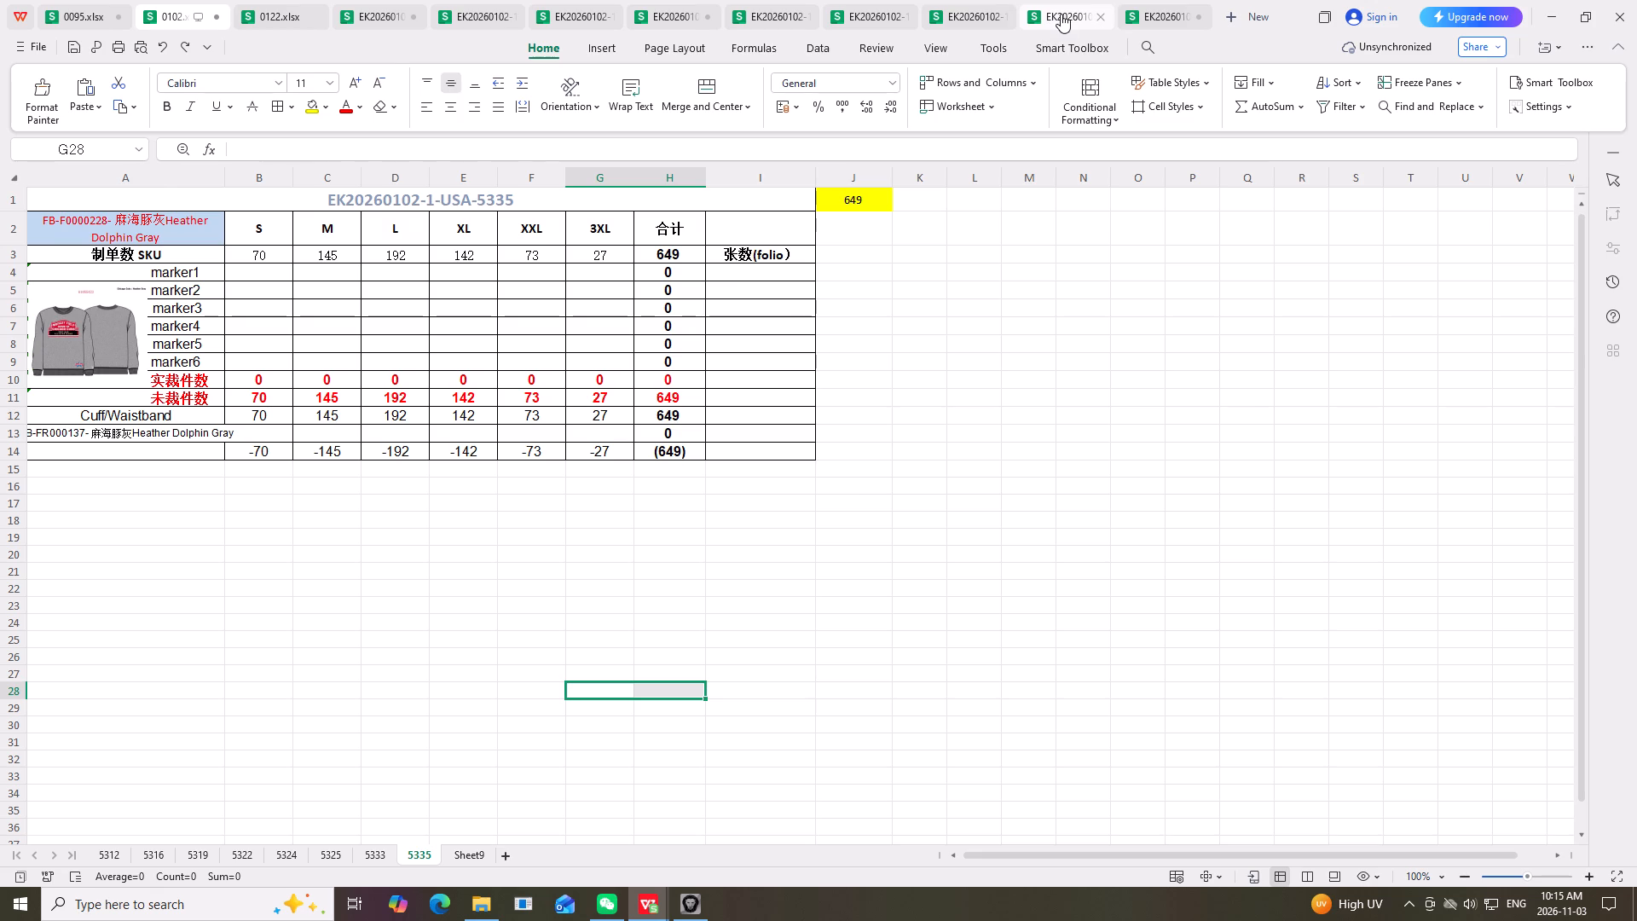
pyautogui.click(1061, 14)
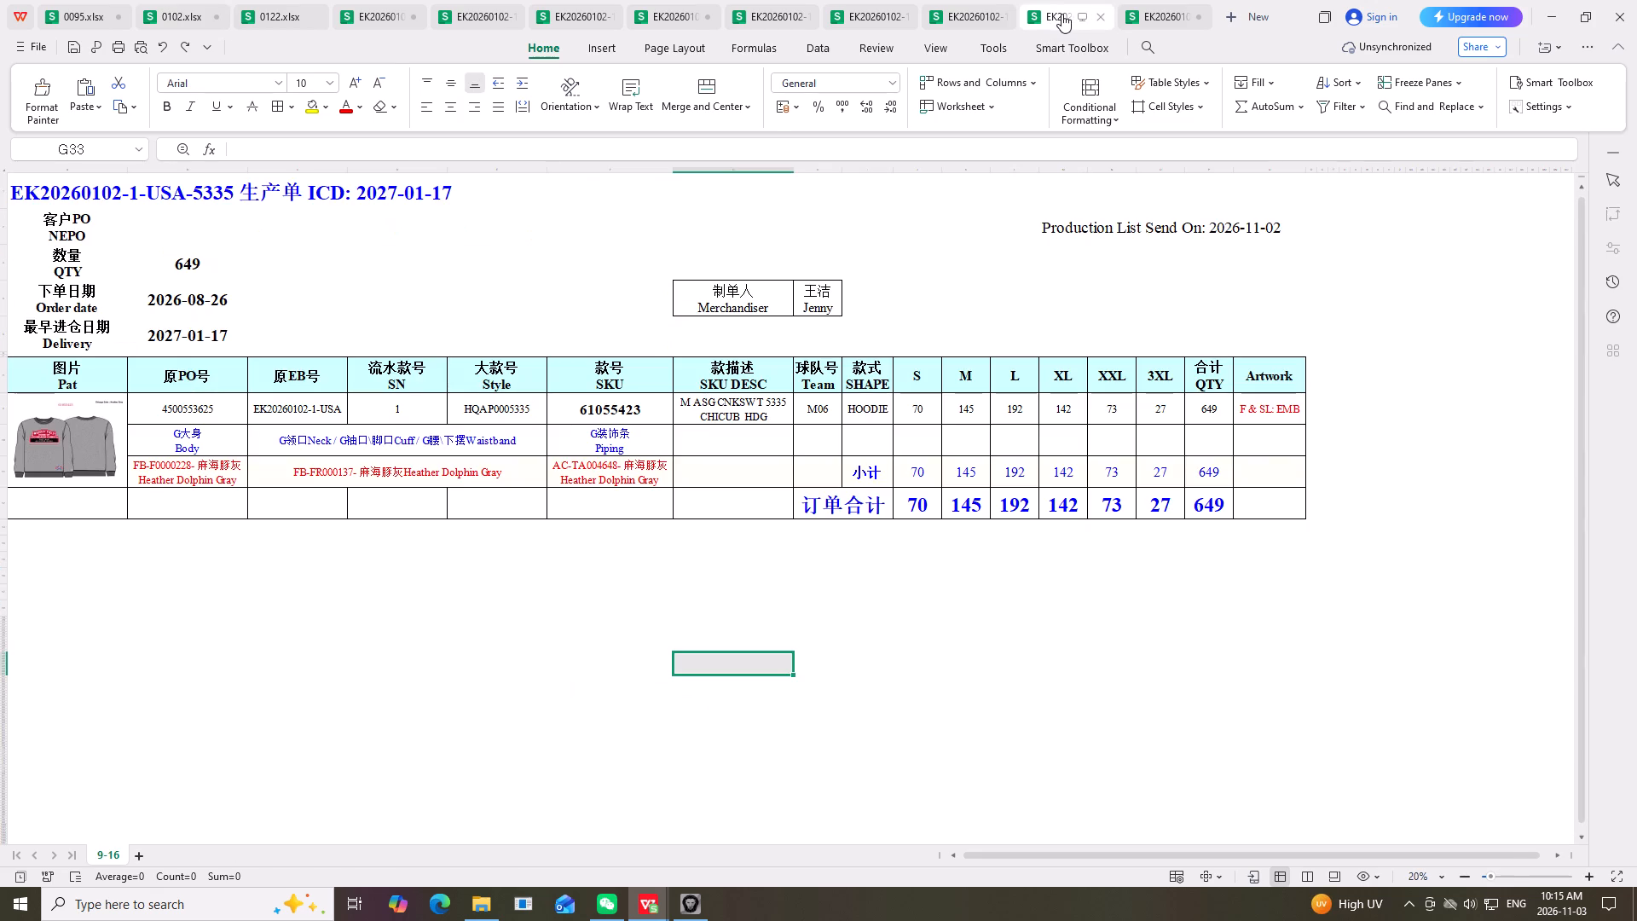
pyautogui.click(184, 14)
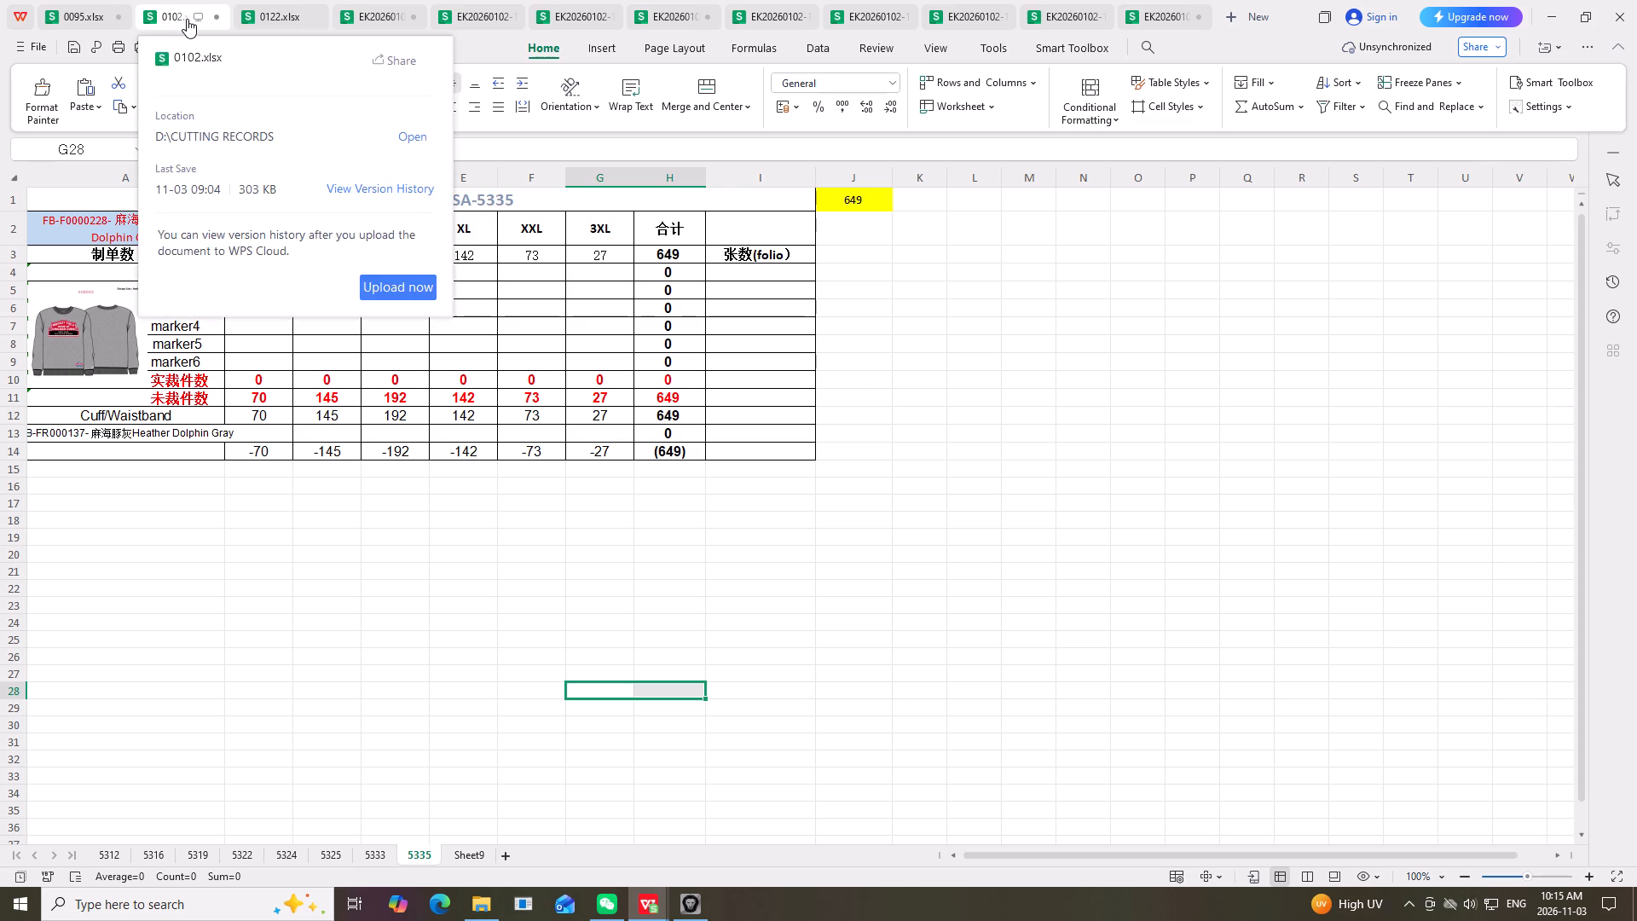
pyautogui.click(1072, 13)
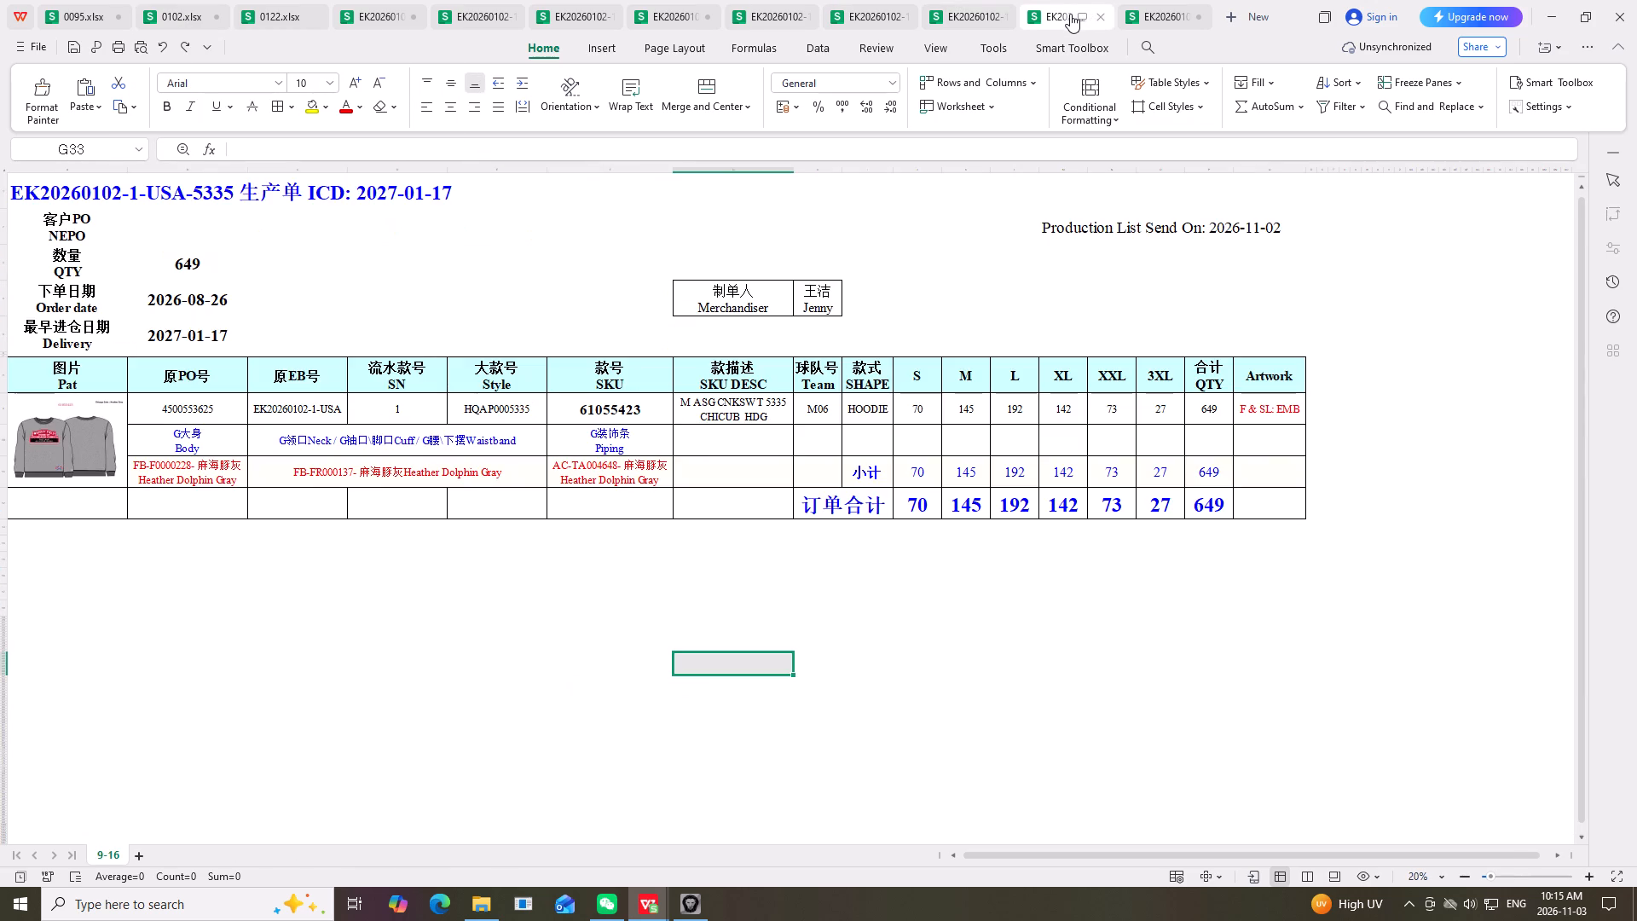
pyautogui.click(1166, 11)
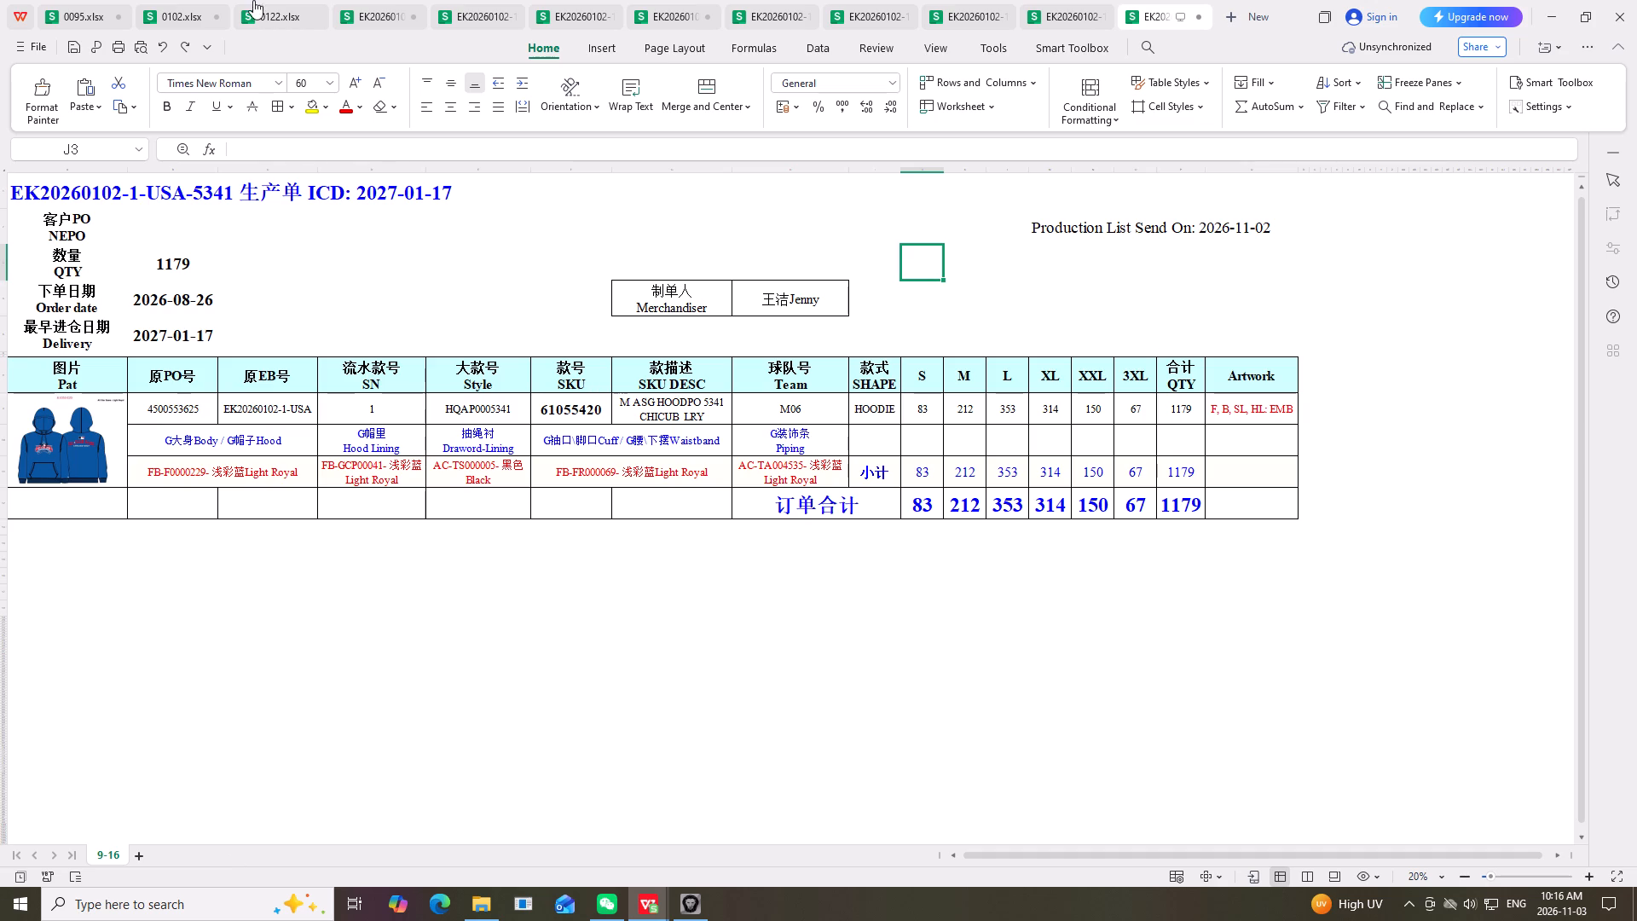
pyautogui.click(174, 20)
pyautogui.click(468, 516)
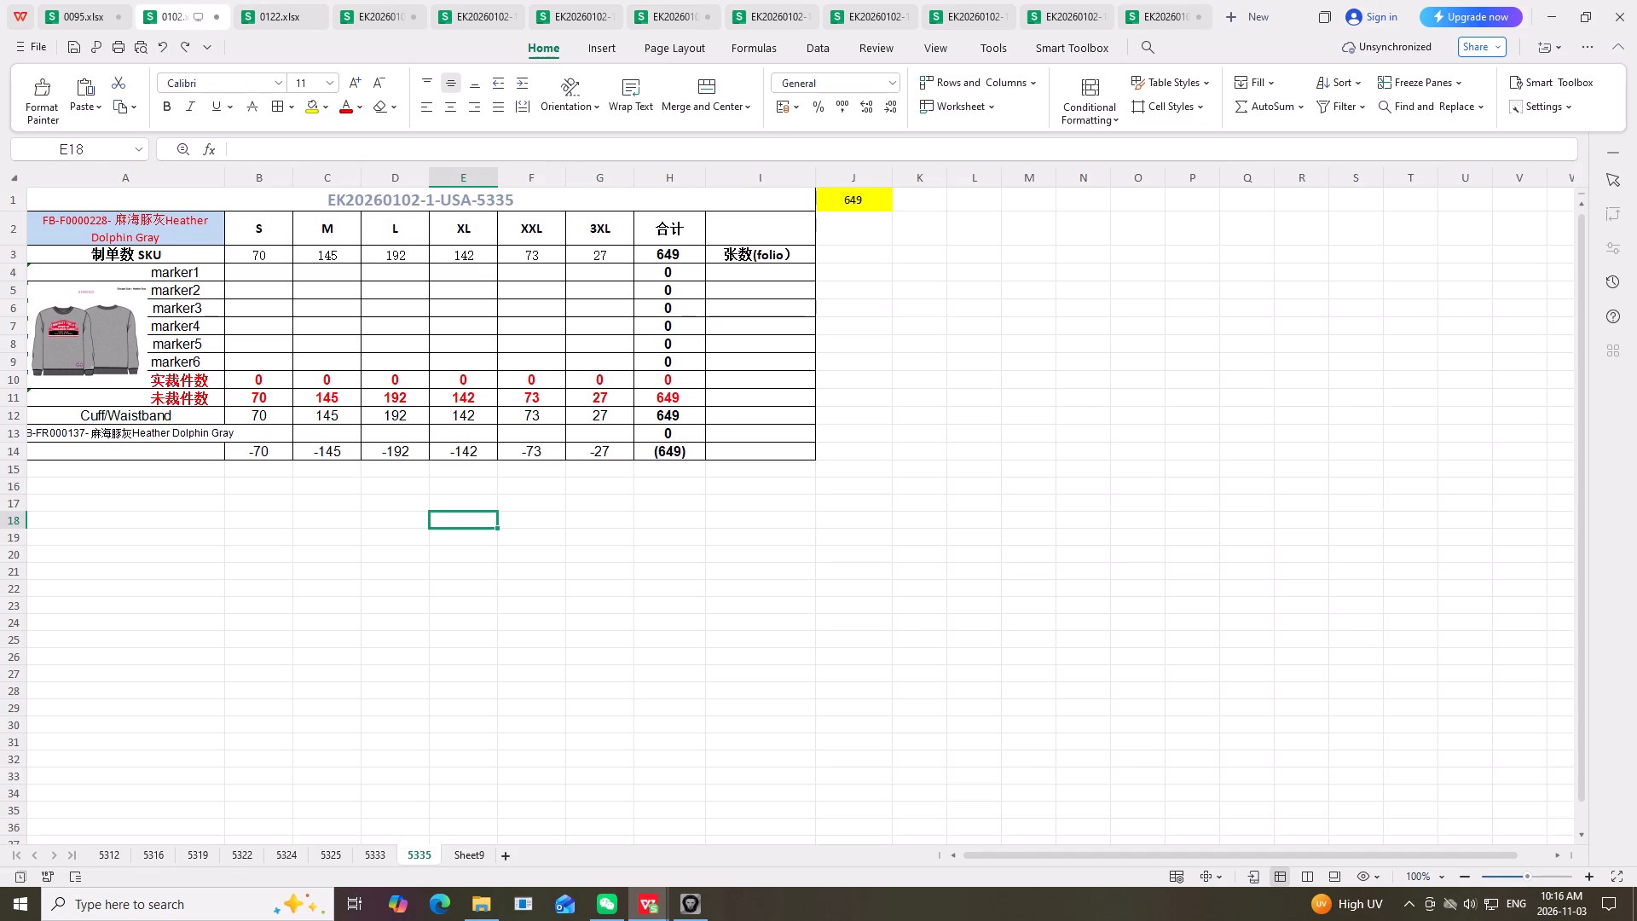
pyautogui.click(418, 853)
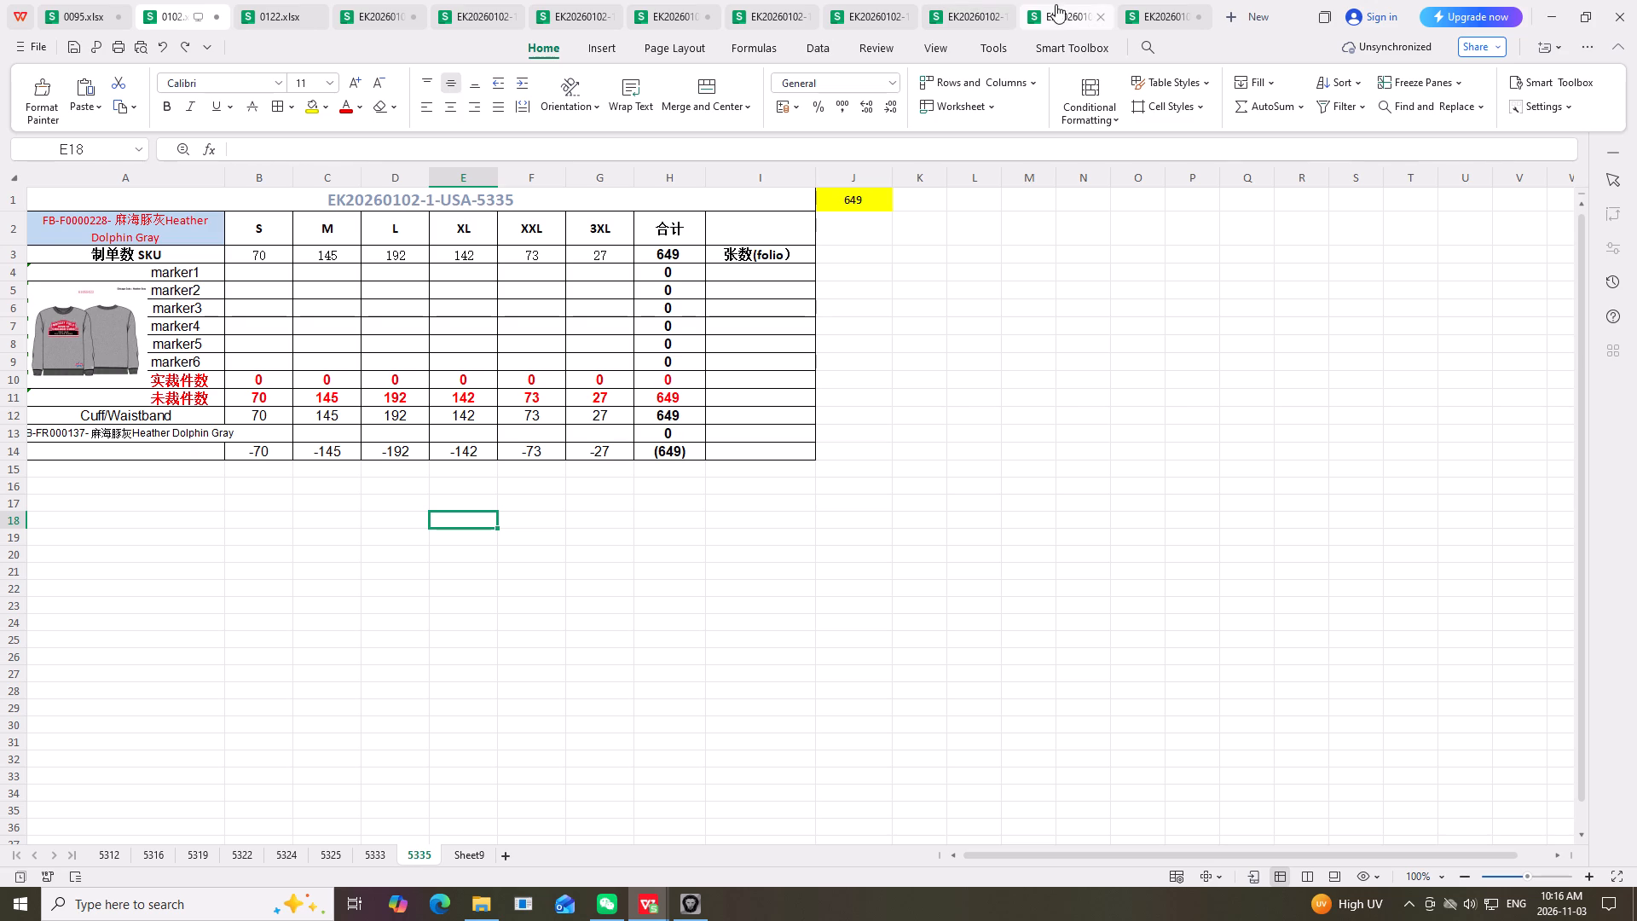
pyautogui.click(1061, 9)
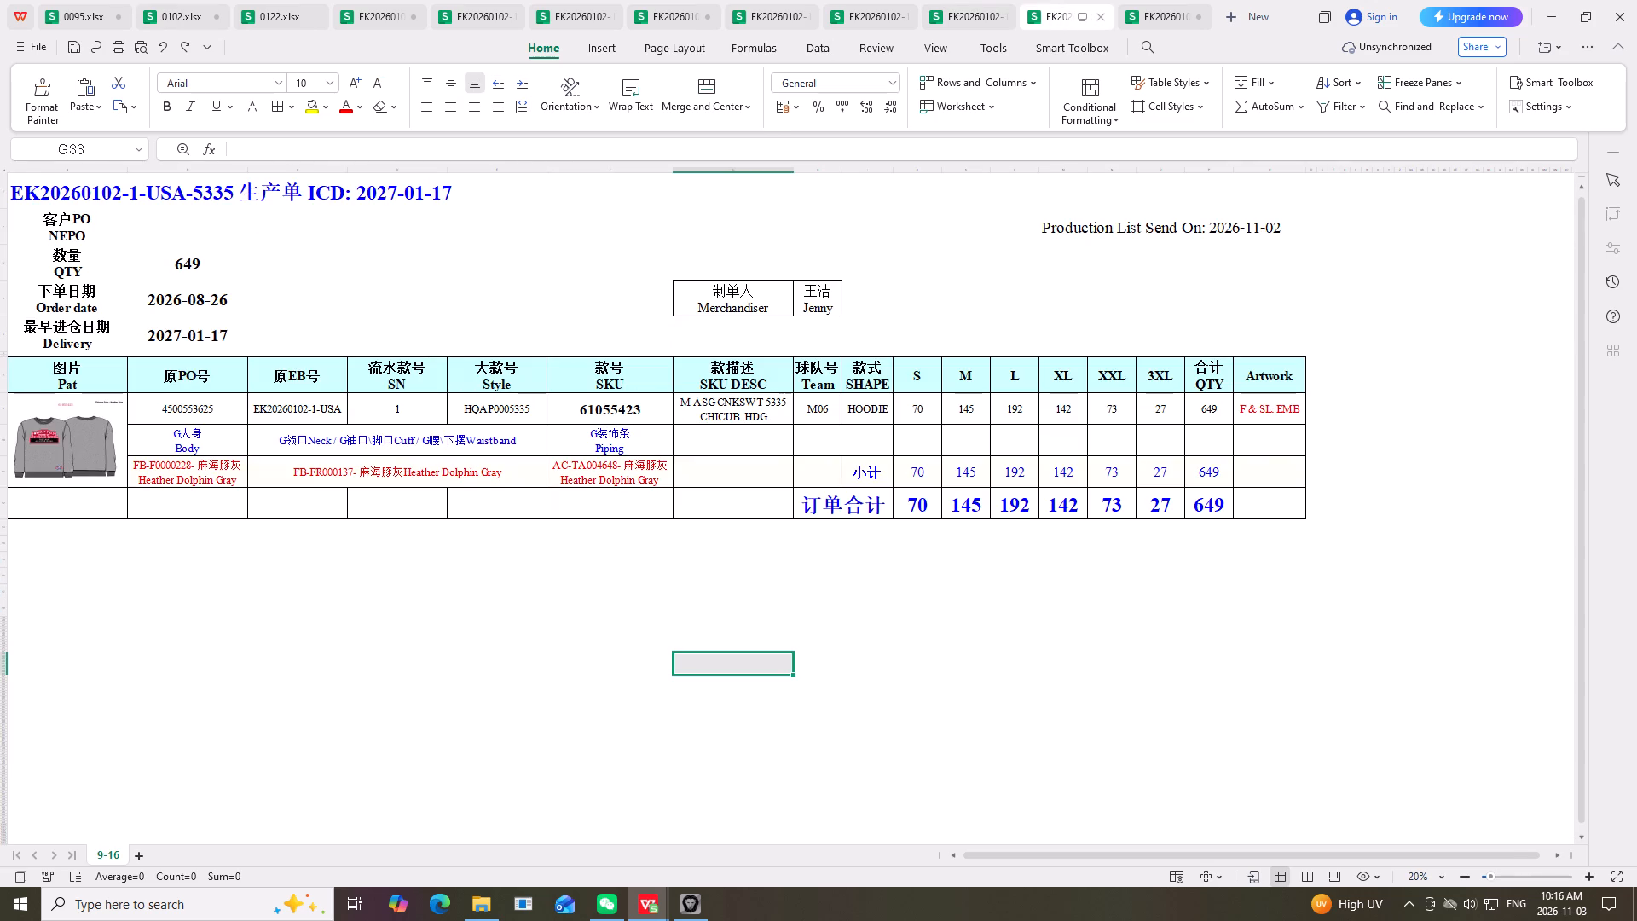
pyautogui.click(1163, 15)
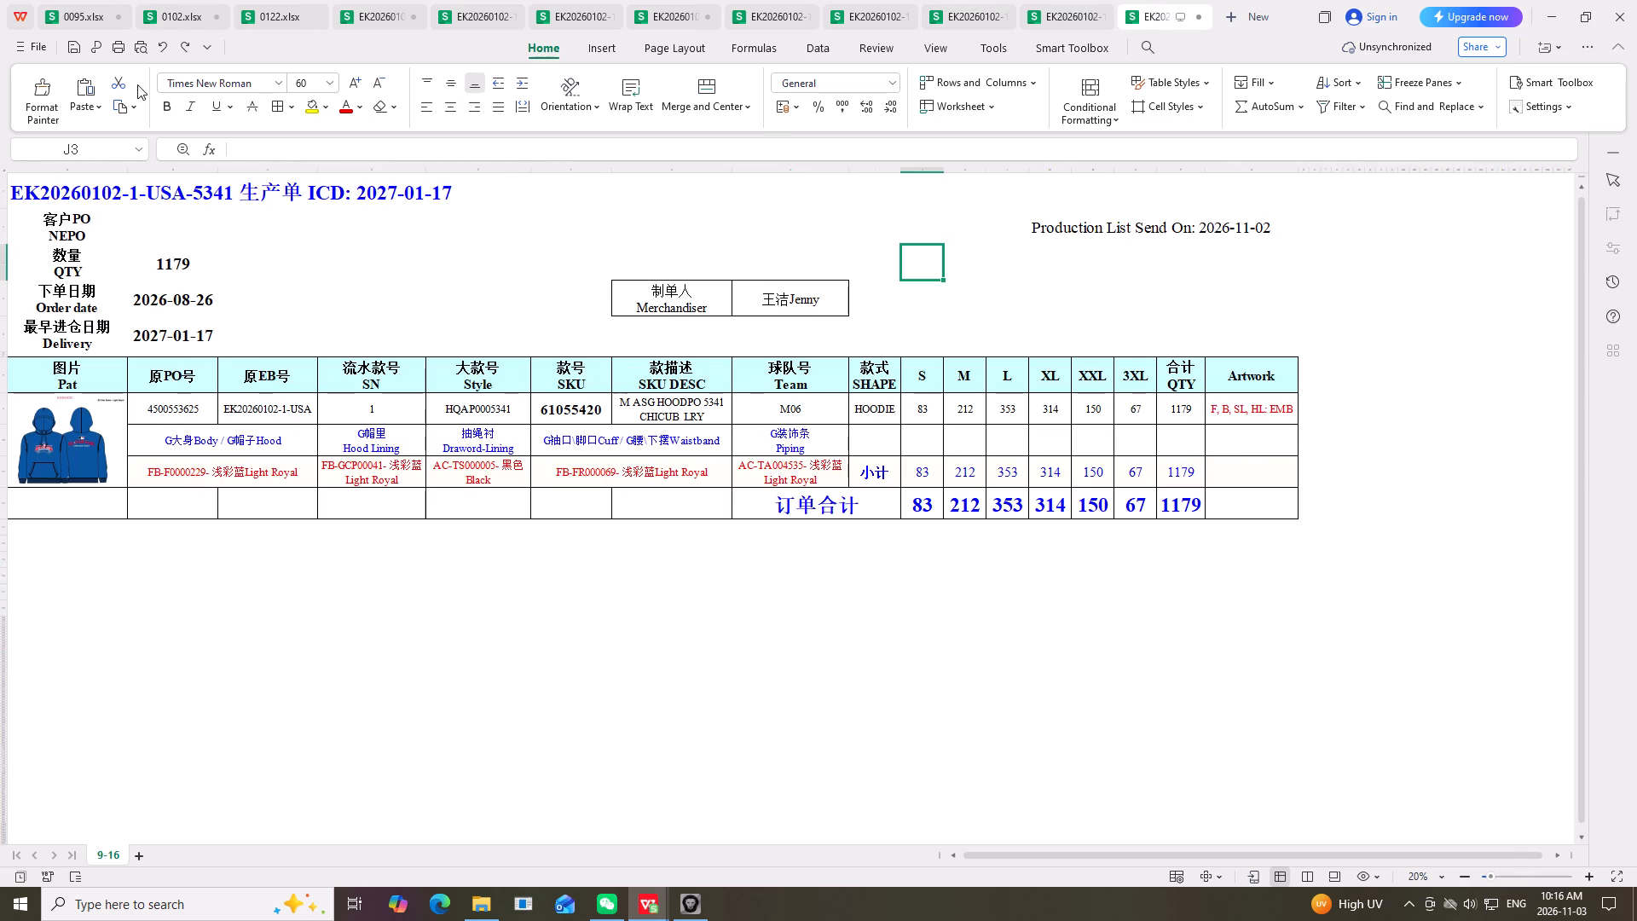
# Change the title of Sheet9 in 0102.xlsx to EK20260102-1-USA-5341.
pyautogui.click(181, 18)
pyautogui.click(474, 852)
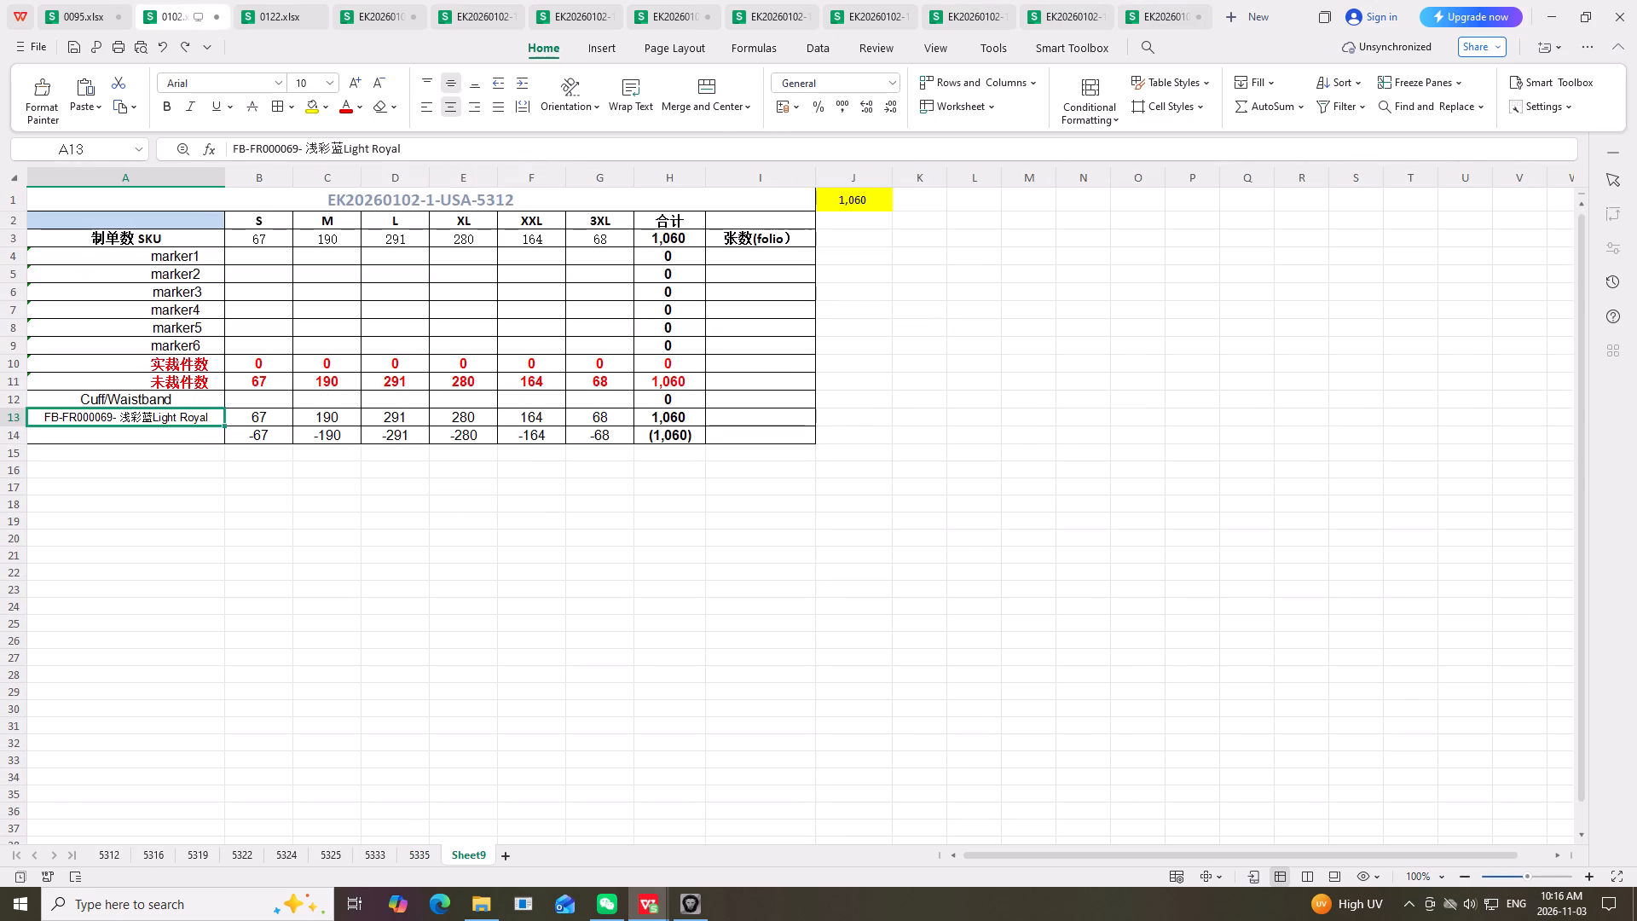
pyautogui.moveTo(596, 682); pyautogui.dragTo(597, 654)
pyautogui.doubleClick(518, 202)
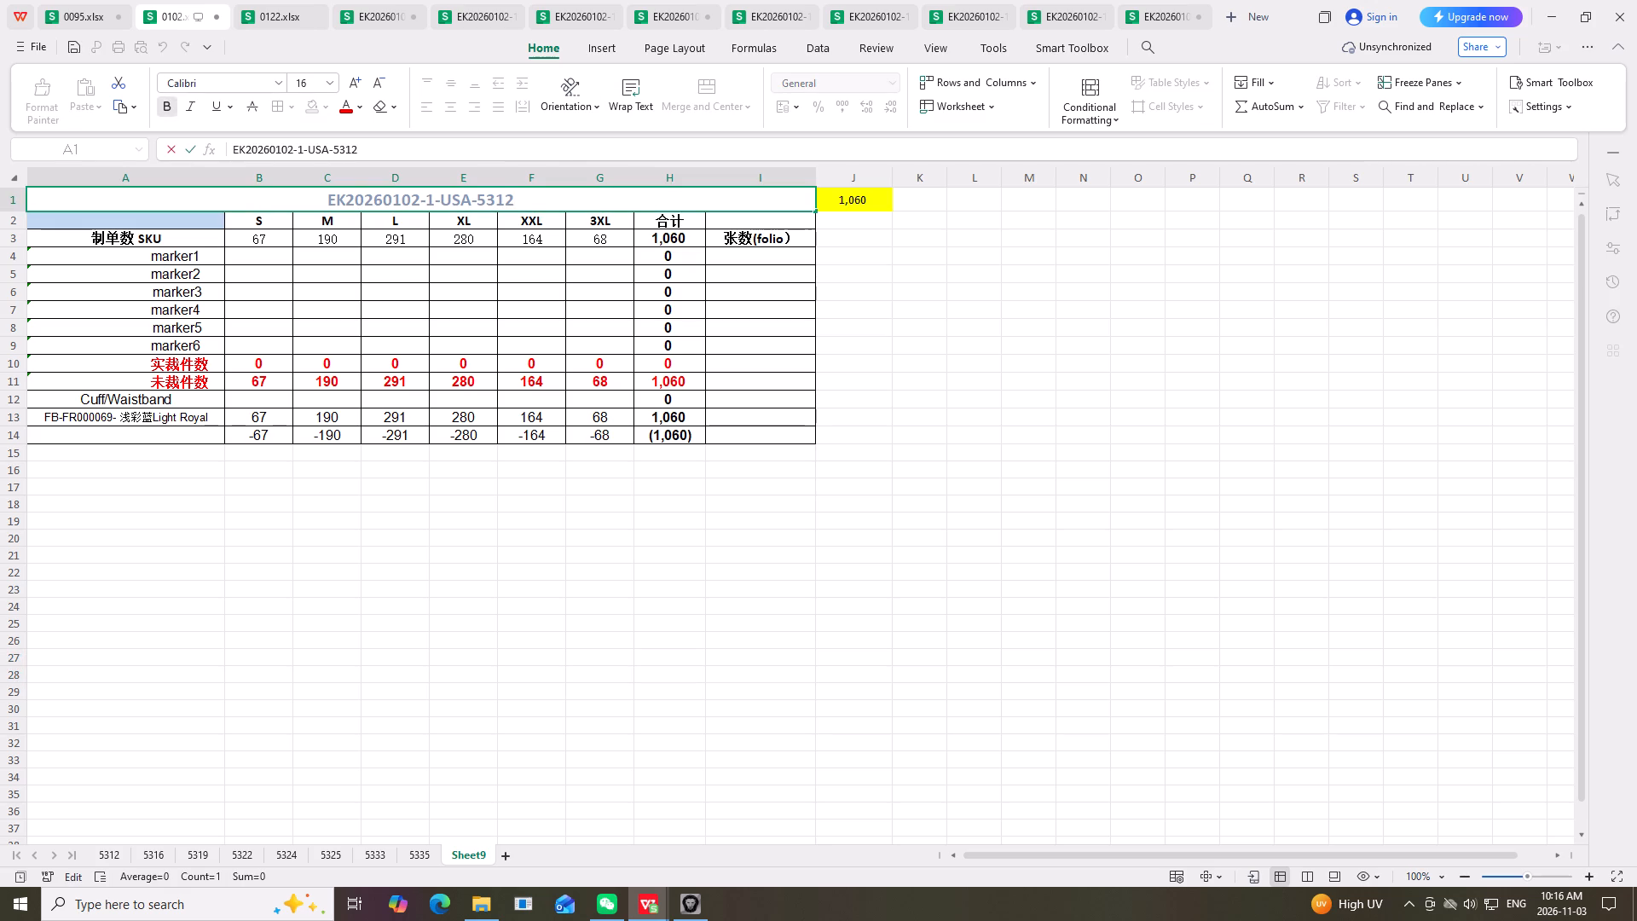
pyautogui.press('BackSpace')
pyautogui.press('BackSpace')
pyautogui.write('41')
pyautogui.click(985, 657)
pyautogui.click(594, 811)
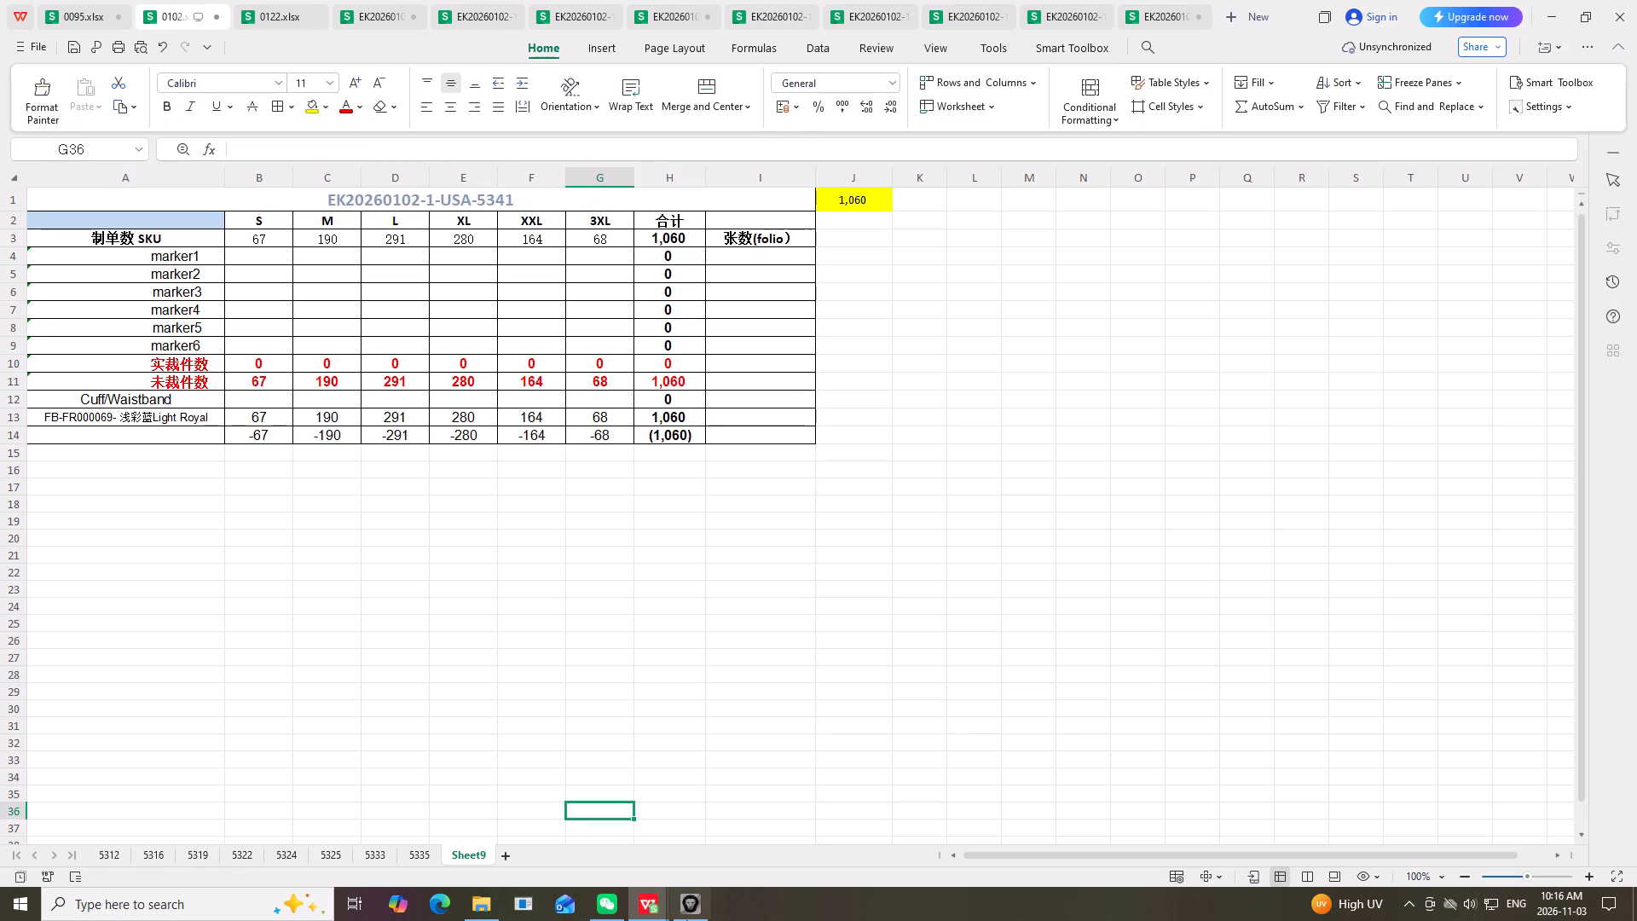
# Switch to the production management system and search the PROD Route List's production plans for 4458, closing the lookup without choosing one.
pyautogui.click(686, 897)
pyautogui.click(431, 27)
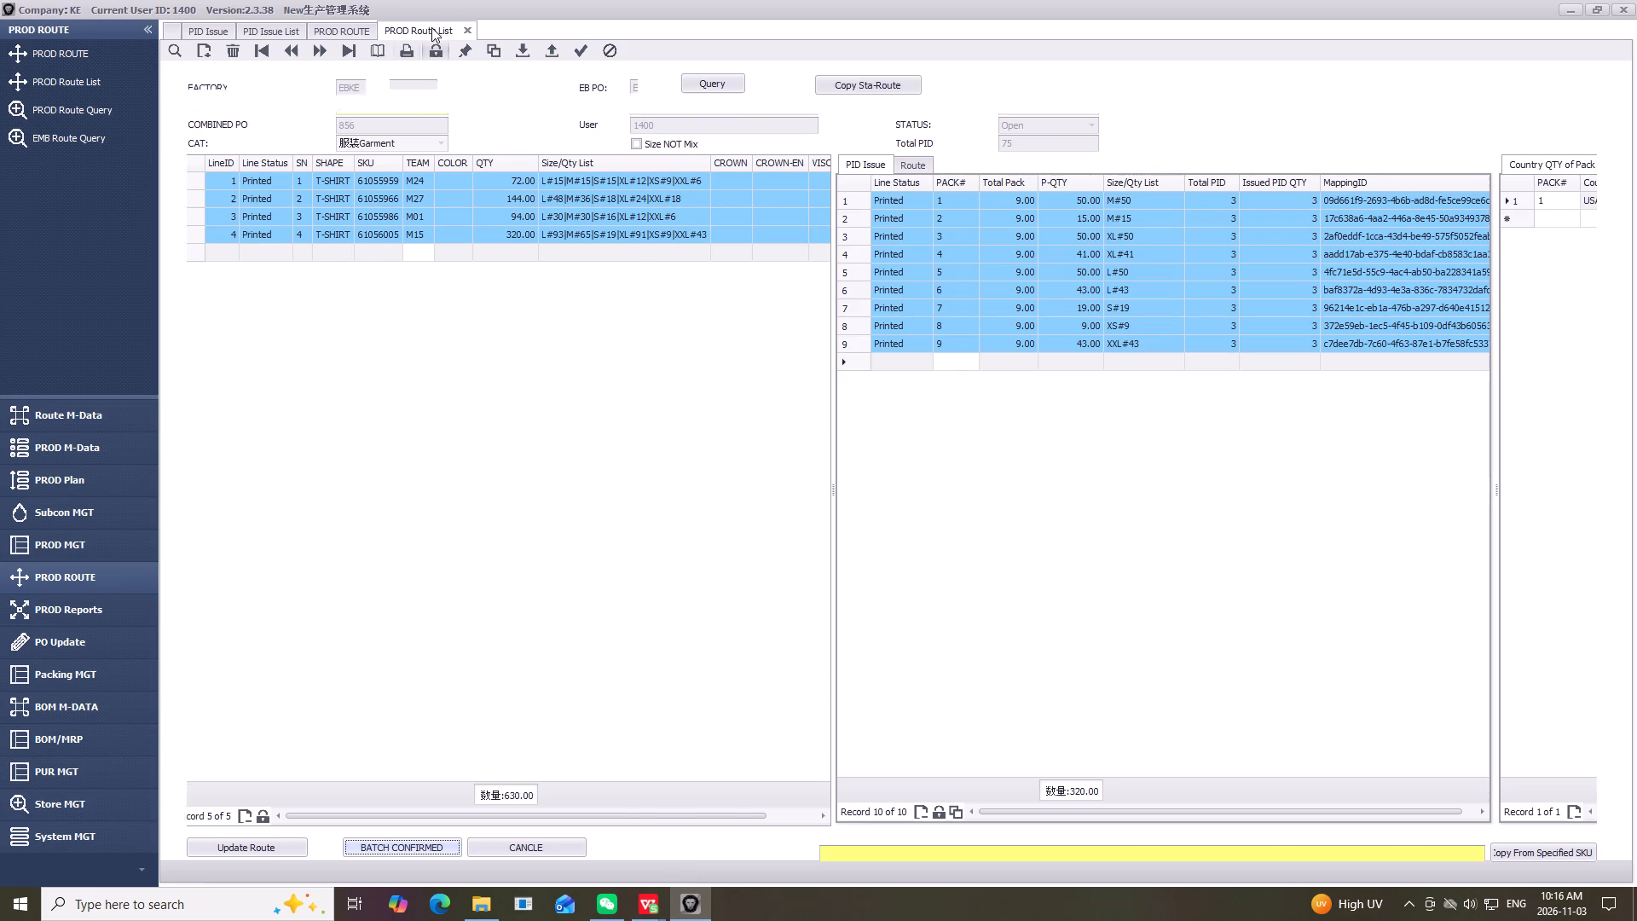
pyautogui.click(599, 84)
pyautogui.press('Tab')
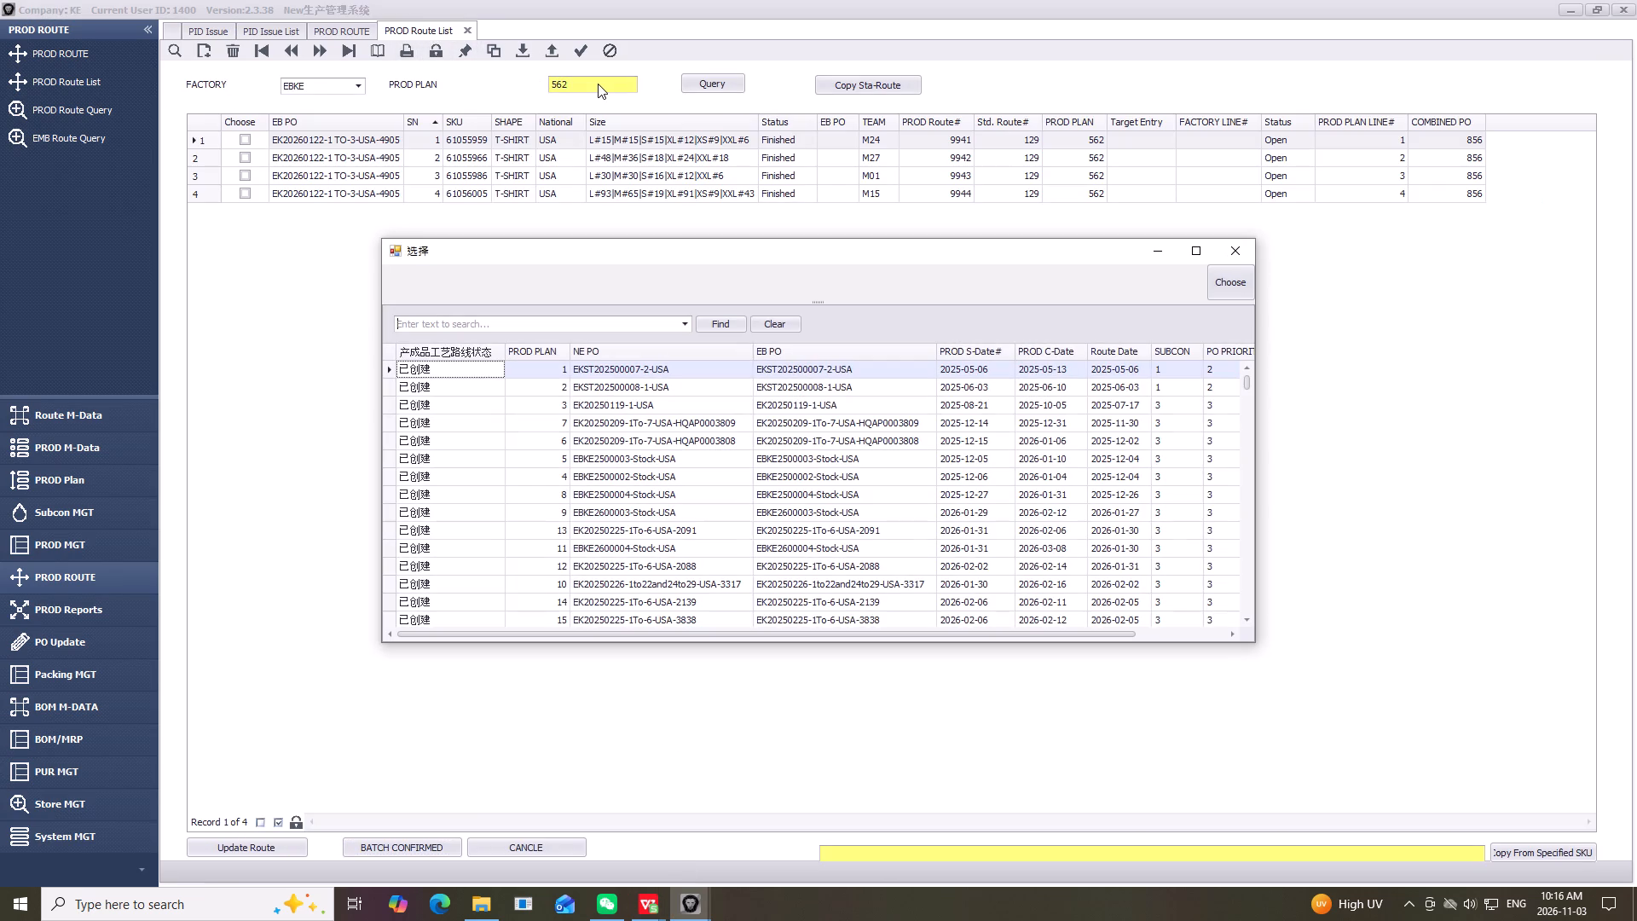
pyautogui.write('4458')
pyautogui.click(1245, 251)
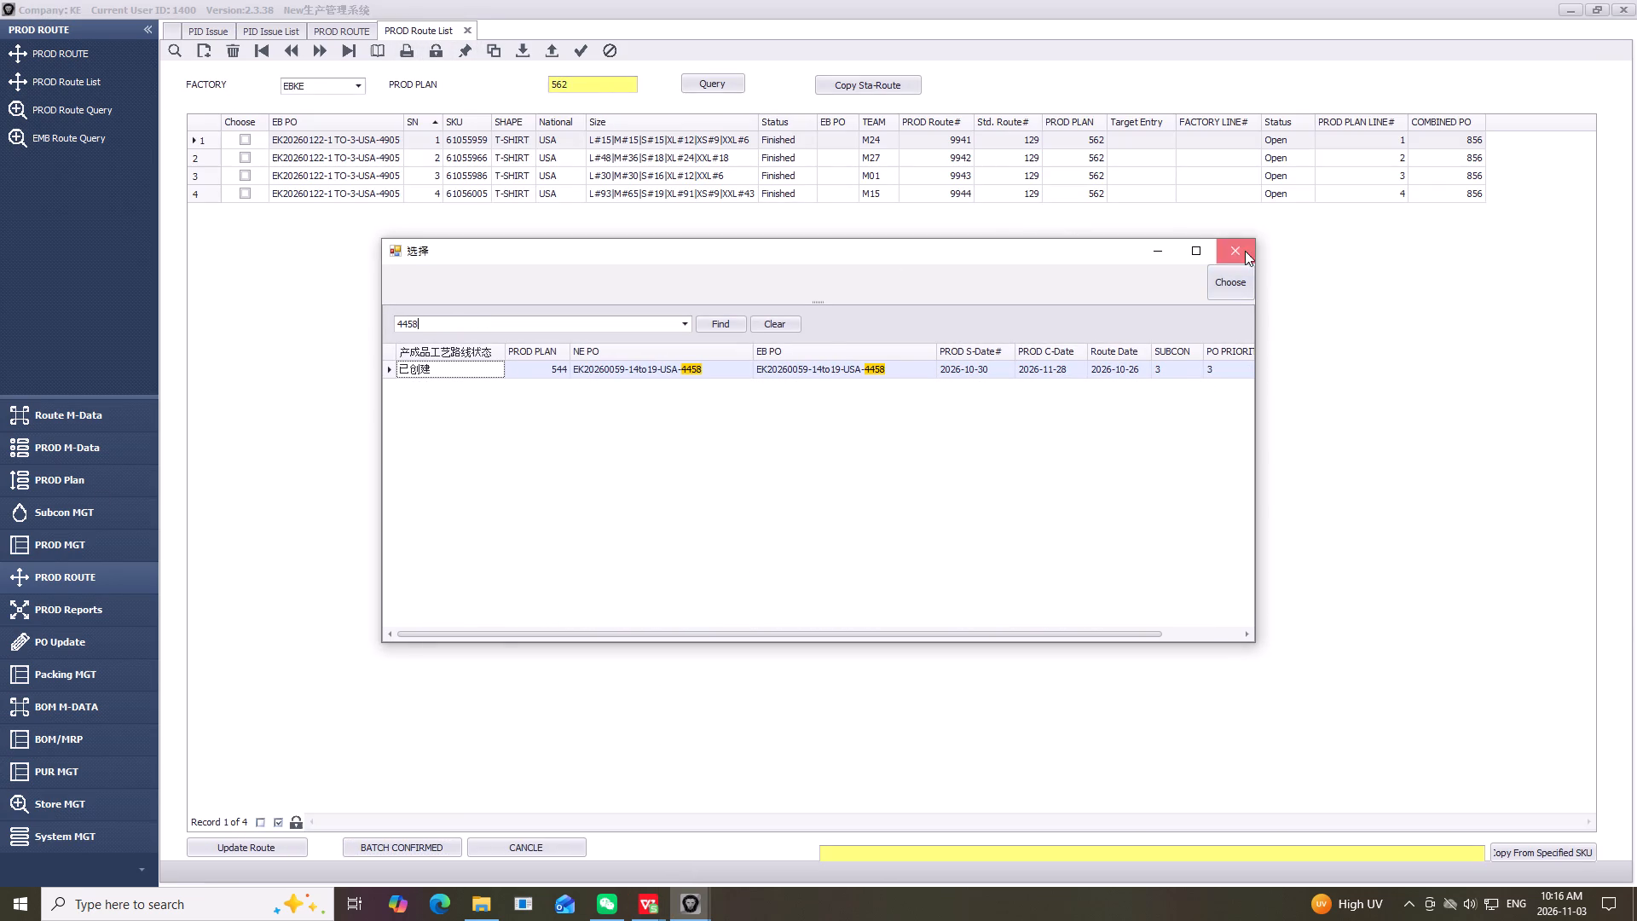
# Query the PID Issue List for production plan 544, expand all its SKU groups, and rerun the query.
pyautogui.click(263, 25)
pyautogui.click(346, 98)
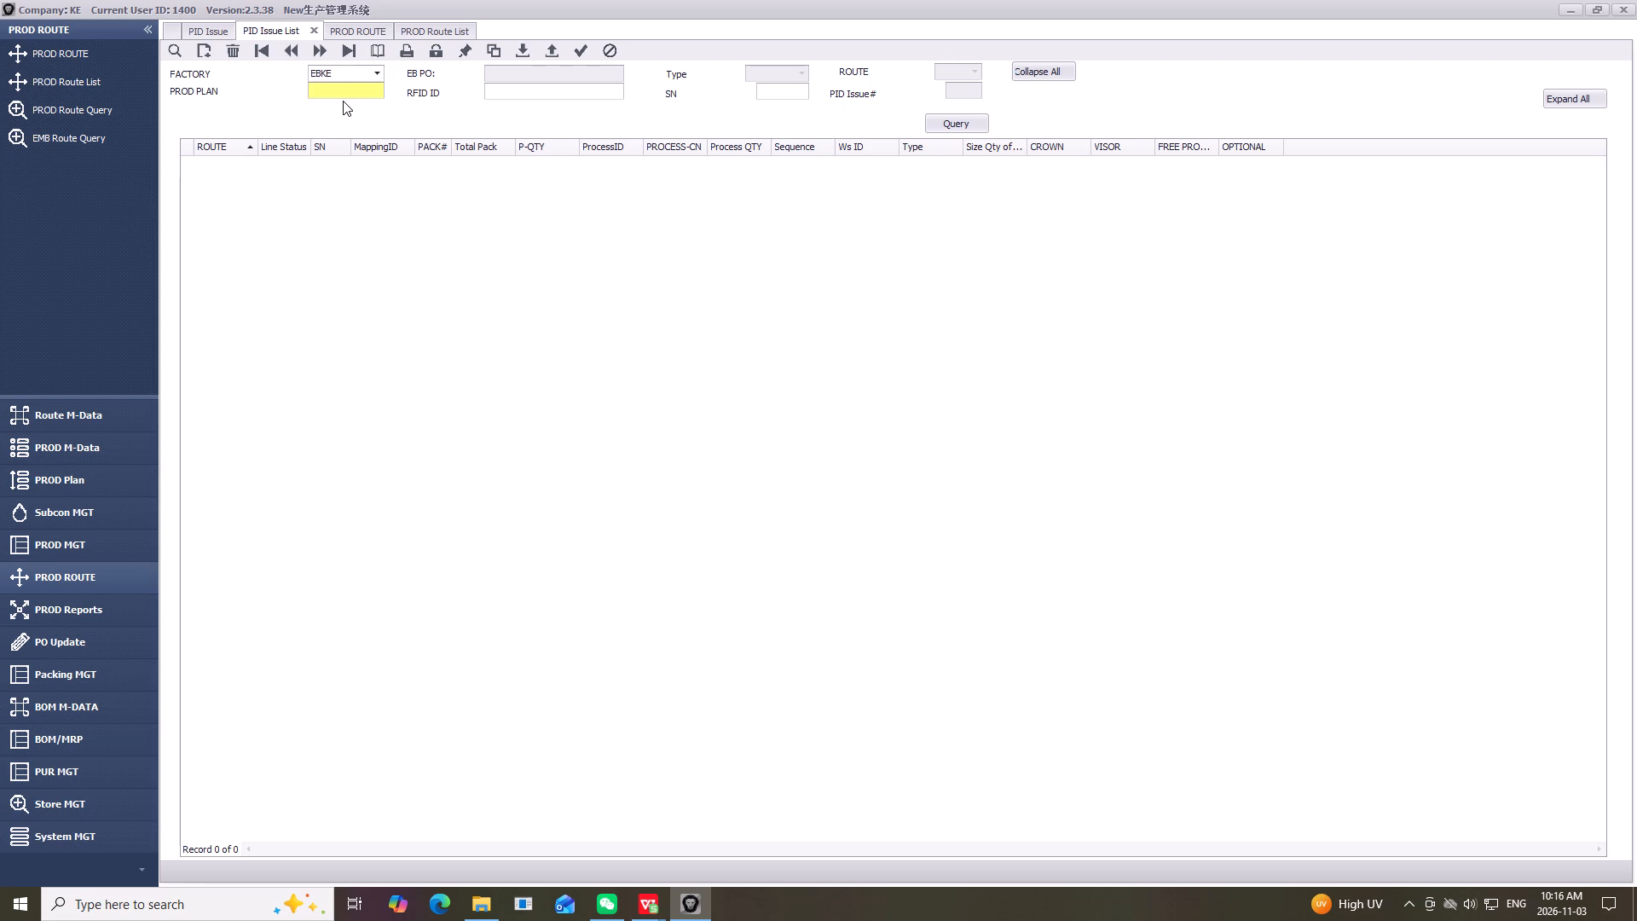
pyautogui.press('Tab')
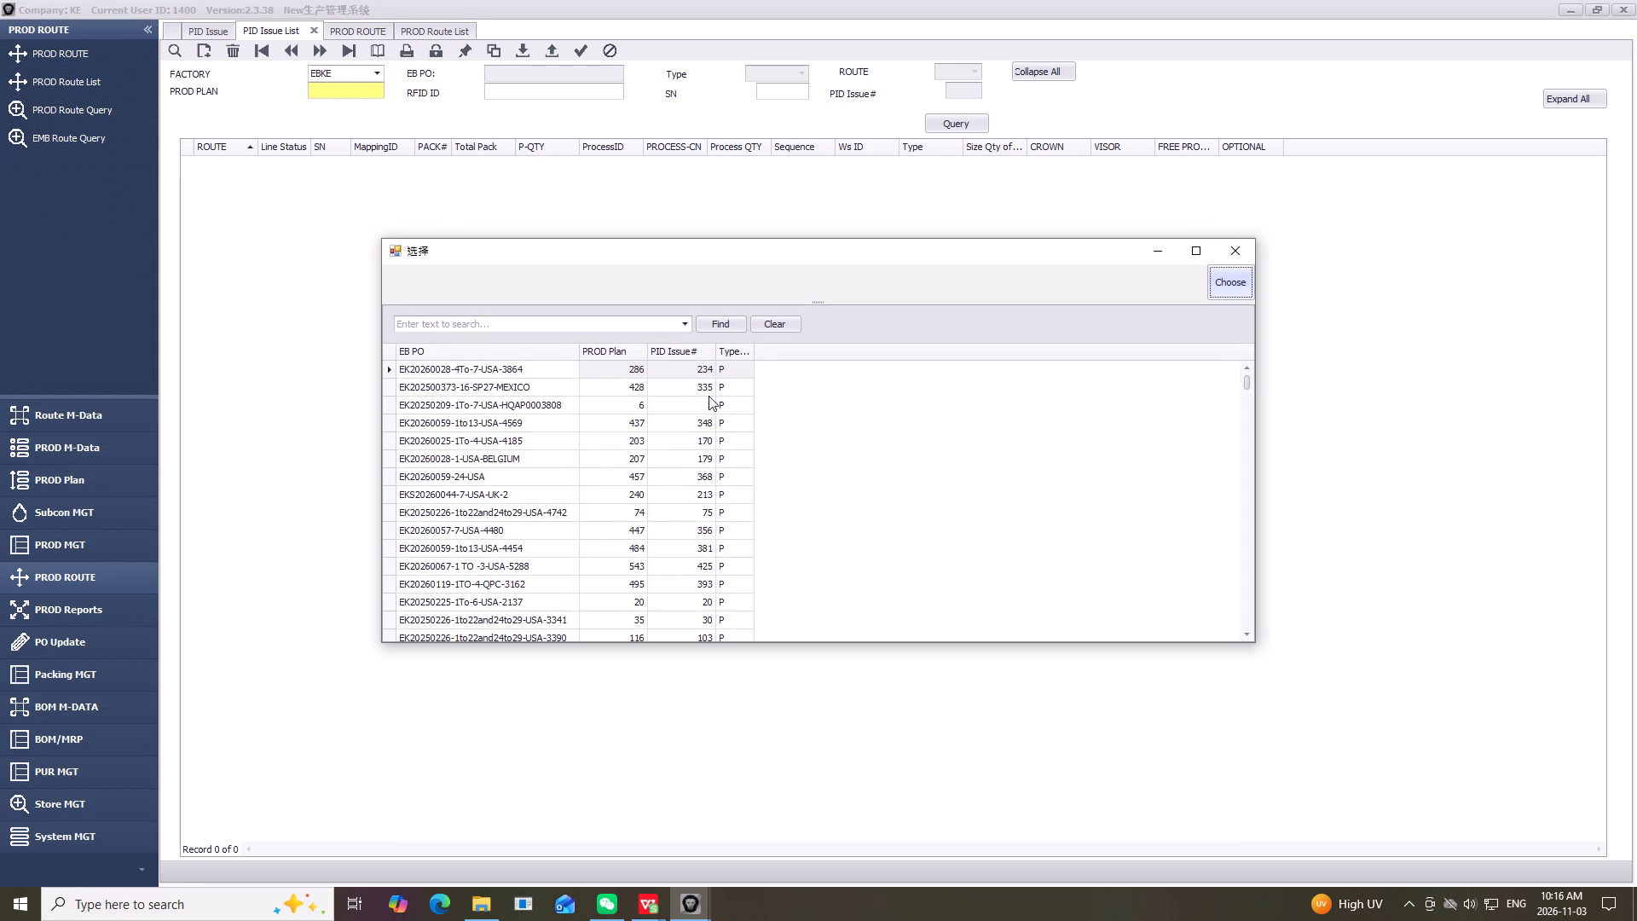
pyautogui.click(602, 327)
pyautogui.write('544')
pyautogui.click(617, 368)
pyautogui.click(1223, 290)
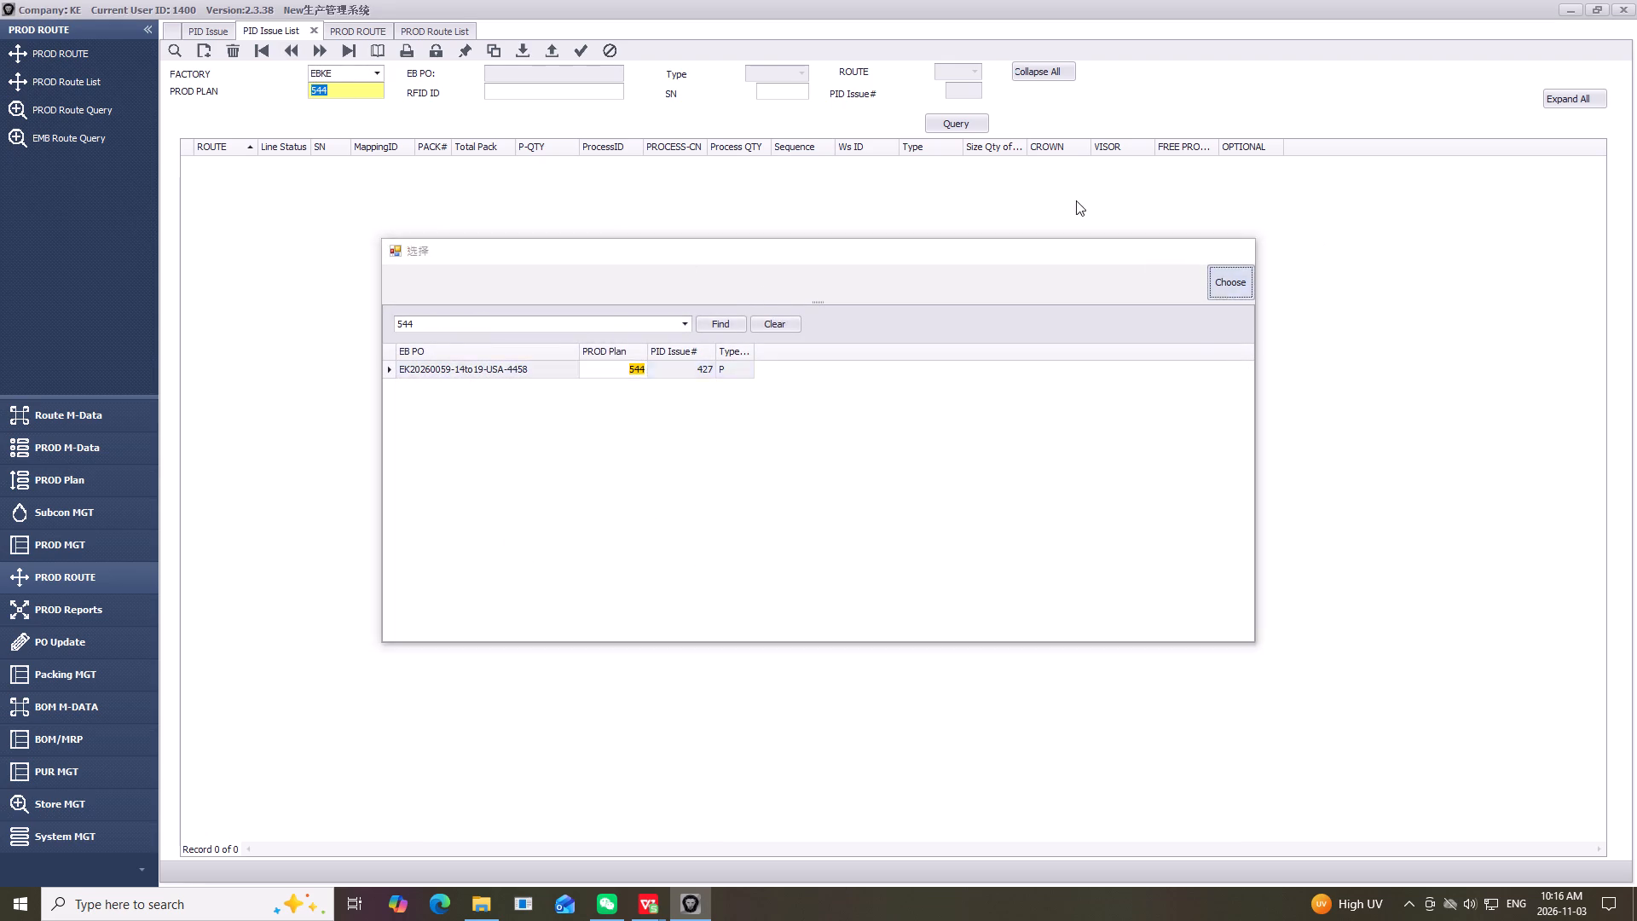
pyautogui.click(960, 125)
pyautogui.click(1576, 90)
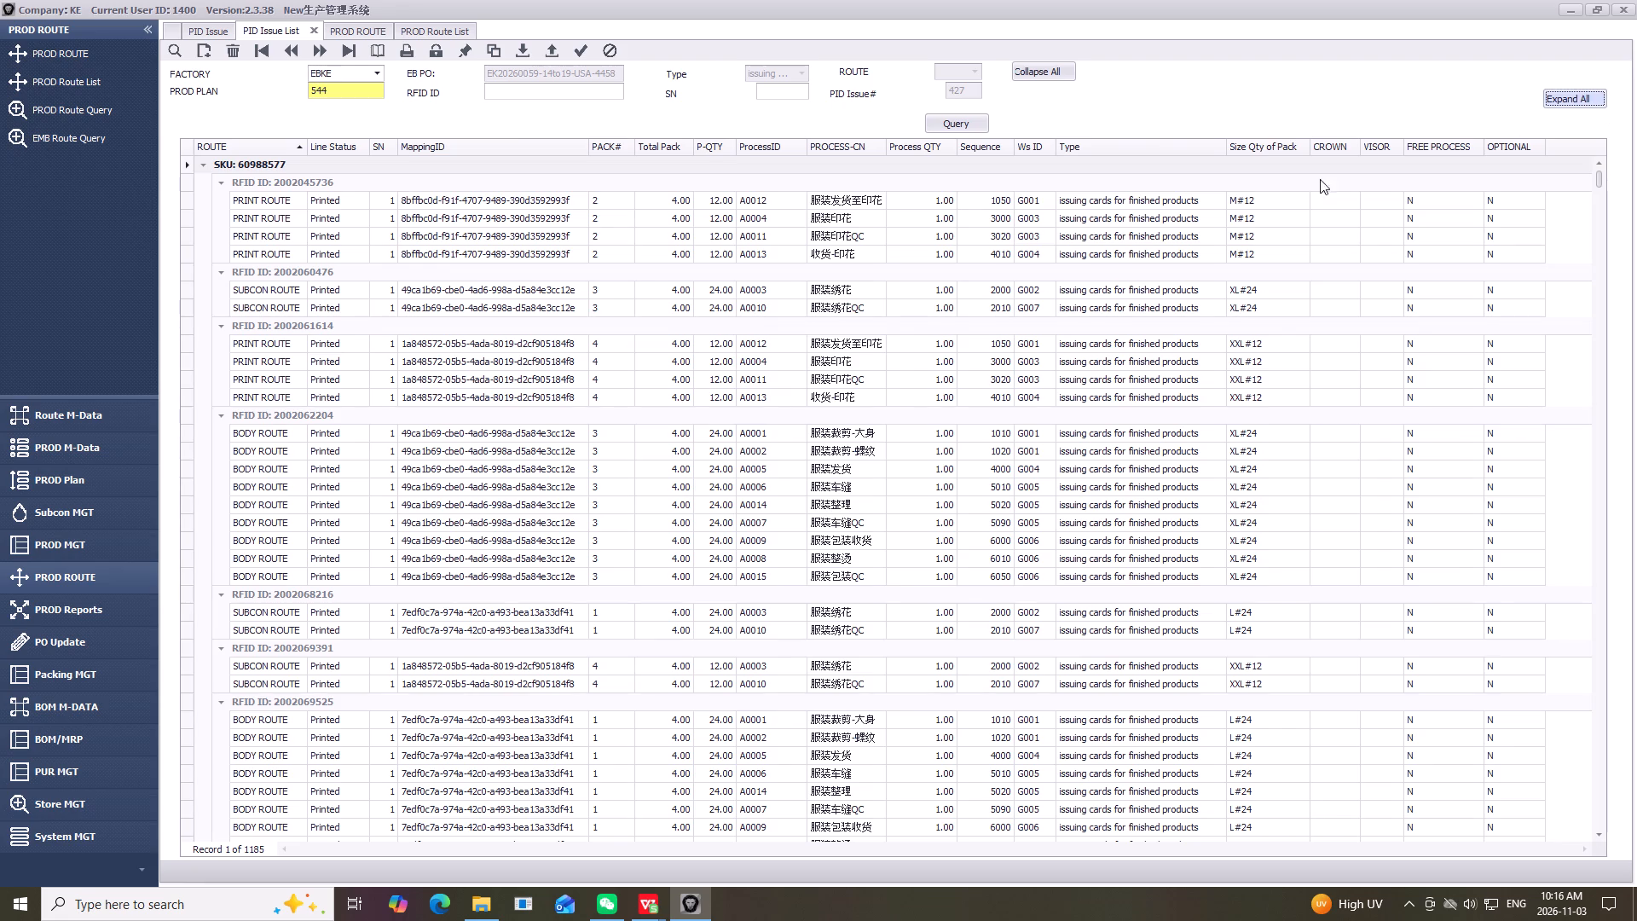
pyautogui.click(952, 121)
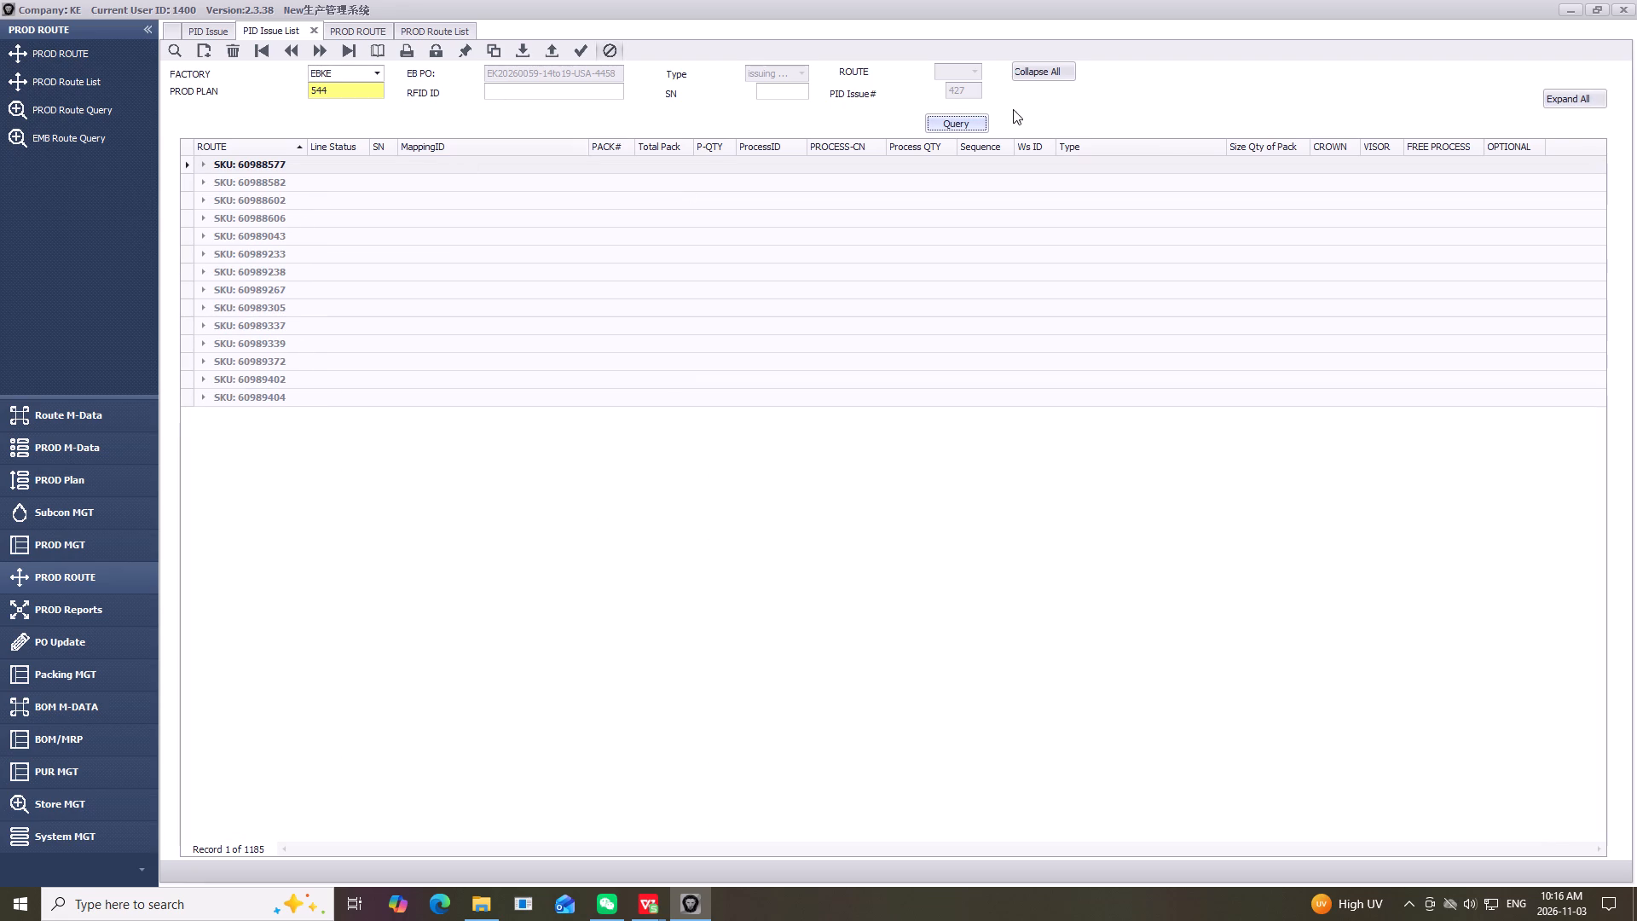
pyautogui.click(343, 91)
pyautogui.press('Tab')
pyautogui.scroll(1, 344, 91)
pyautogui.scroll(-1, 444, 375)
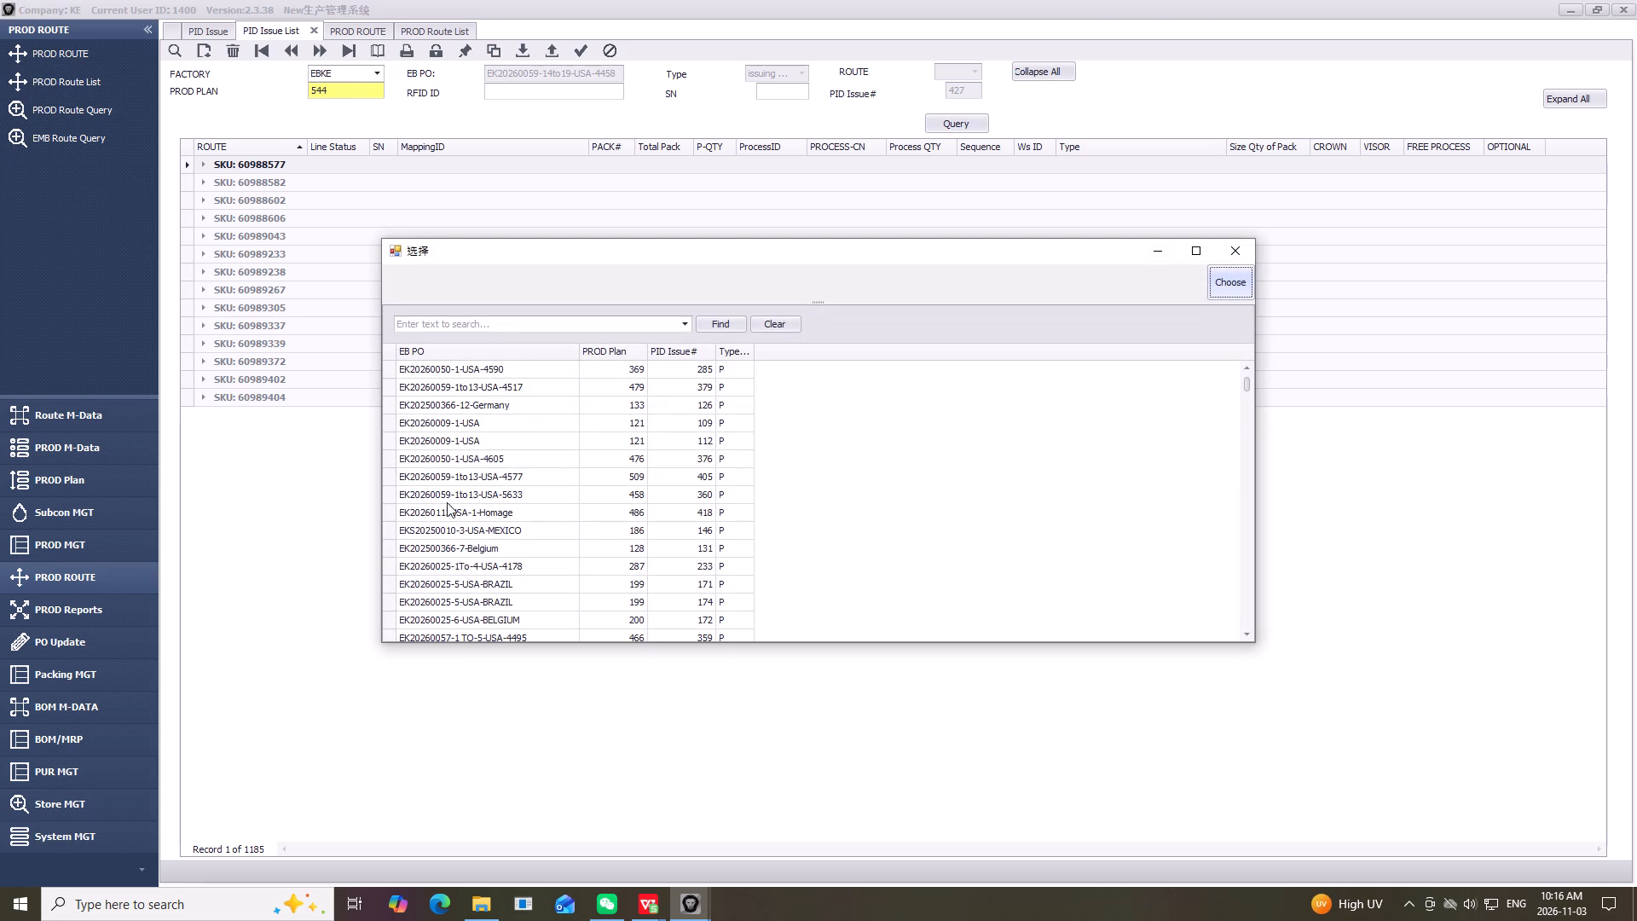
pyautogui.click(518, 330)
pyautogui.write('544')
pyautogui.click(608, 367)
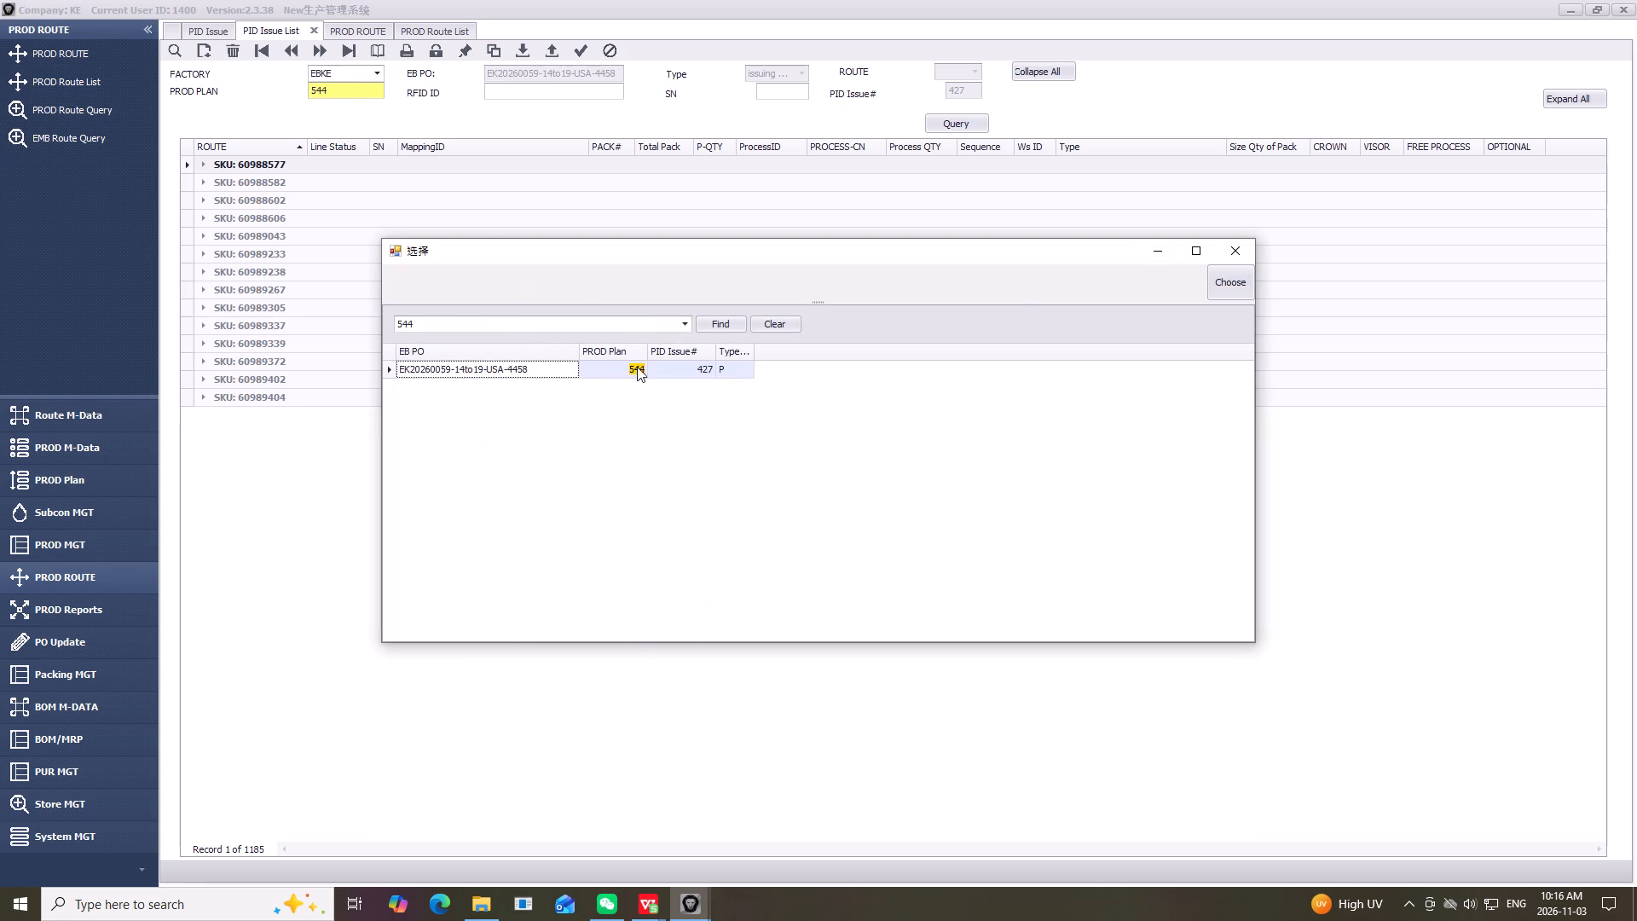
pyautogui.click(1234, 285)
pyautogui.click(977, 128)
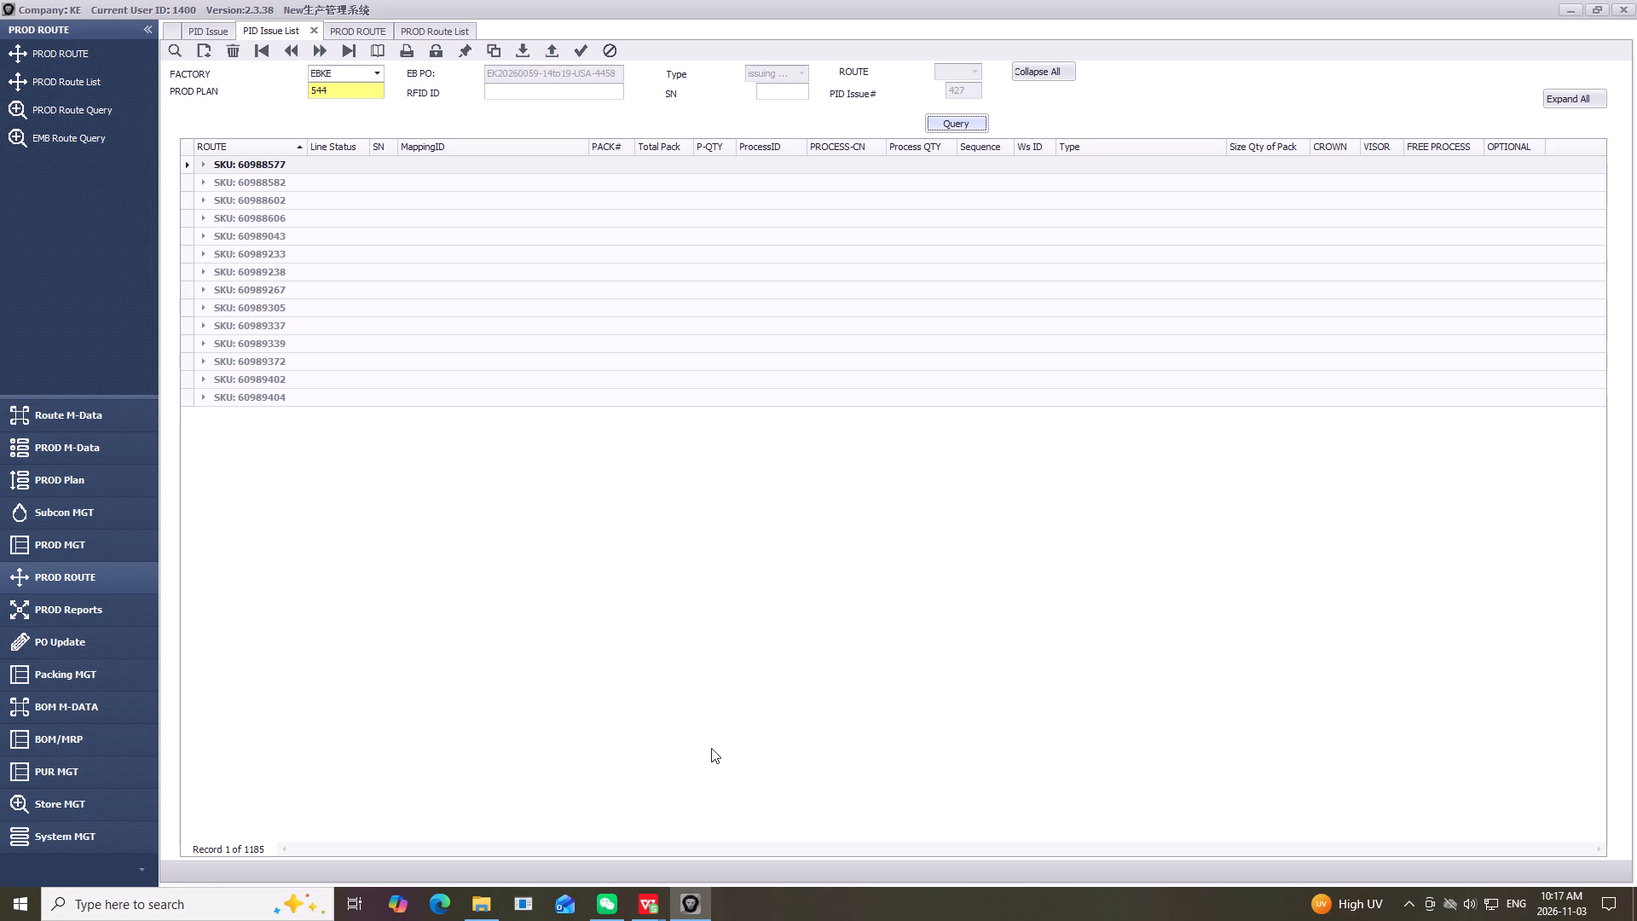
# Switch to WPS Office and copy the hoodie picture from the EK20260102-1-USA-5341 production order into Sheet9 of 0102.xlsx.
pyautogui.click(635, 904)
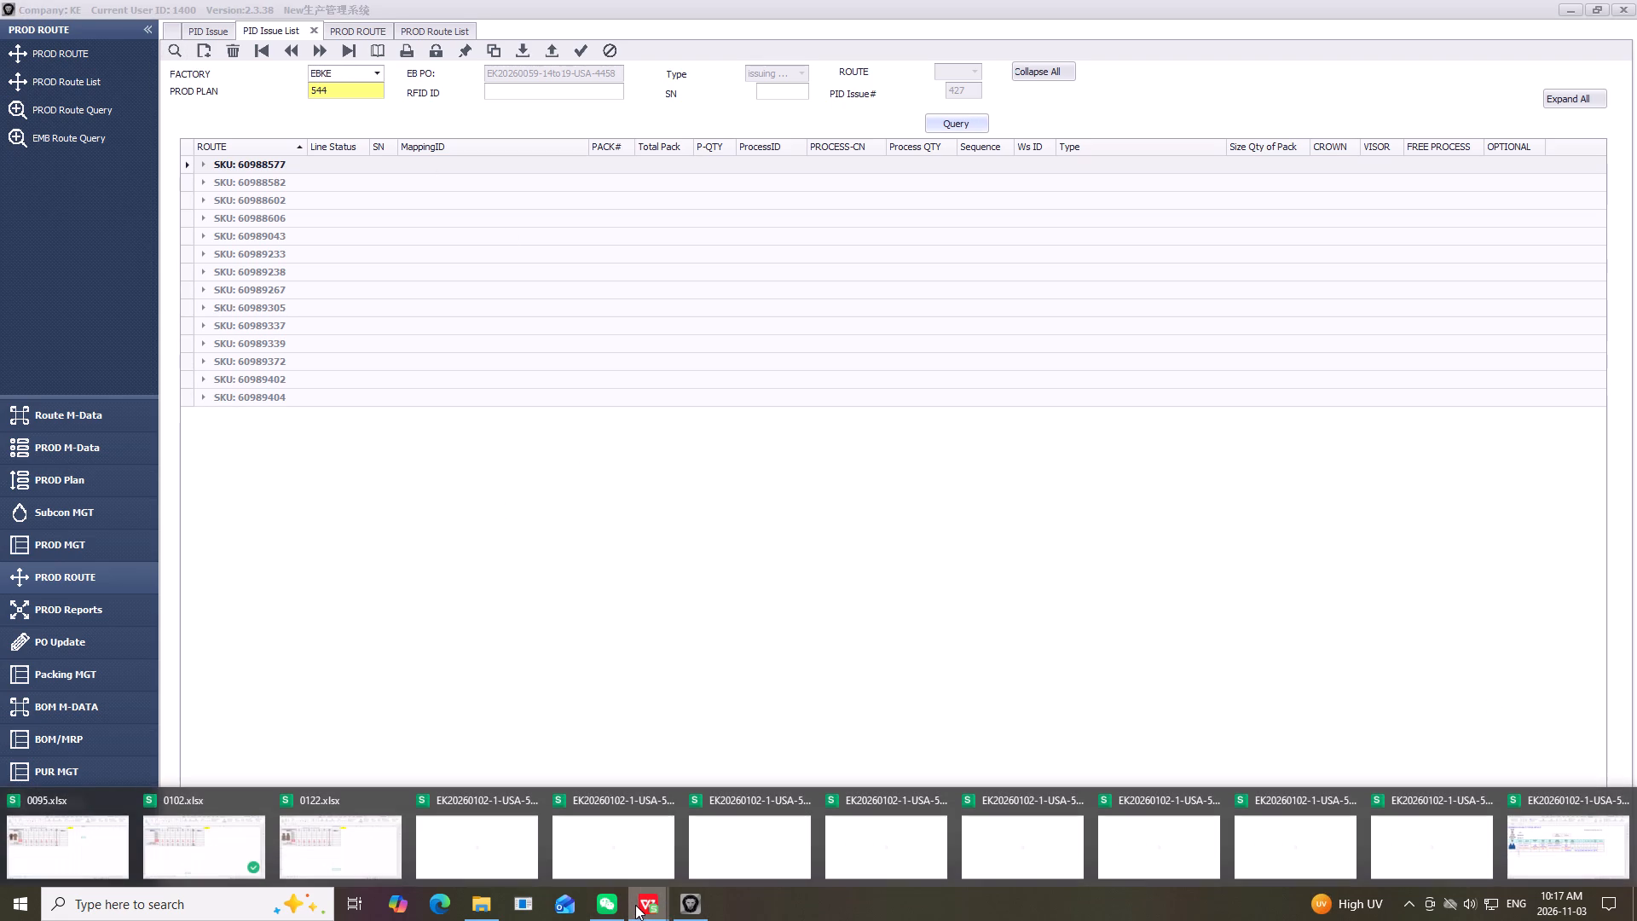
pyautogui.click(188, 840)
pyautogui.click(937, 574)
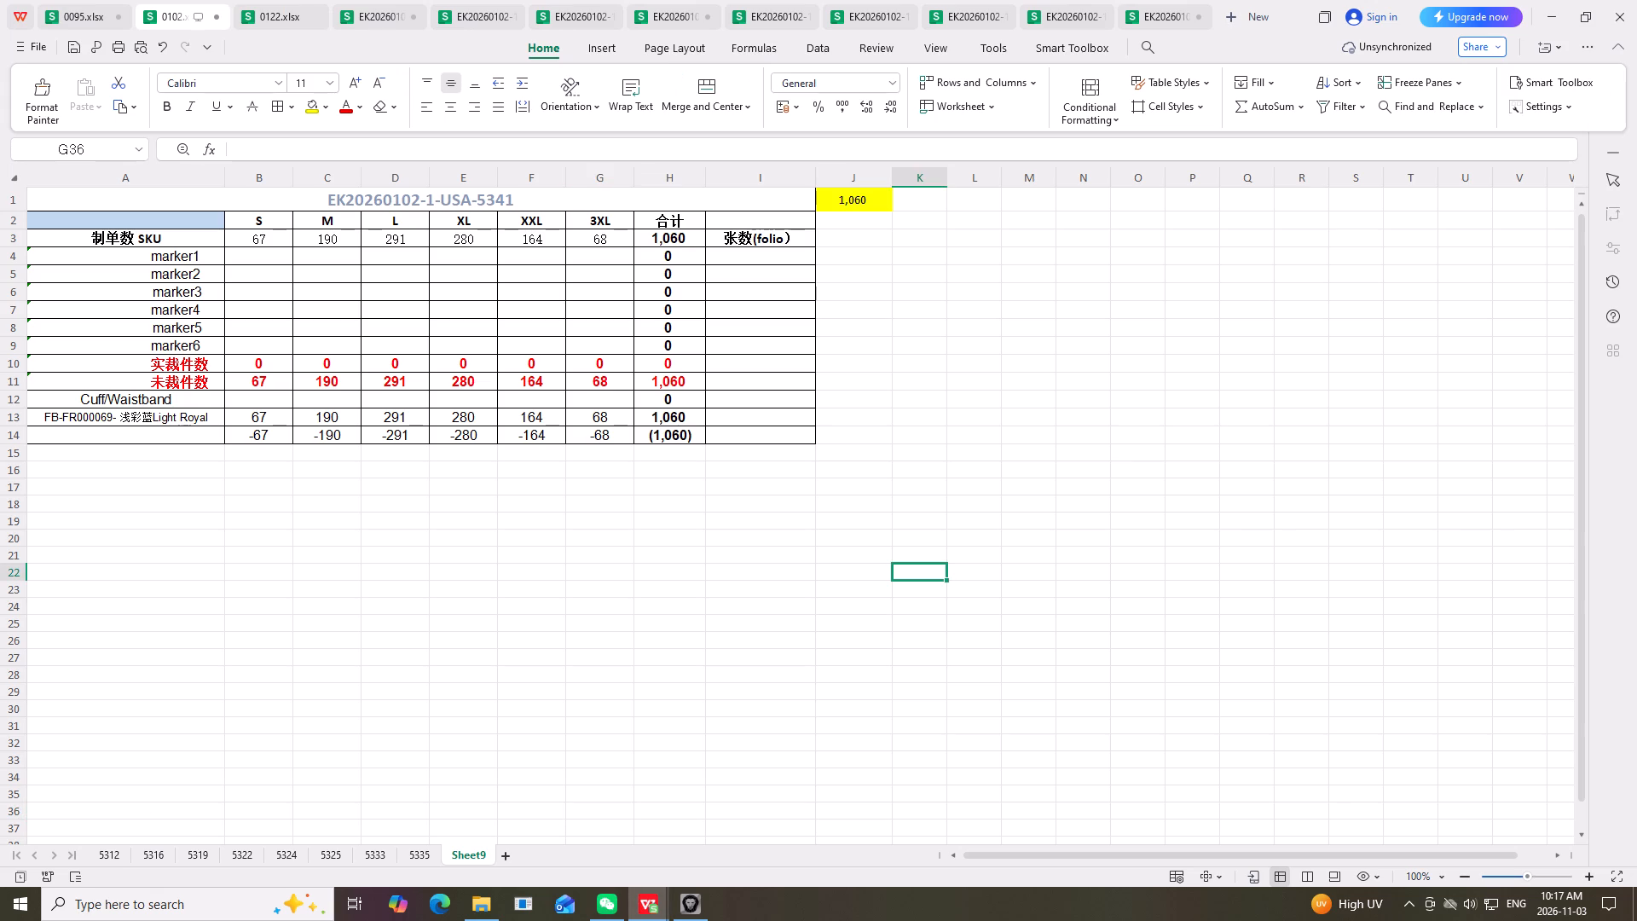
pyautogui.click(418, 847)
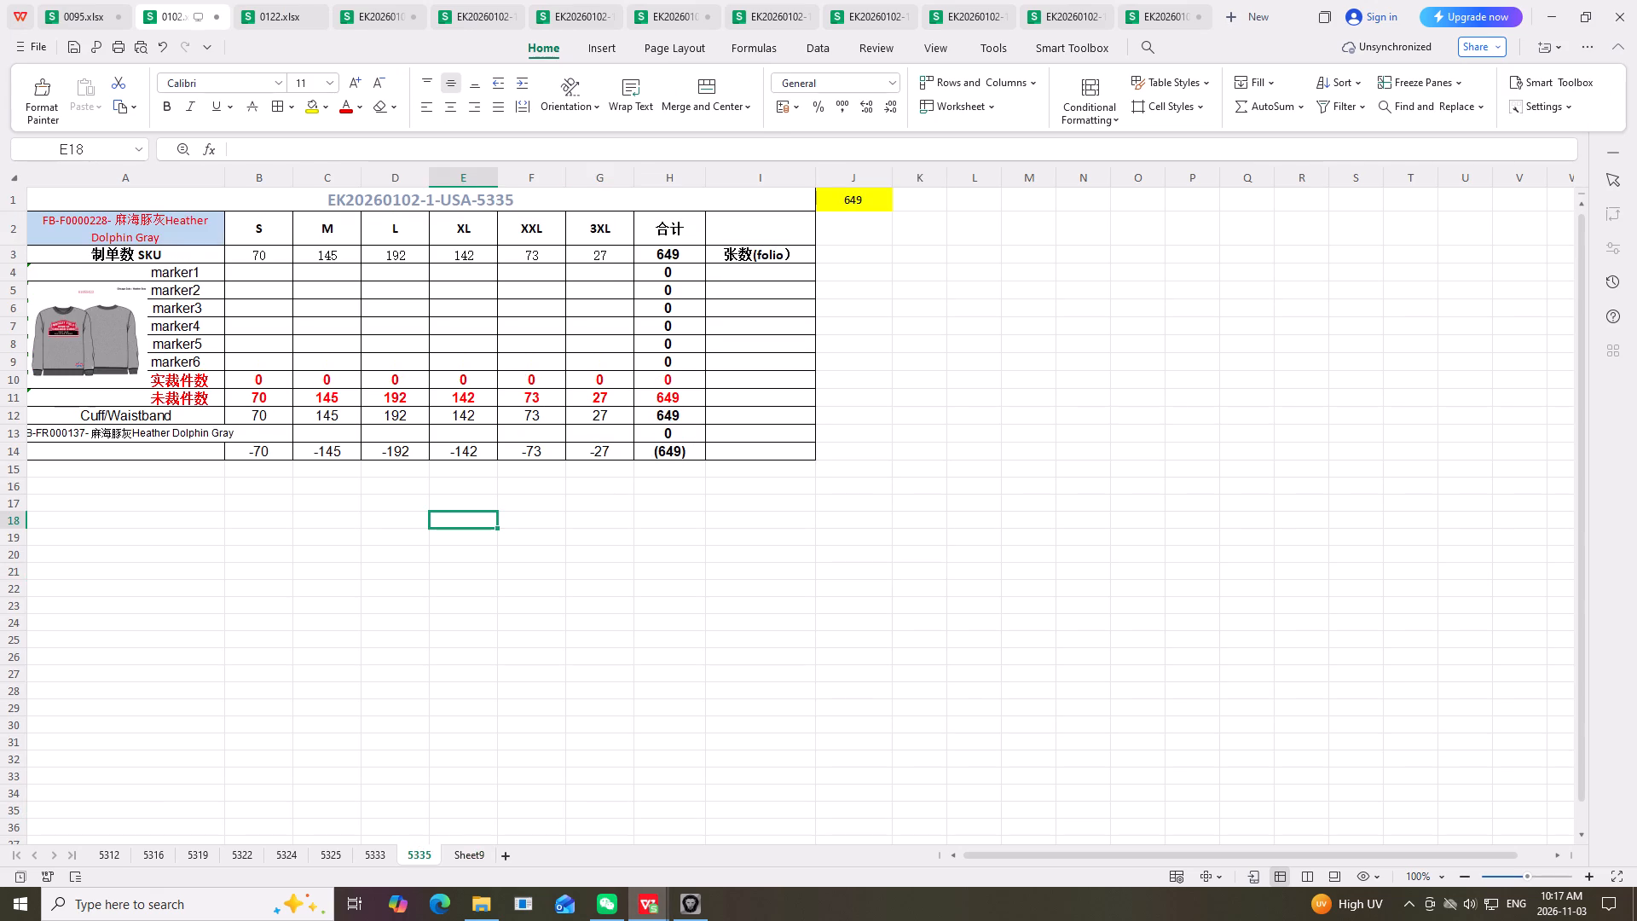
pyautogui.click(1057, 29)
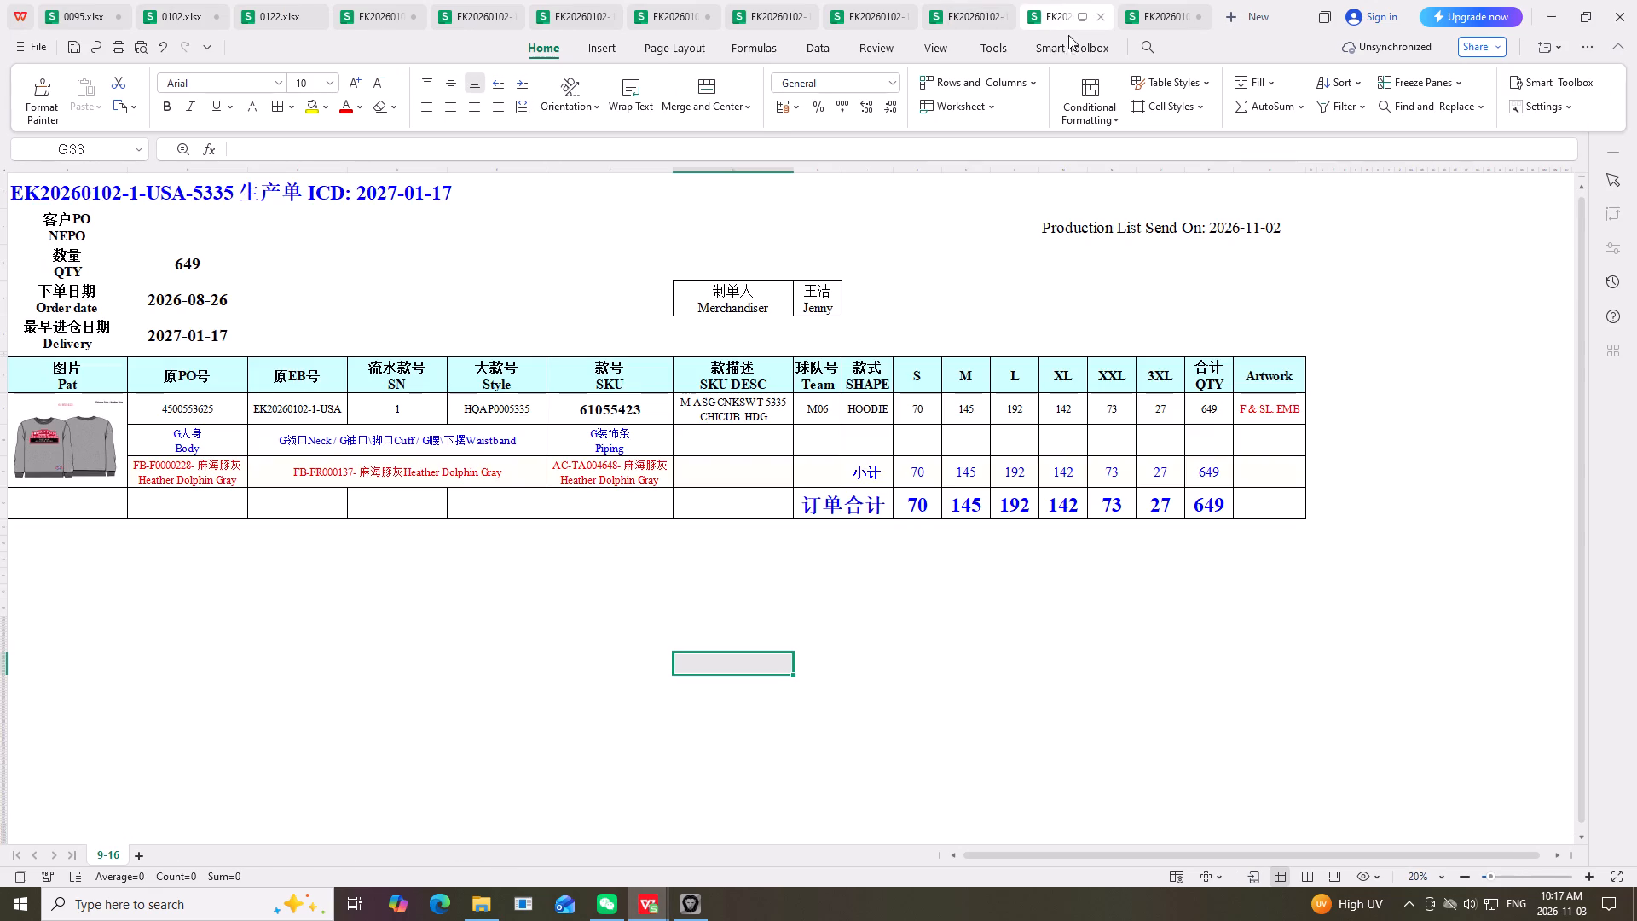
pyautogui.click(1175, 16)
pyautogui.click(397, 683)
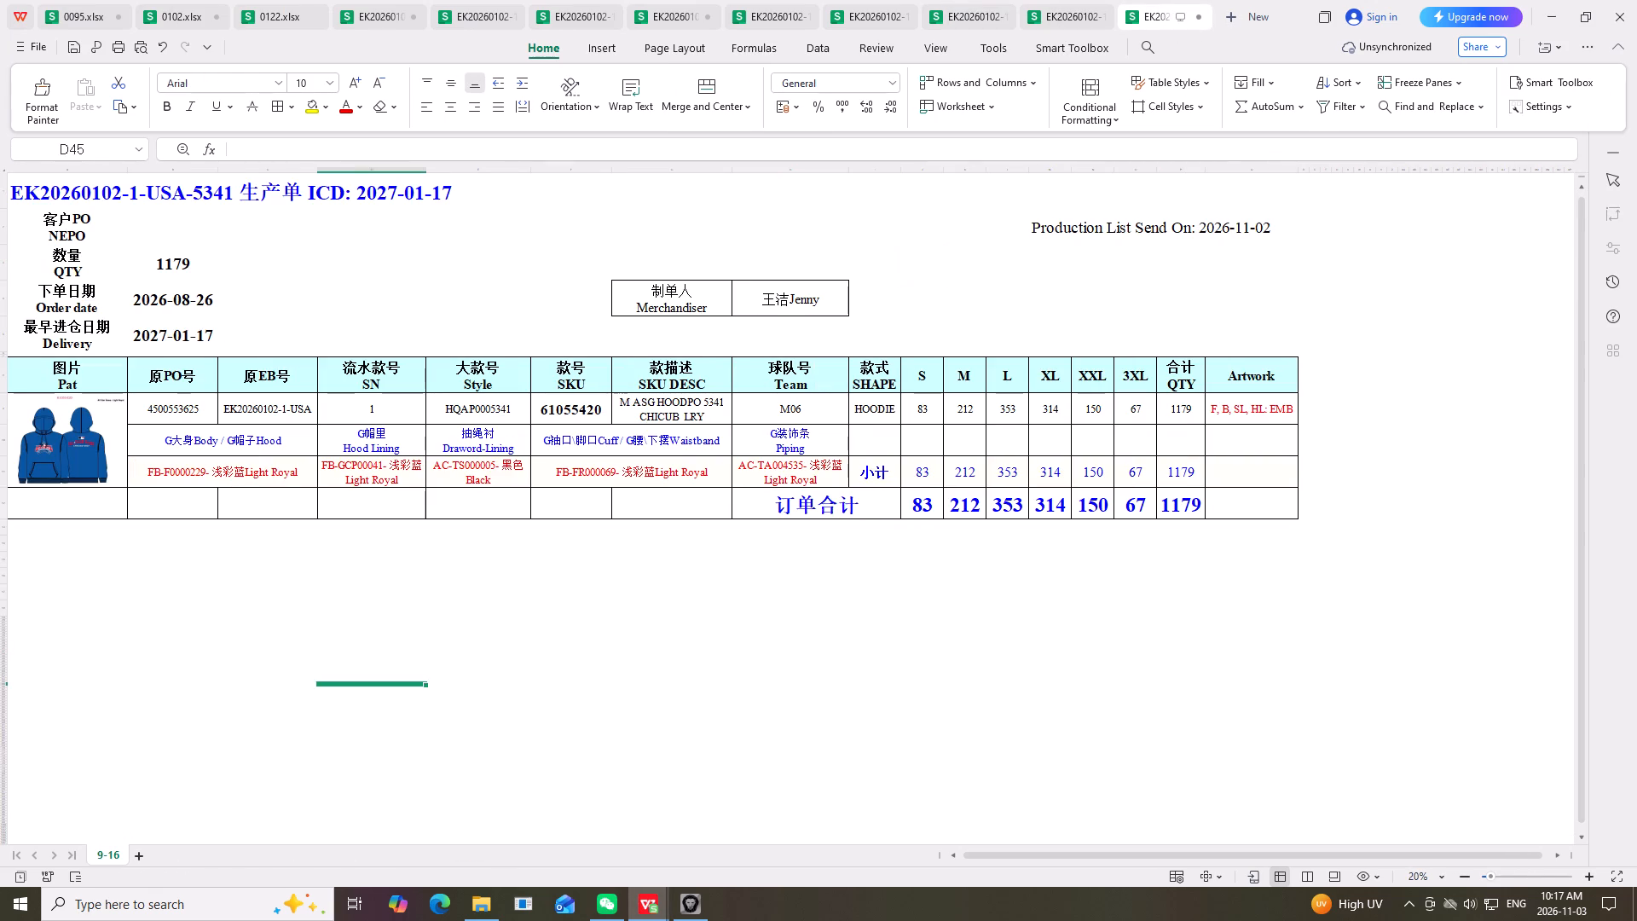
pyautogui.click(45, 449)
pyautogui.rightClick(45, 449)
pyautogui.click(69, 467)
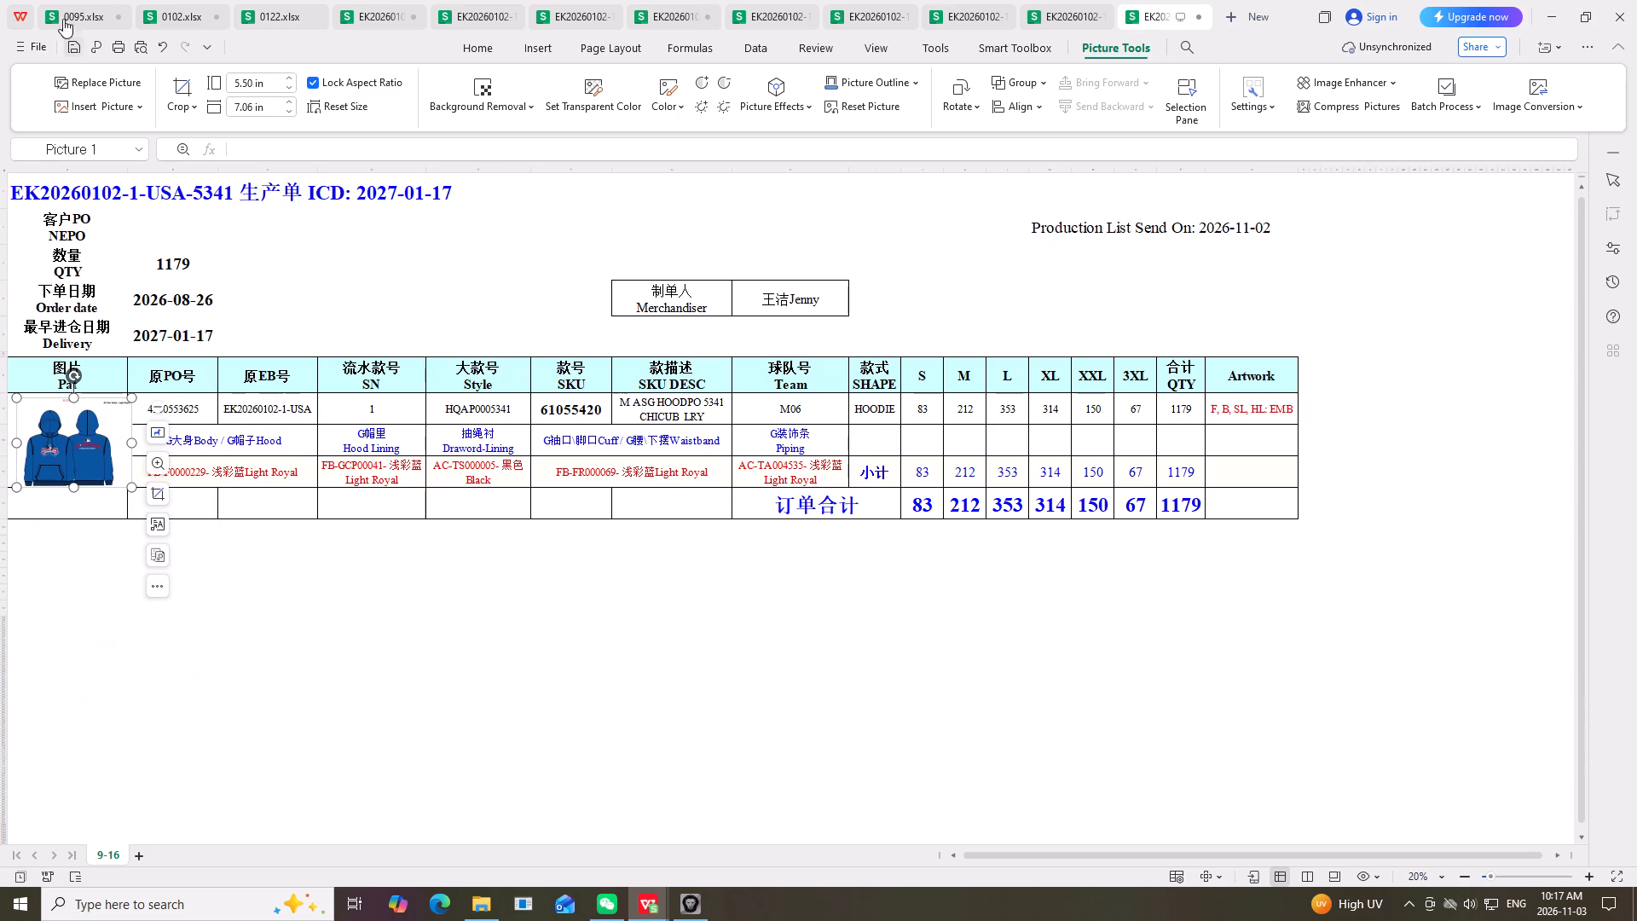
pyautogui.click(184, 12)
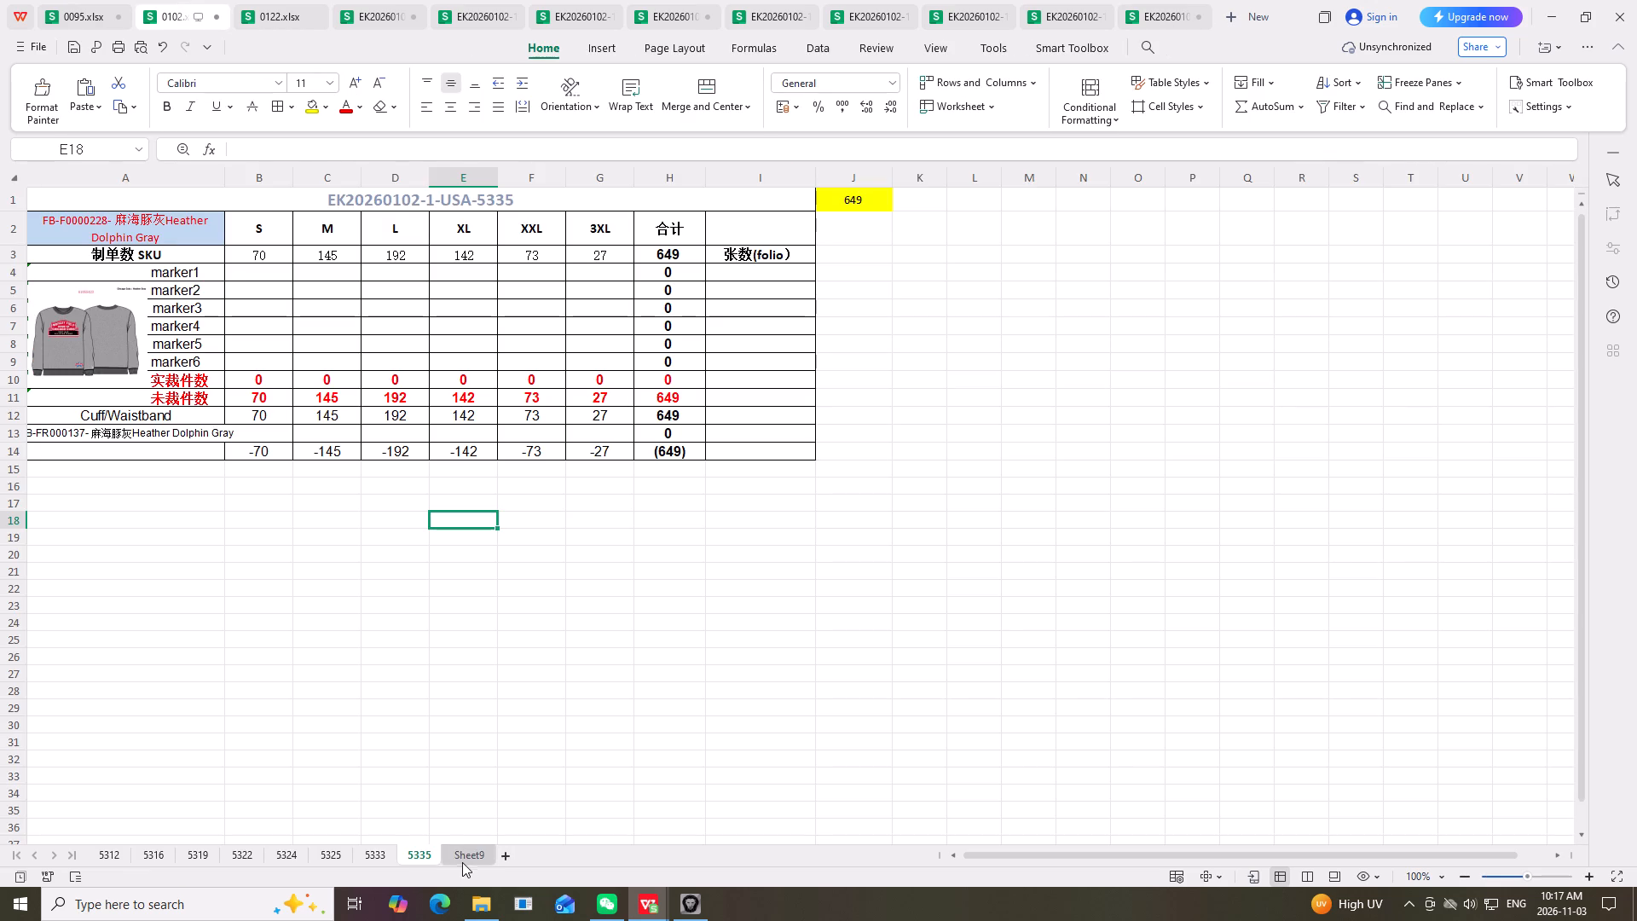
pyautogui.click(467, 863)
pyautogui.rightClick(997, 293)
pyautogui.click(1066, 317)
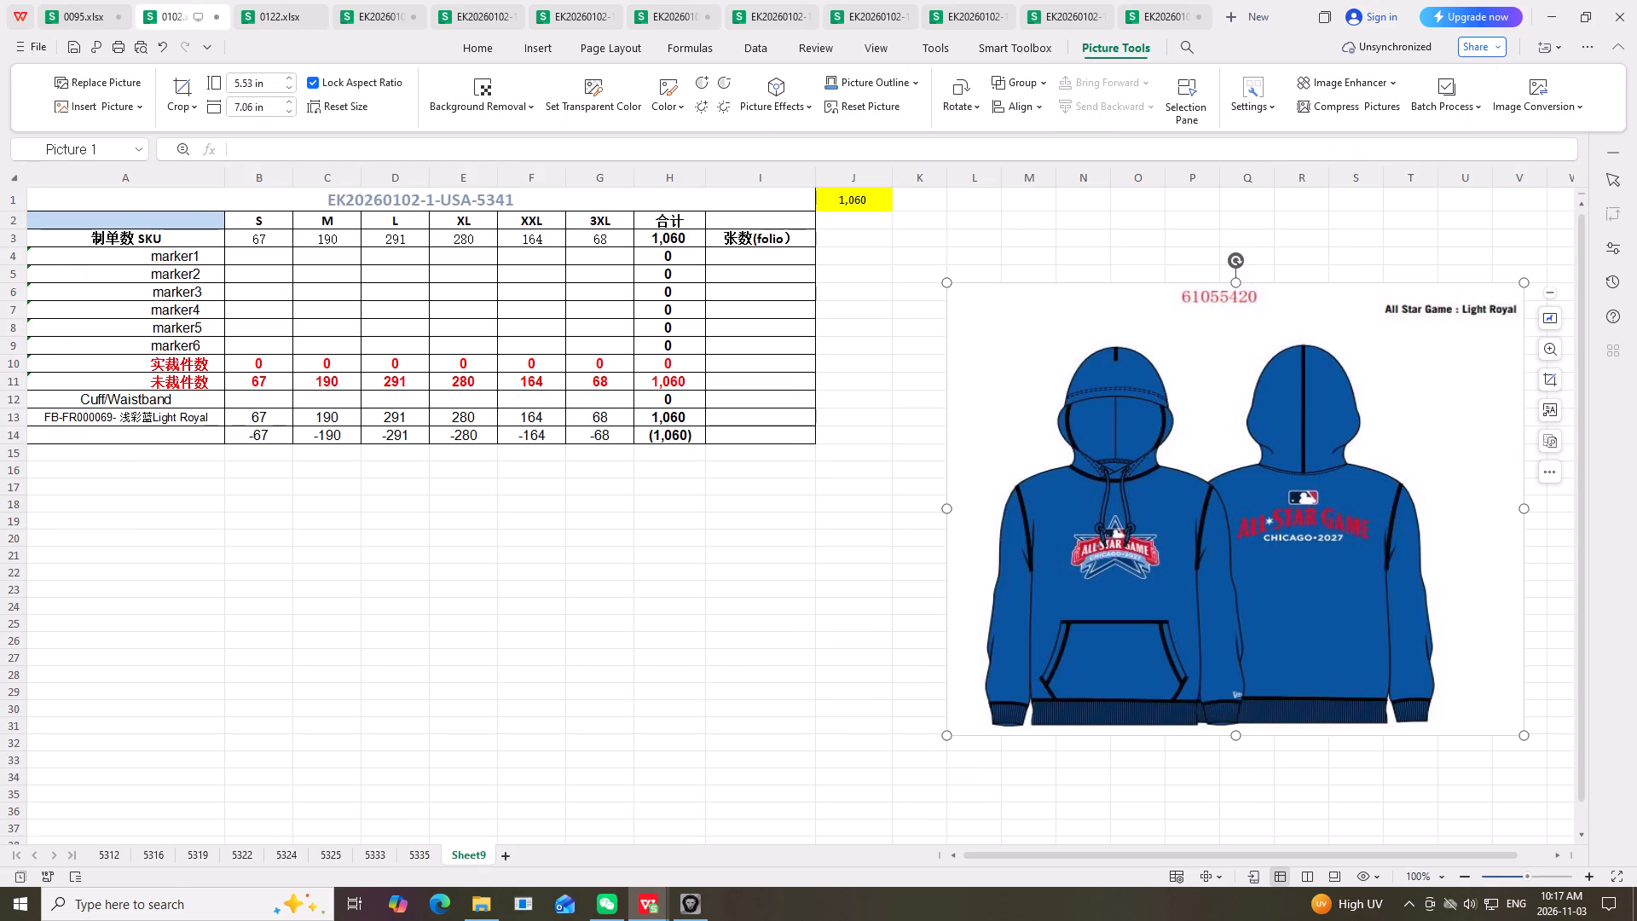
# Shrink the hoodie picture to about 1.2 by 1.5 in and place it in column A beside the marker labels.
pyautogui.moveTo(1523, 283); pyautogui.dragTo(1021, 628)
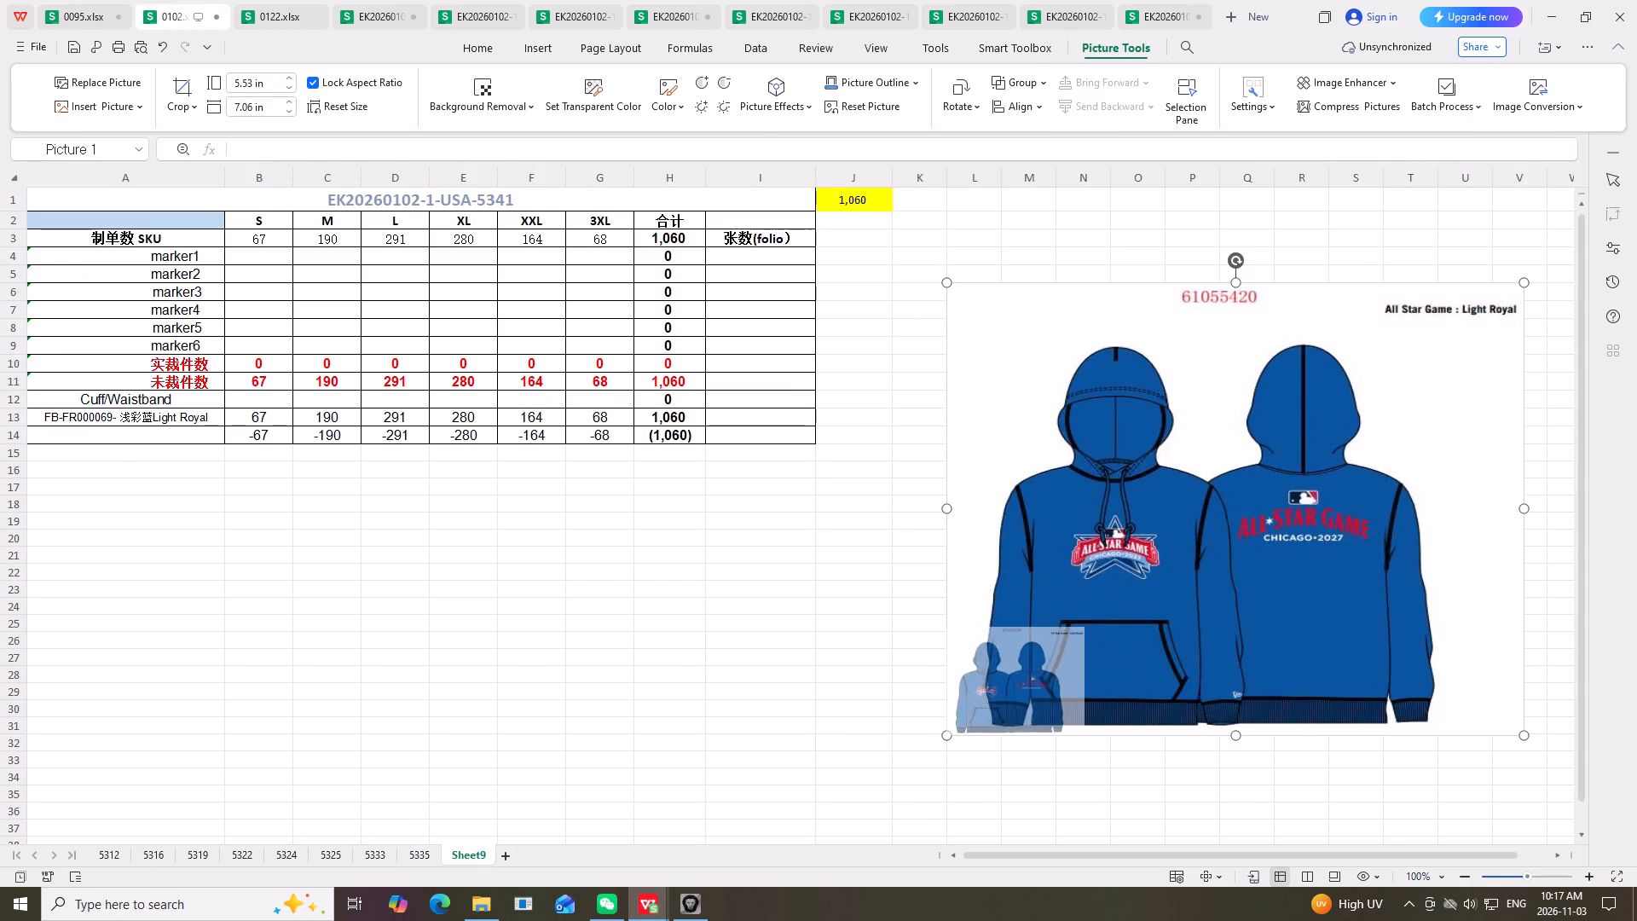
pyautogui.moveTo(1021, 628); pyautogui.dragTo(993, 638)
pyautogui.moveTo(1011, 677); pyautogui.dragTo(29, 308)
pyautogui.click(182, 480)
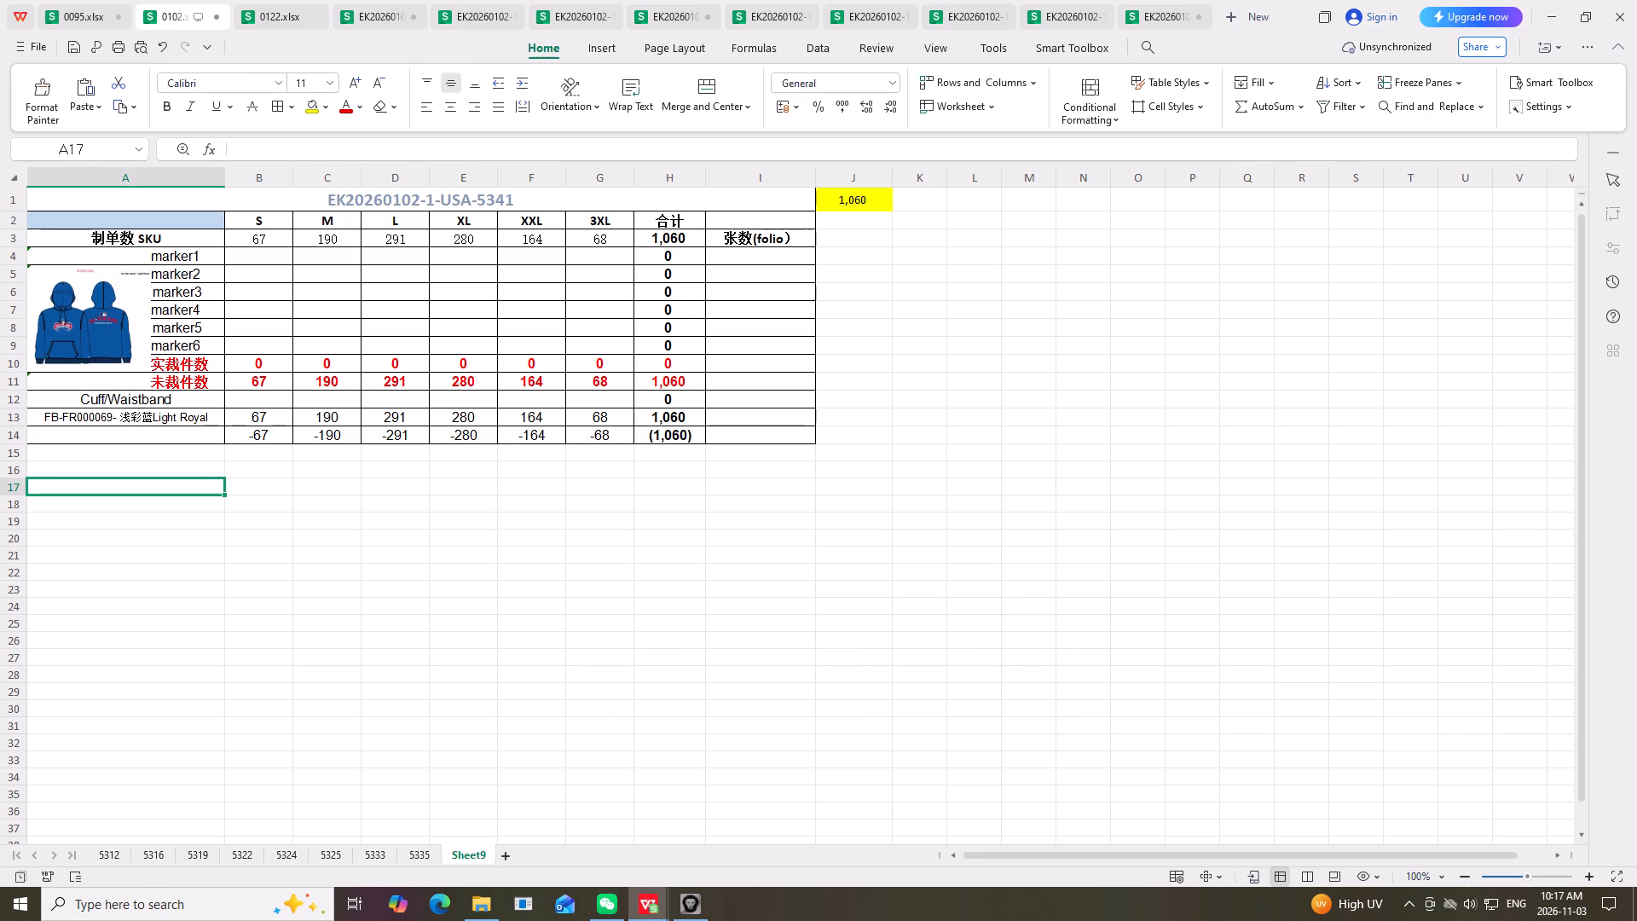
pyautogui.click(74, 314)
pyautogui.click(89, 365)
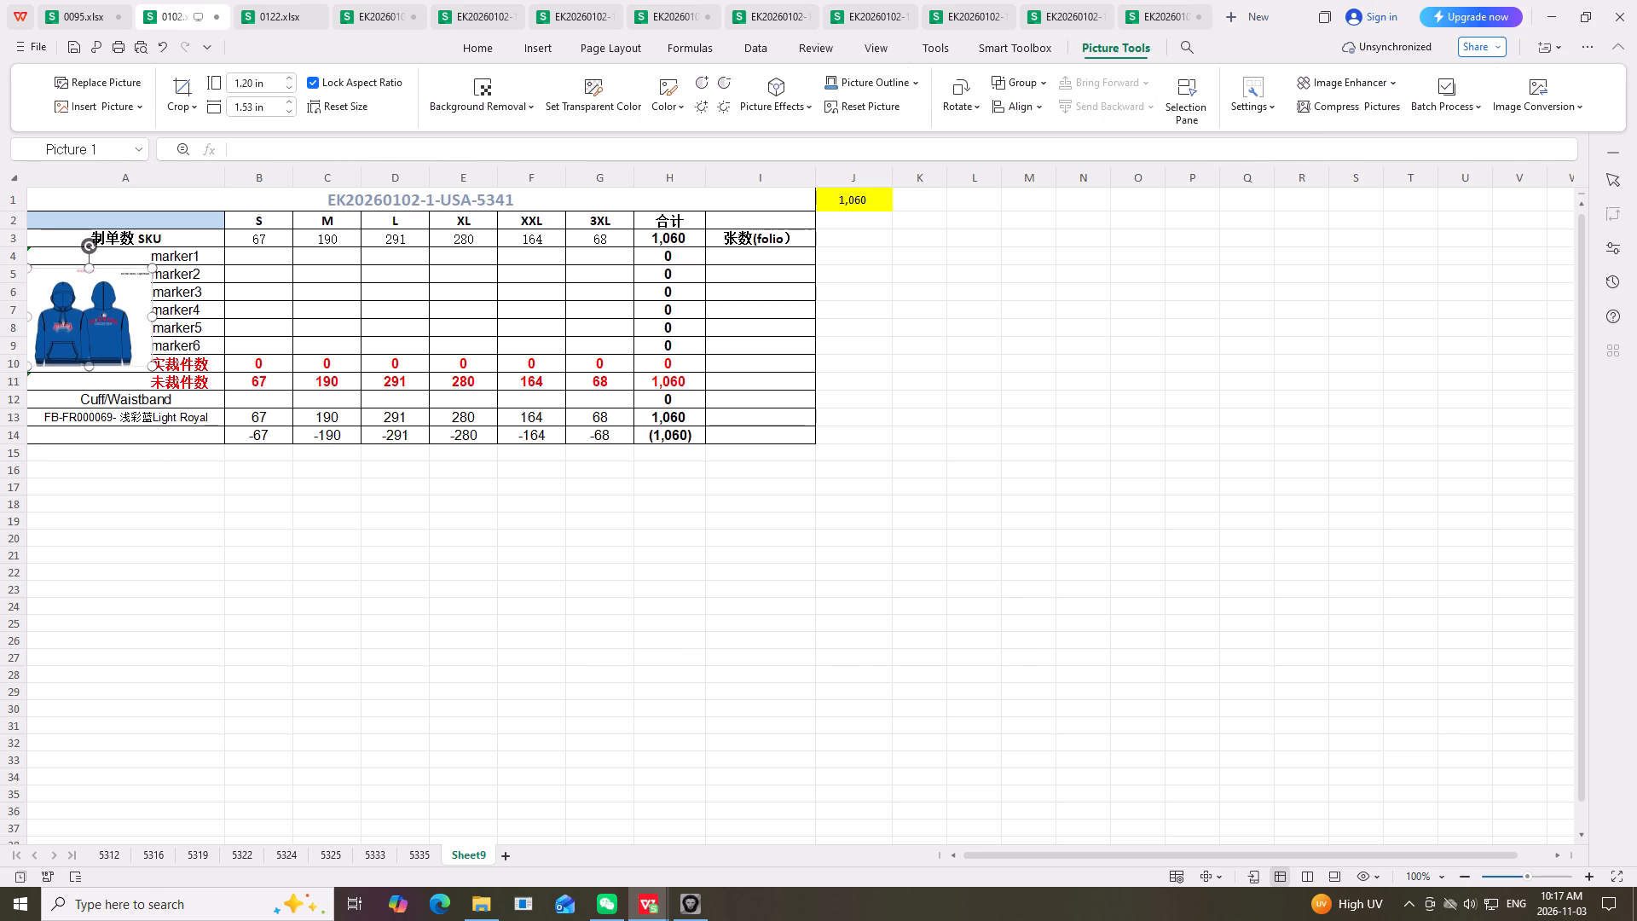
pyautogui.moveTo(29, 318); pyautogui.dragTo(0, 322)
pyautogui.click(526, 598)
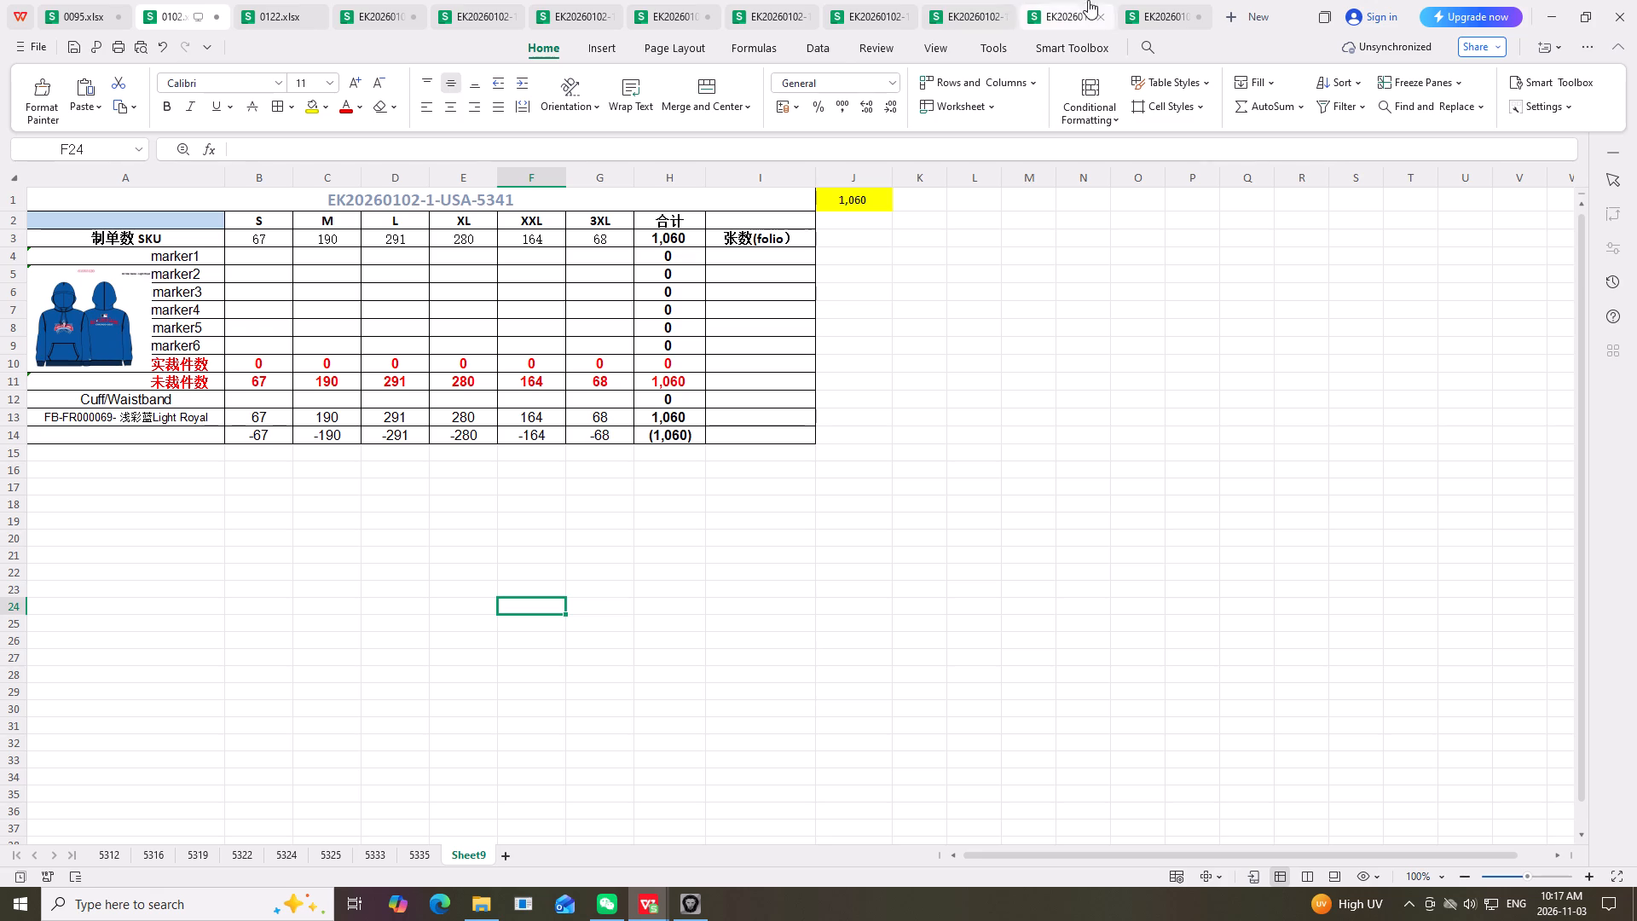
# Copy the size headers S to 3XL from the 5341 production order and paste them as values into row 2 of Sheet9.
pyautogui.click(1166, 9)
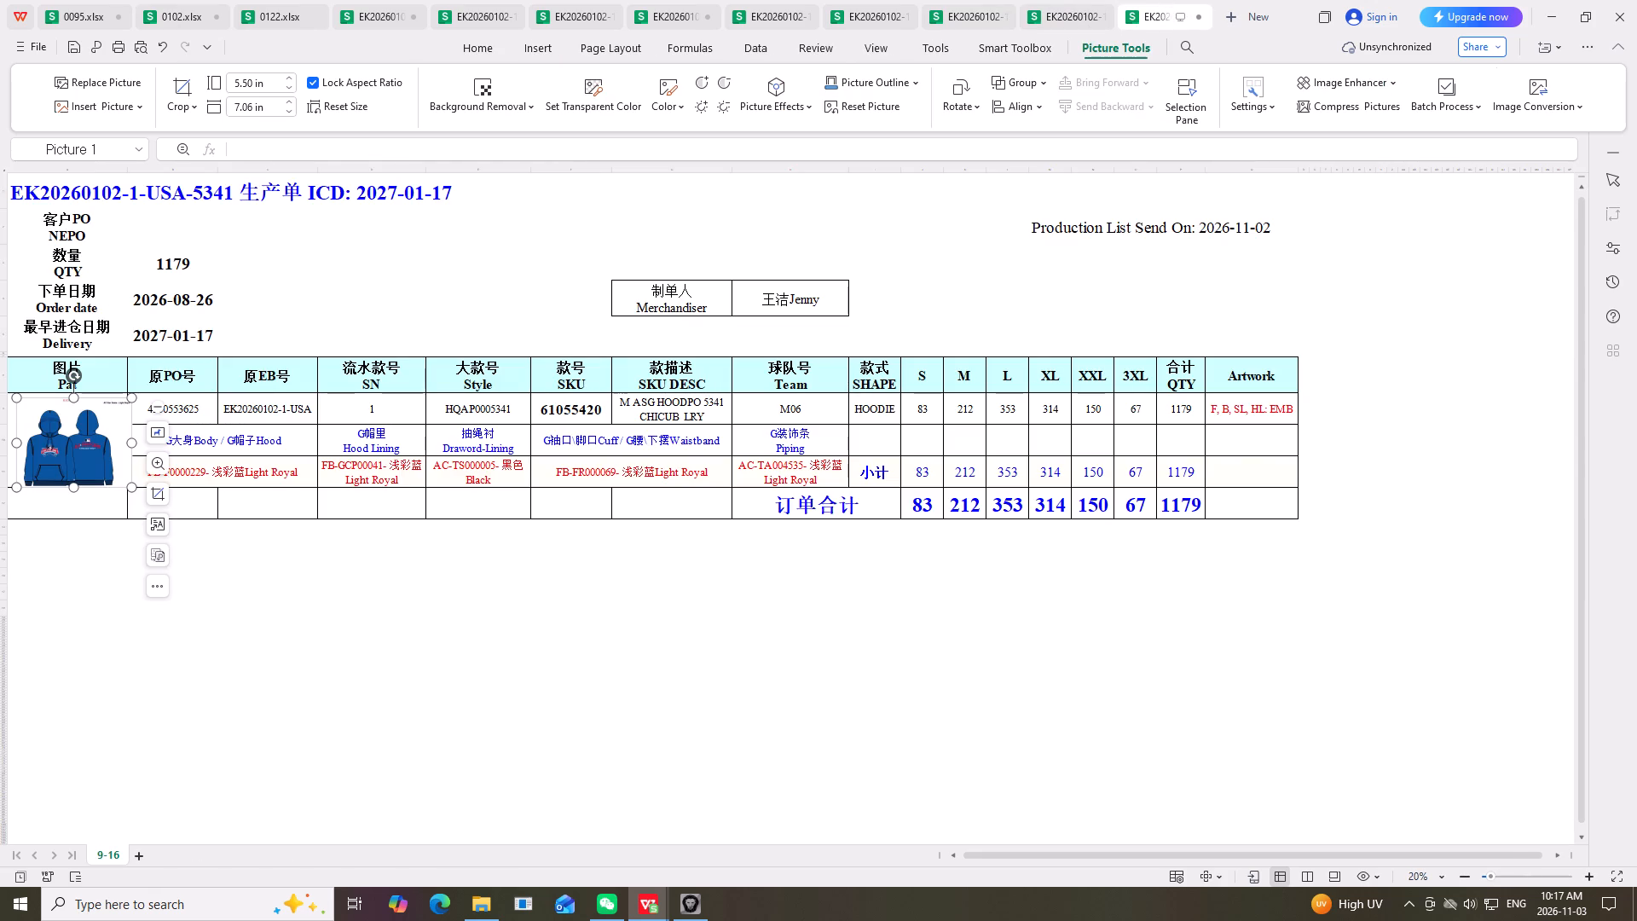
pyautogui.click(830, 565)
pyautogui.moveTo(930, 379); pyautogui.dragTo(1067, 380)
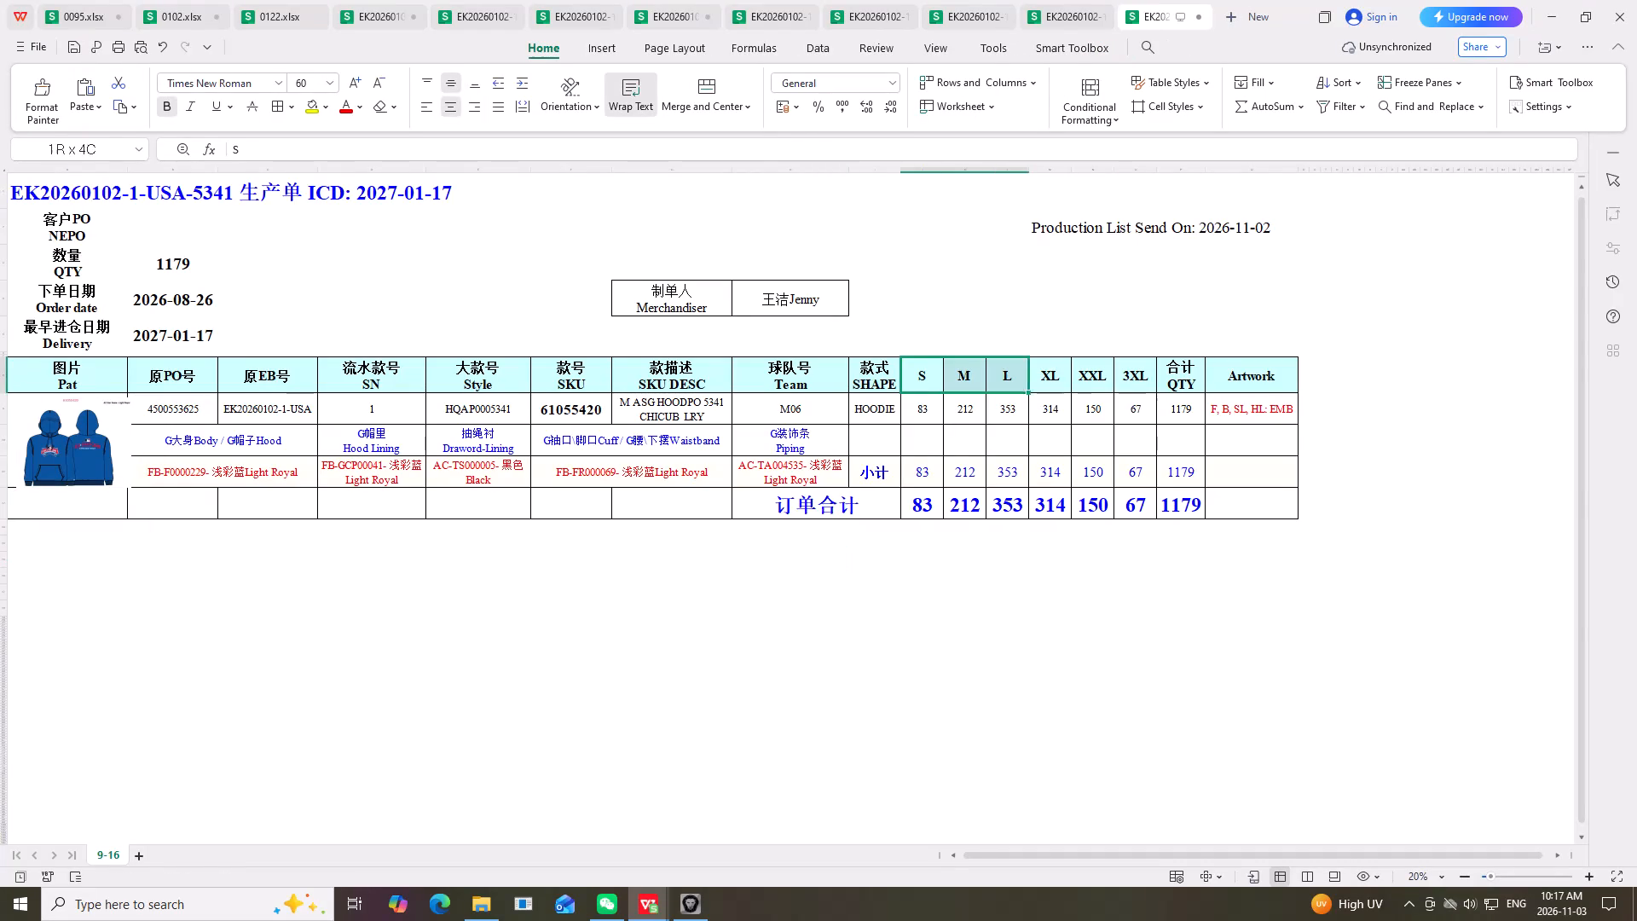
pyautogui.moveTo(1067, 380); pyautogui.dragTo(1120, 379)
pyautogui.rightClick(1120, 379)
pyautogui.click(1140, 401)
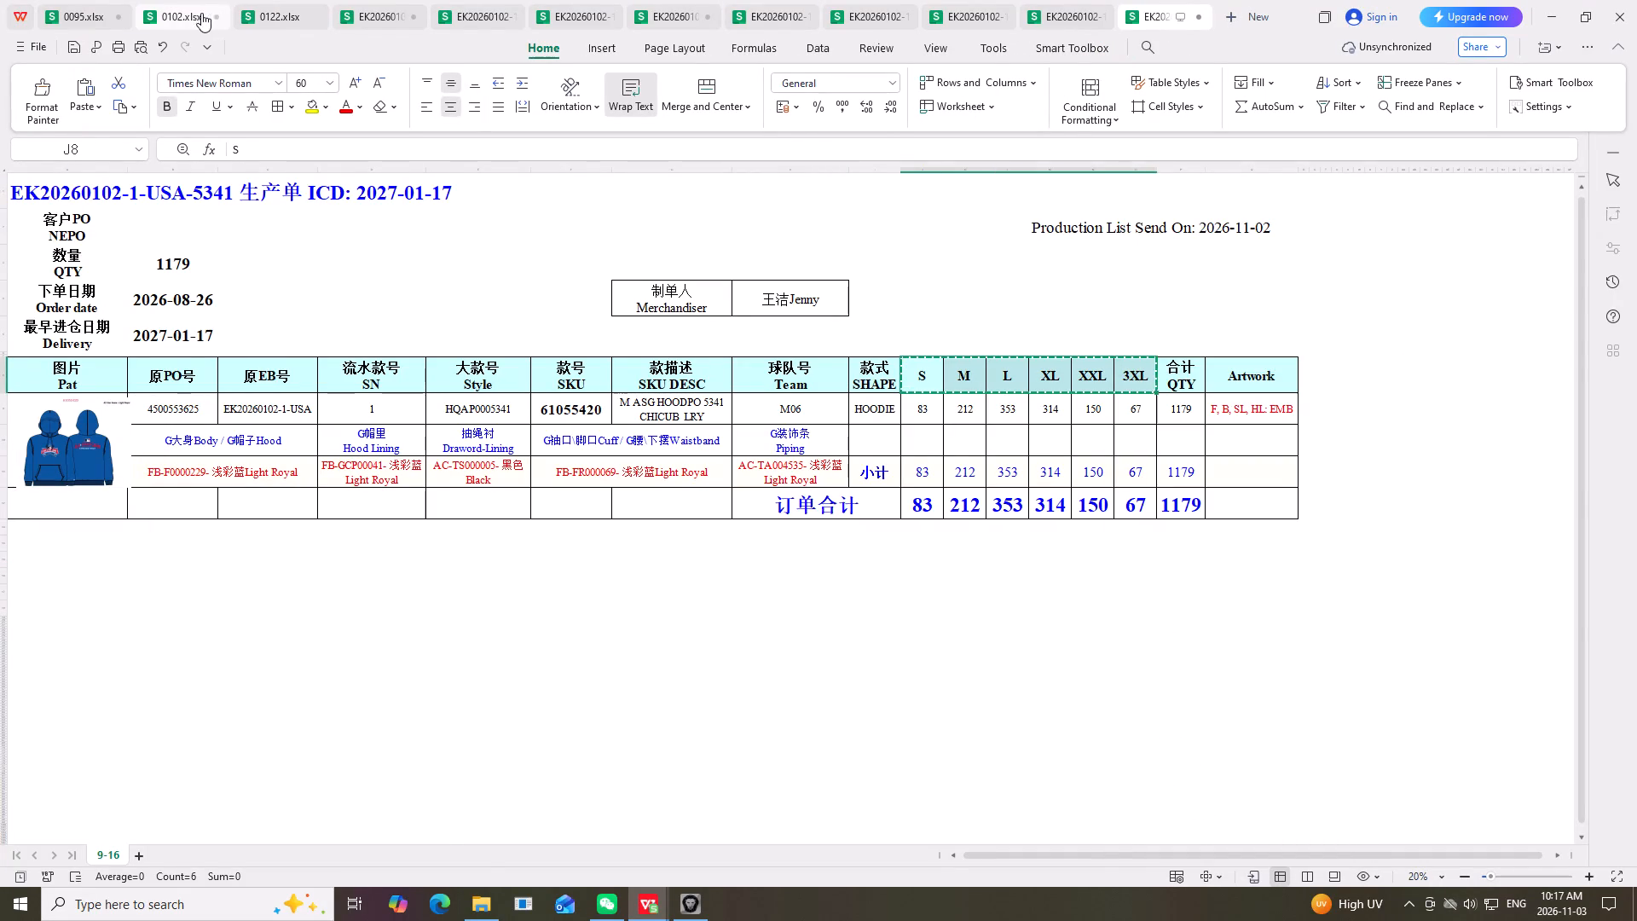
pyautogui.click(176, 9)
pyautogui.click(270, 223)
pyautogui.moveTo(270, 223); pyautogui.dragTo(279, 228, button='right')
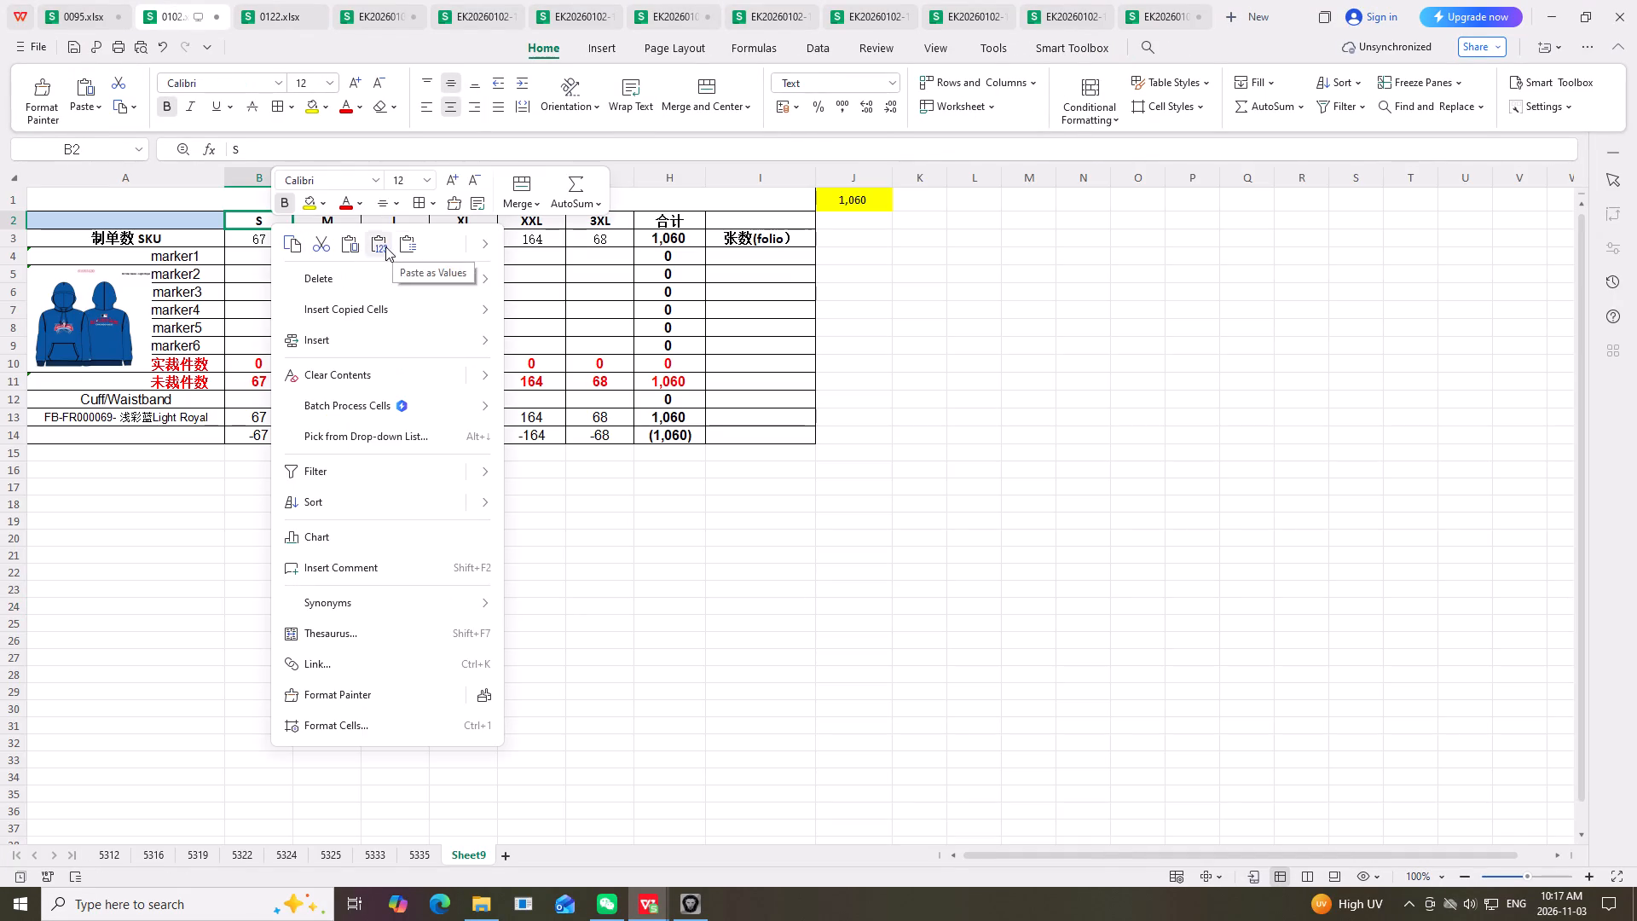
pyautogui.click(385, 246)
# Copy the 5341 order totals 83, 212, 353, 314, 150 and 67 as values into Sheet9's 制单数 SKU row.
pyautogui.click(419, 852)
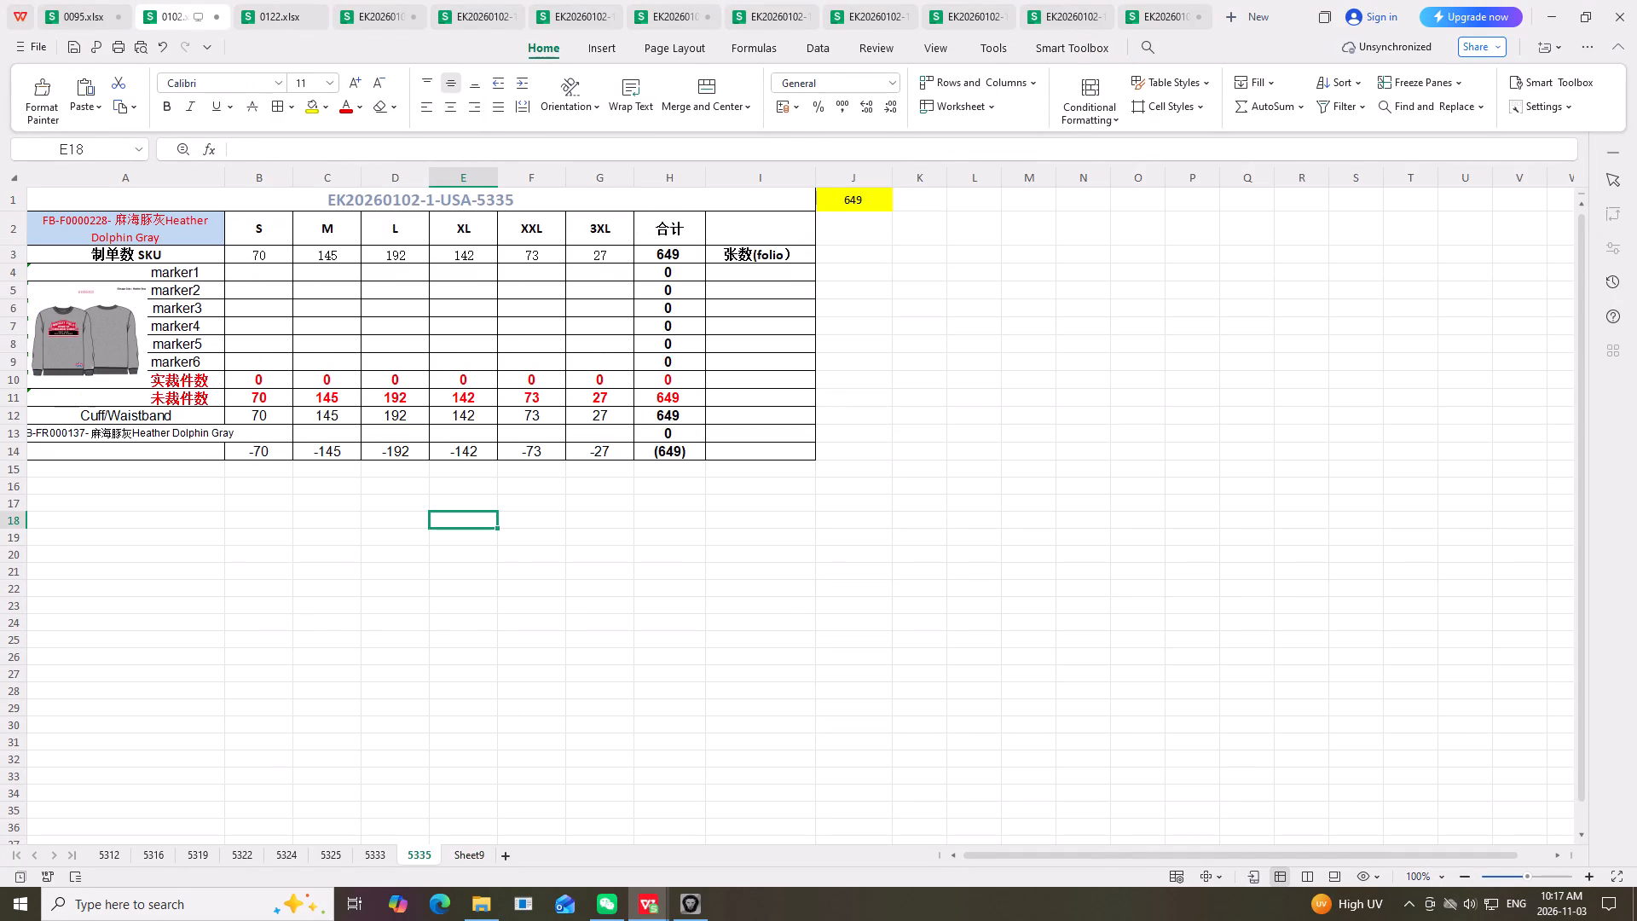
pyautogui.click(1069, 16)
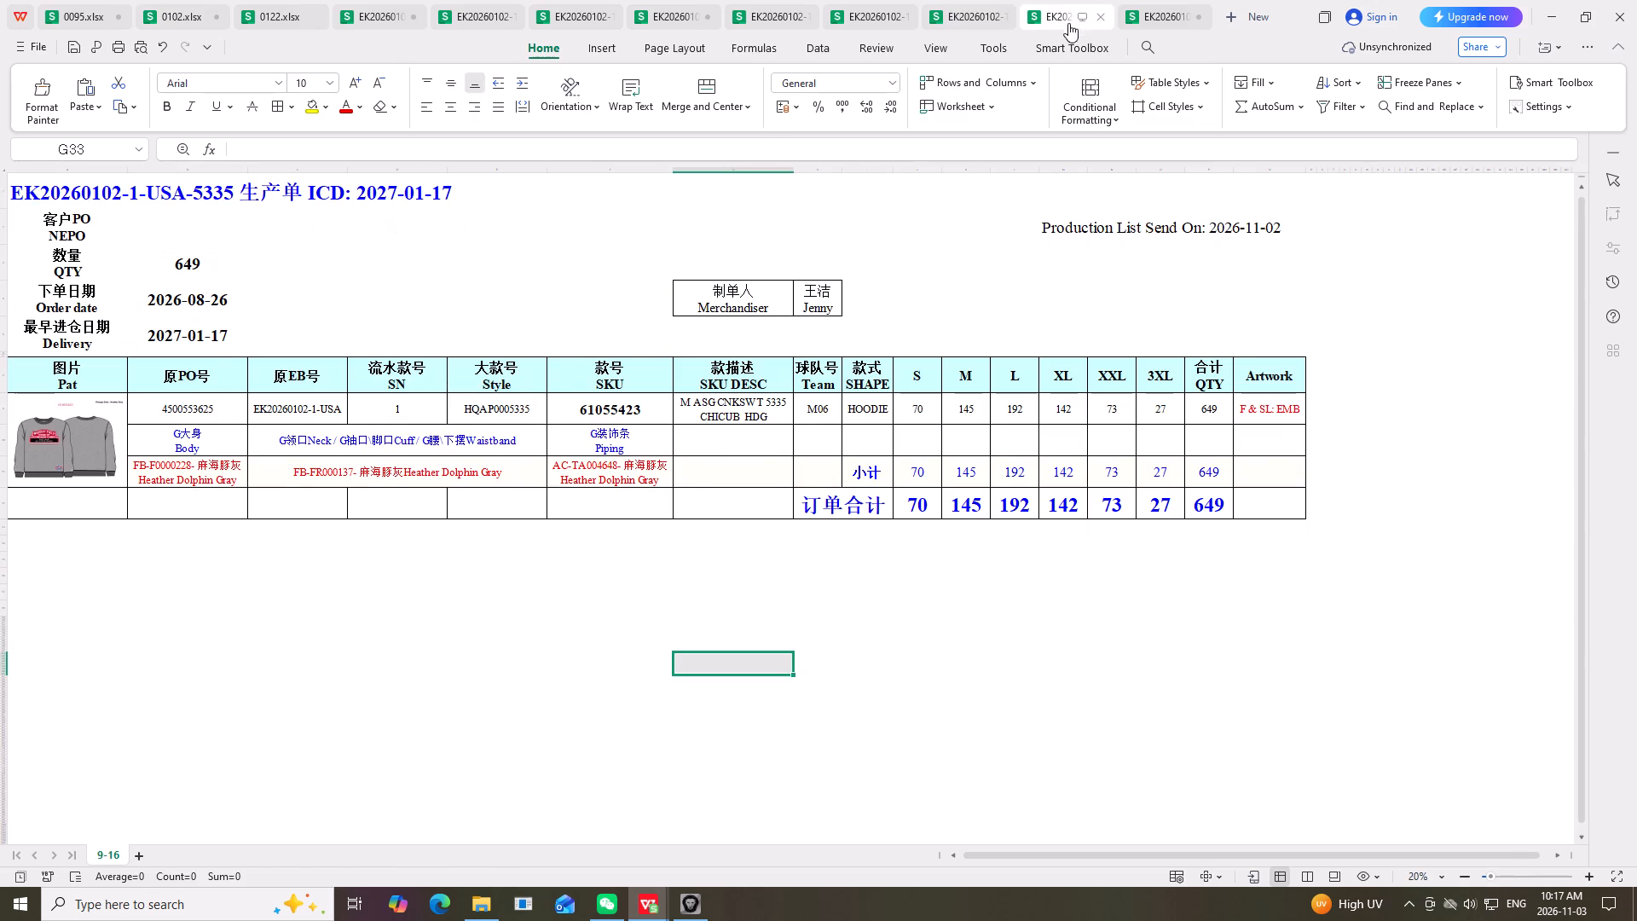
pyautogui.click(1171, 18)
pyautogui.click(194, 13)
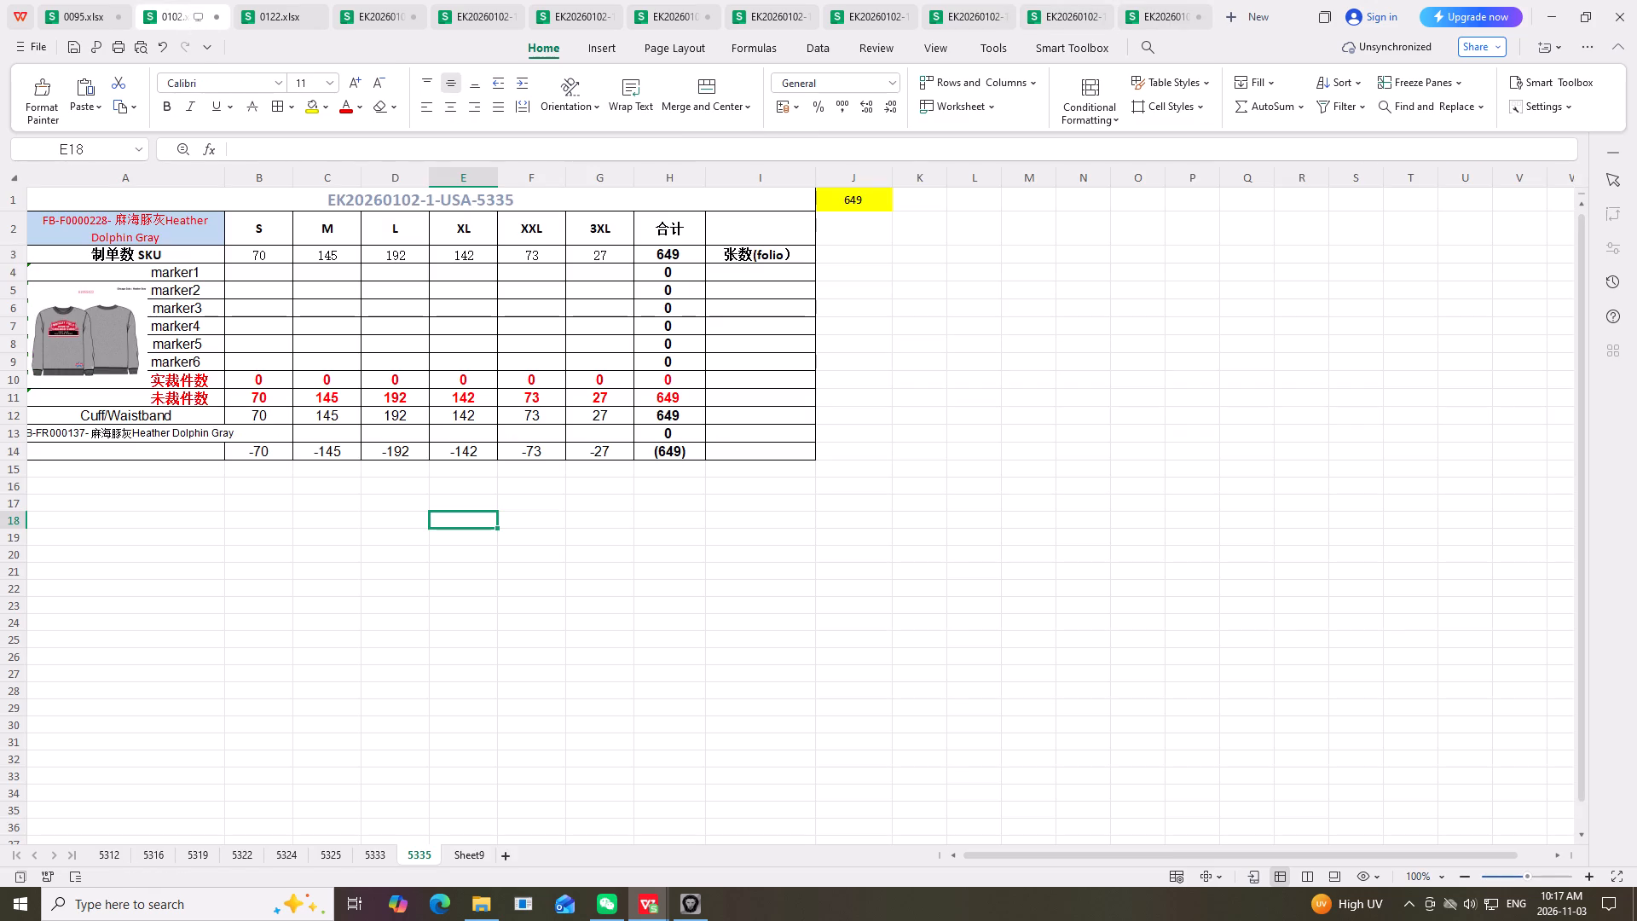
pyautogui.click(1162, 14)
pyautogui.moveTo(928, 509); pyautogui.dragTo(1039, 514)
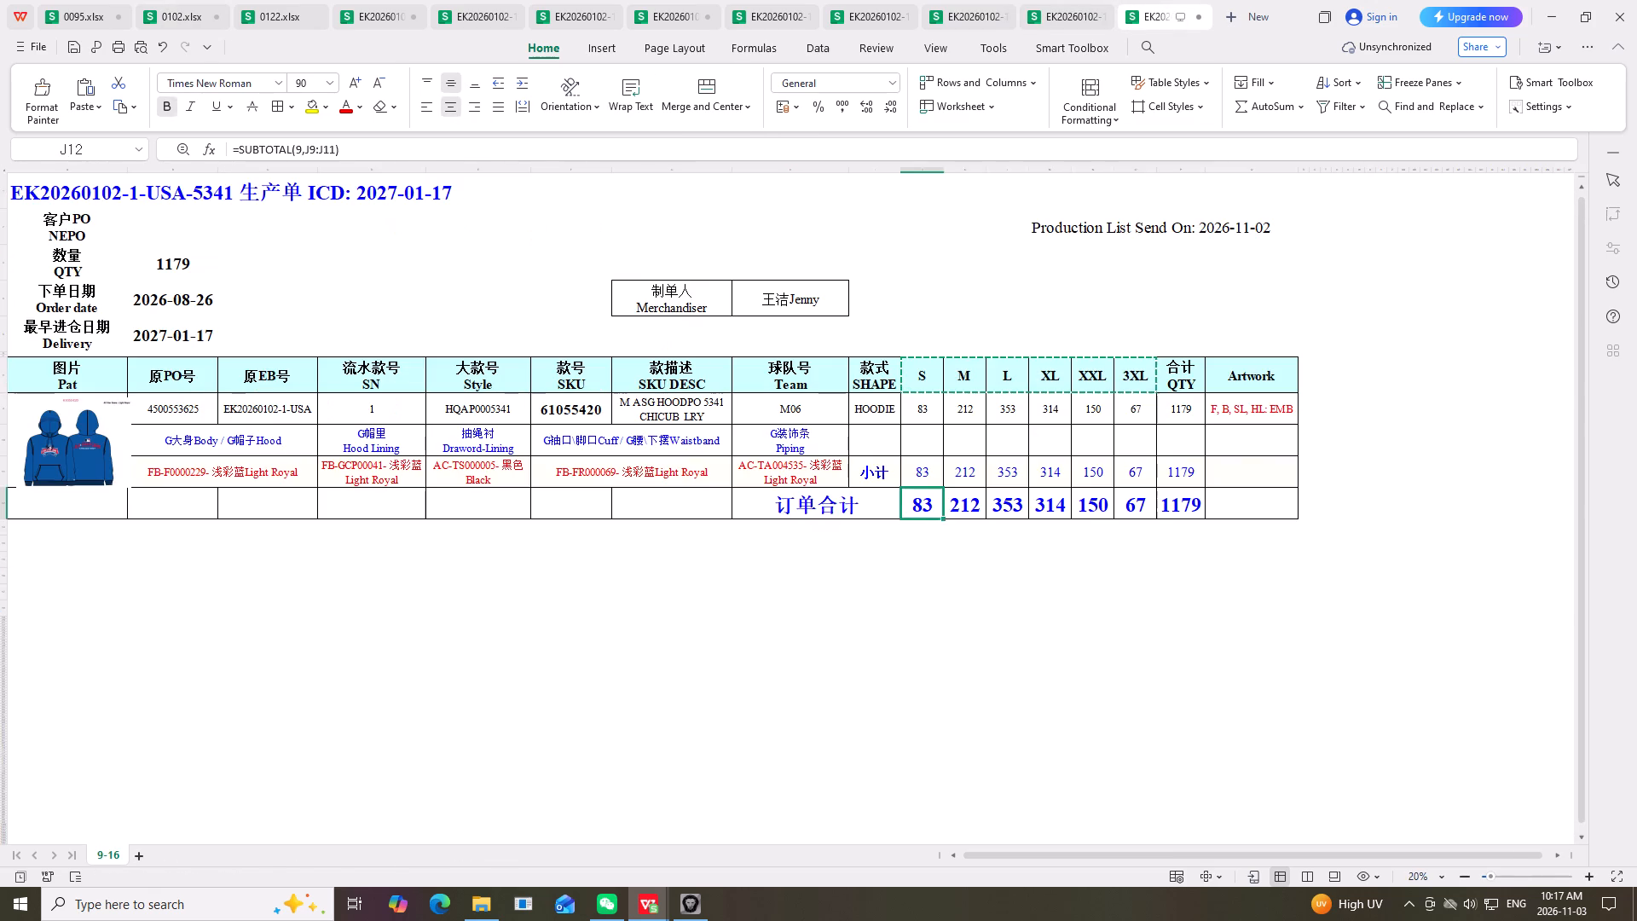
pyautogui.moveTo(1039, 514); pyautogui.dragTo(1121, 507)
pyautogui.rightClick(1121, 507)
pyautogui.click(1140, 36)
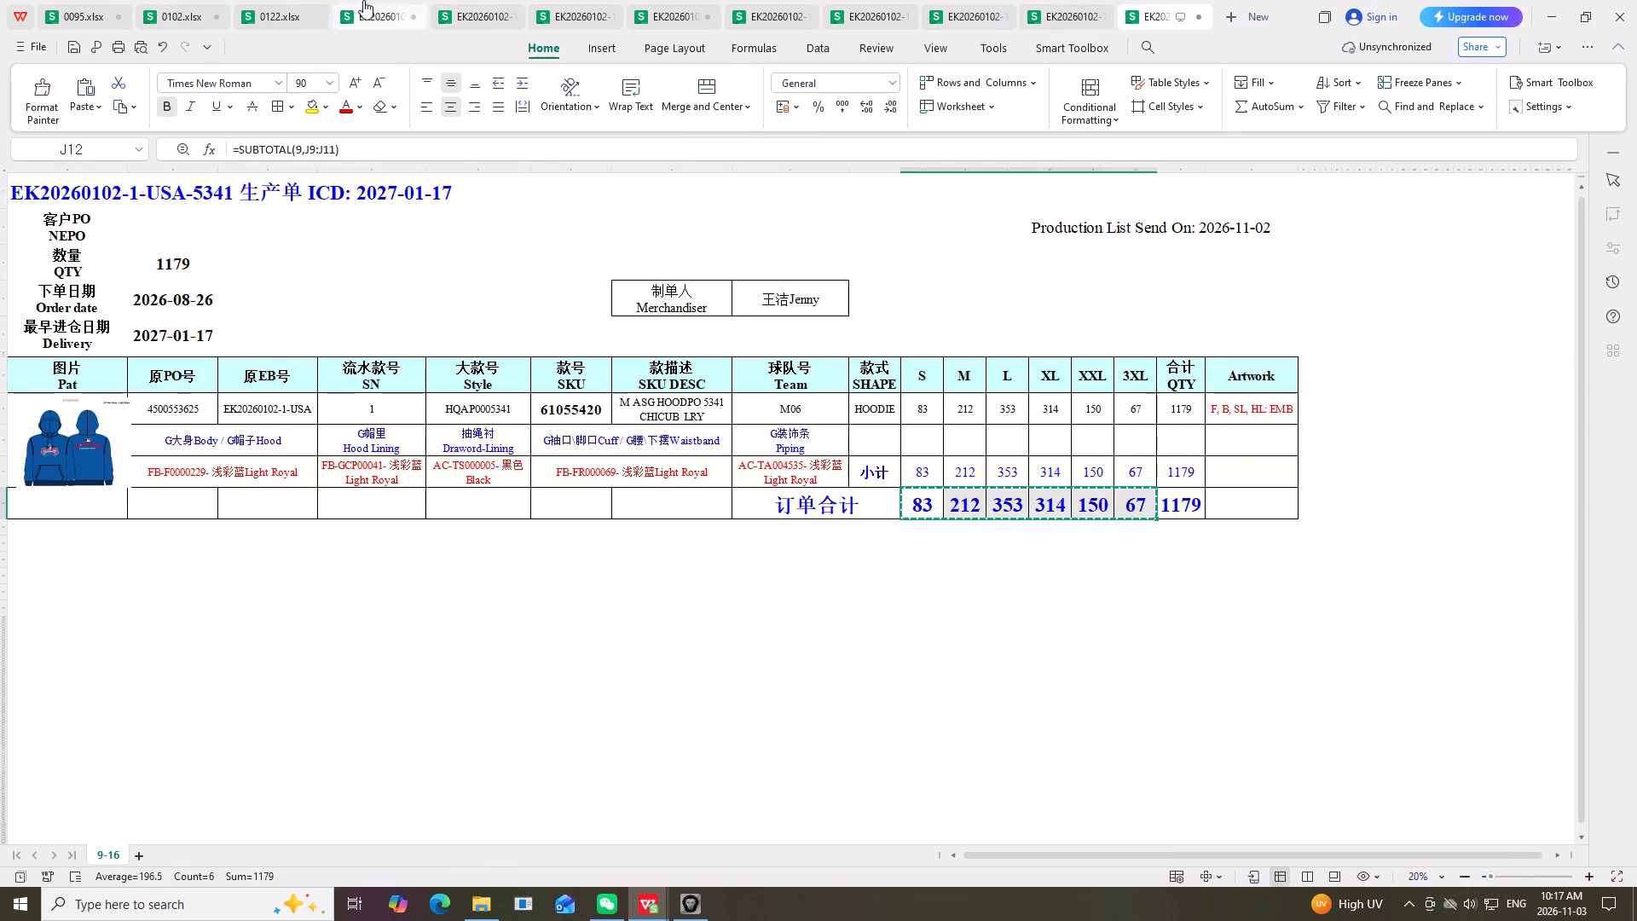
pyautogui.click(194, 10)
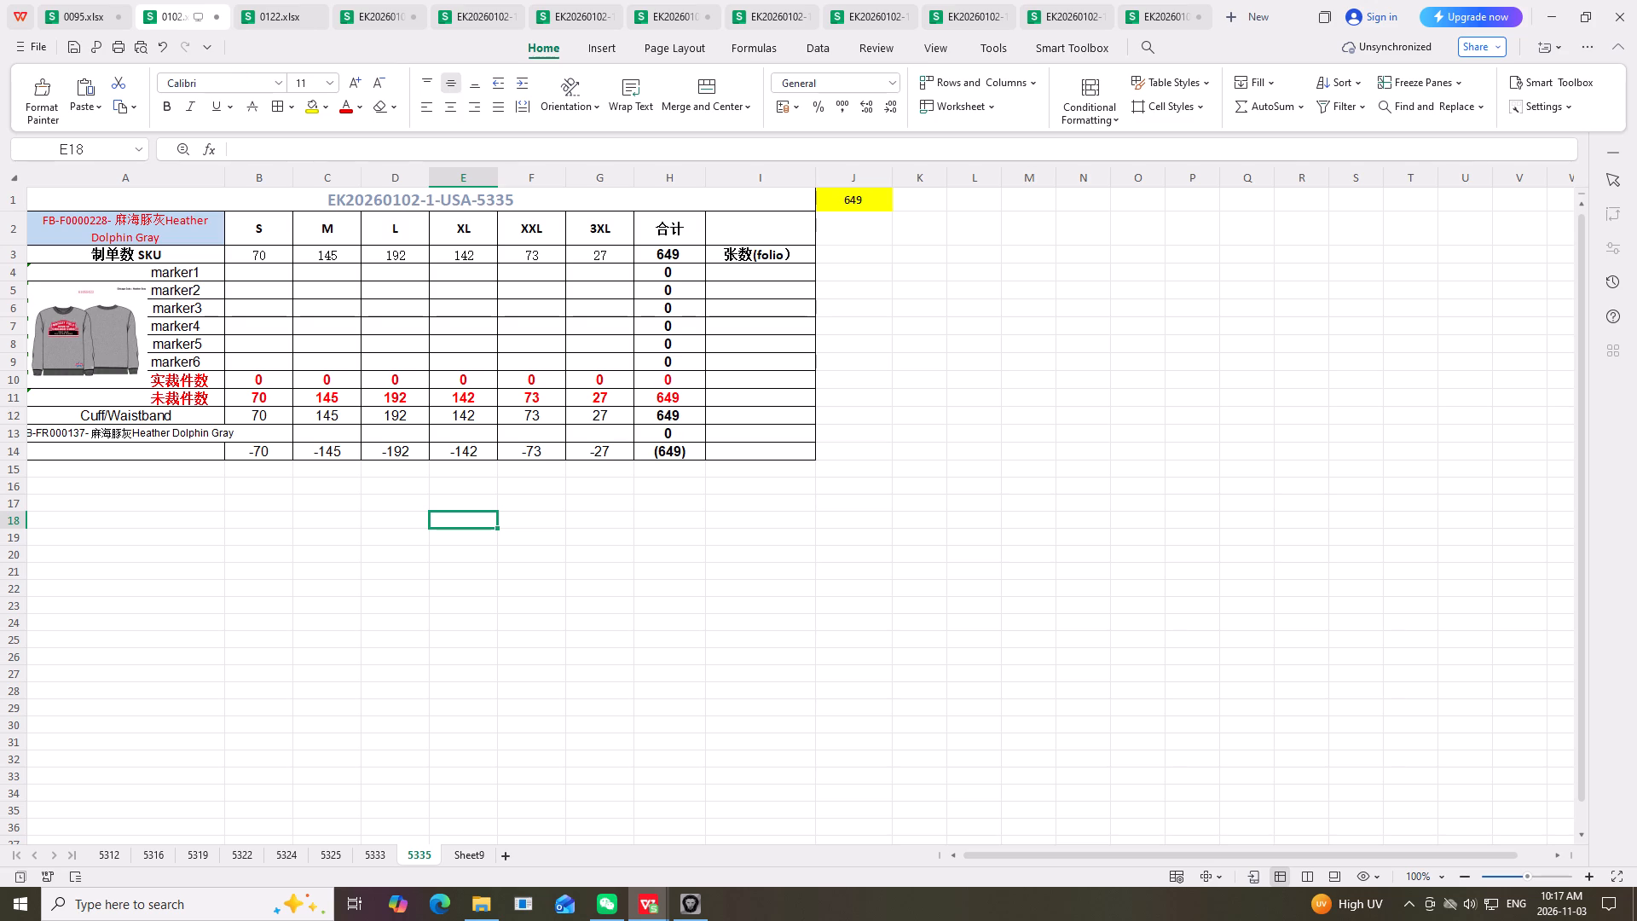
pyautogui.click(427, 852)
pyautogui.click(445, 854)
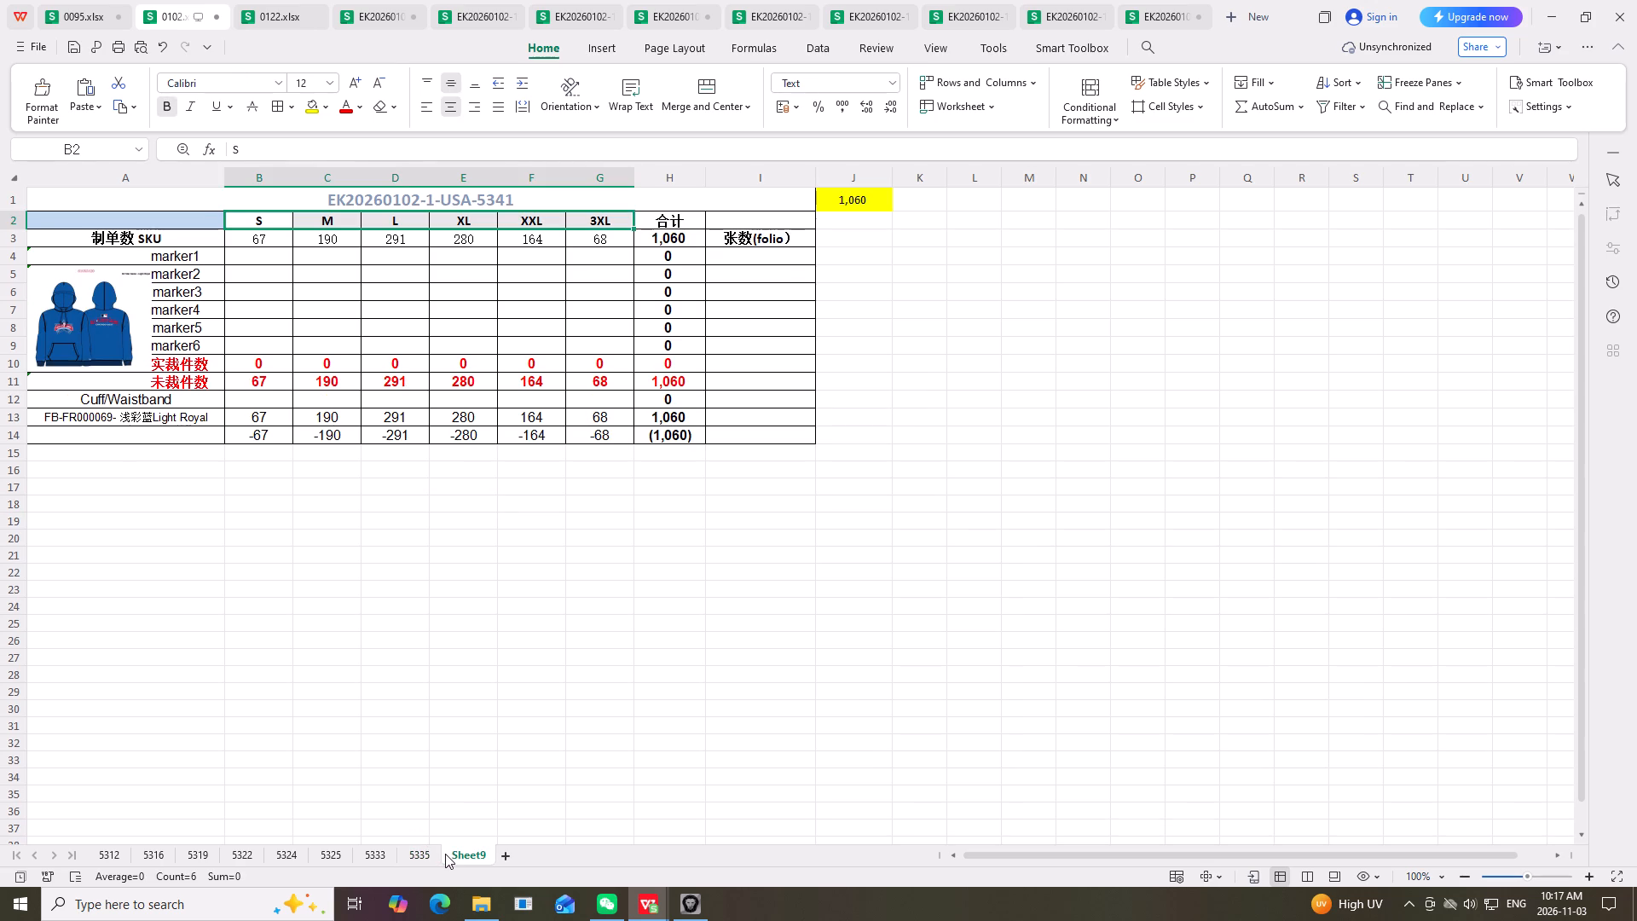
pyautogui.click(269, 241)
pyautogui.rightClick(269, 241)
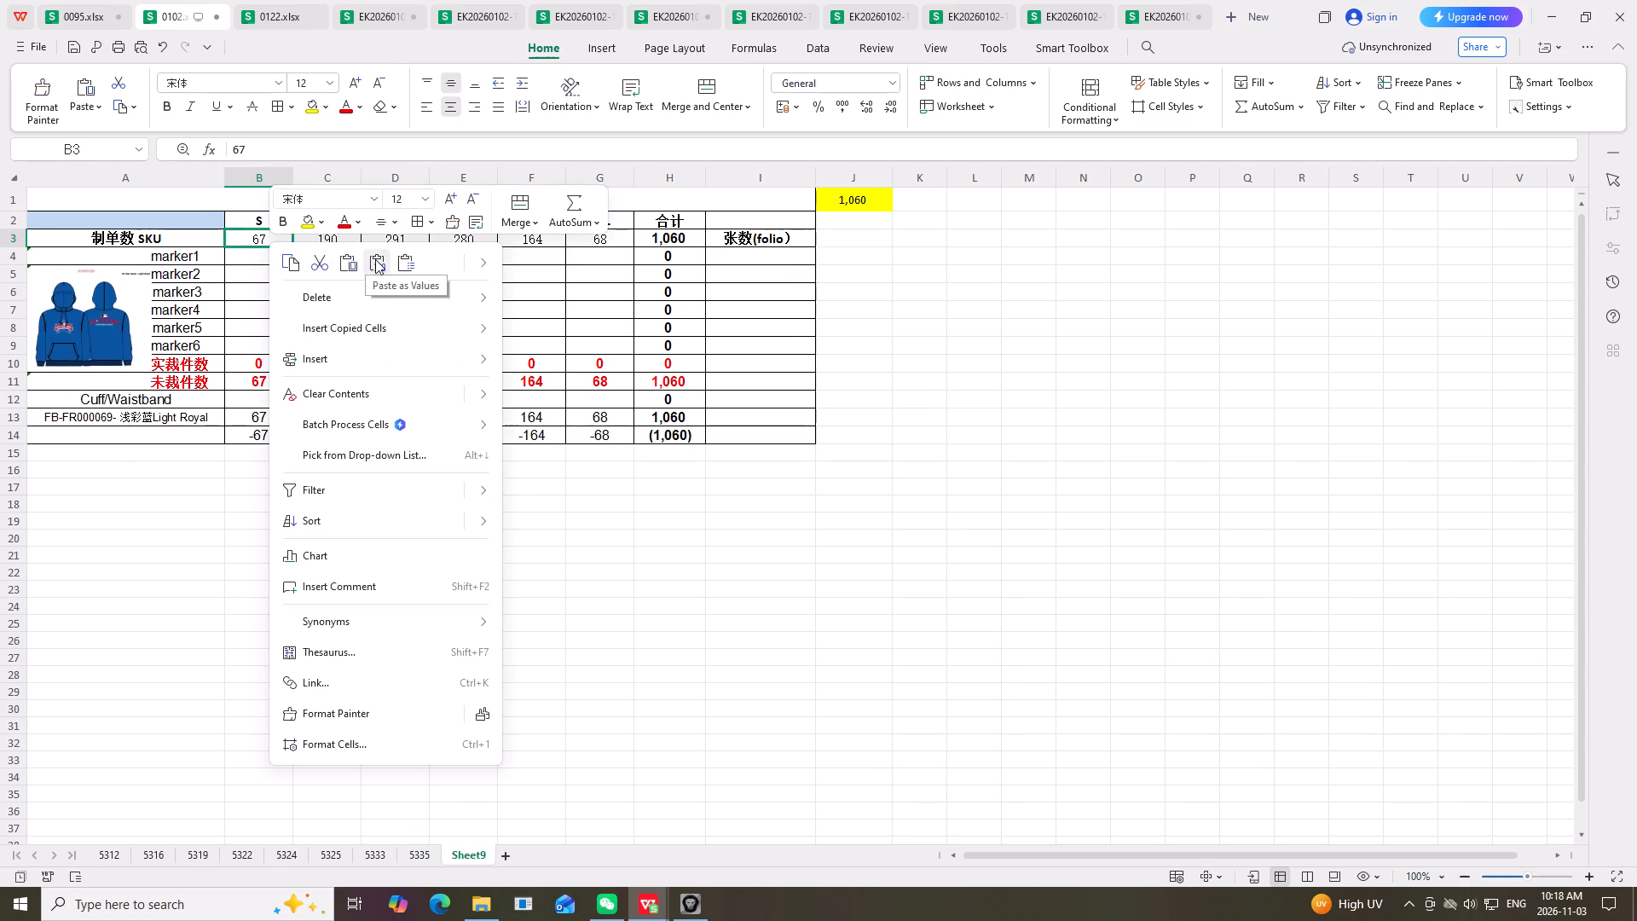
pyautogui.click(375, 259)
# Paste the same six size quantities as values into the FB-FR000069 row of Sheet9.
pyautogui.click(268, 420)
pyautogui.rightClick(268, 420)
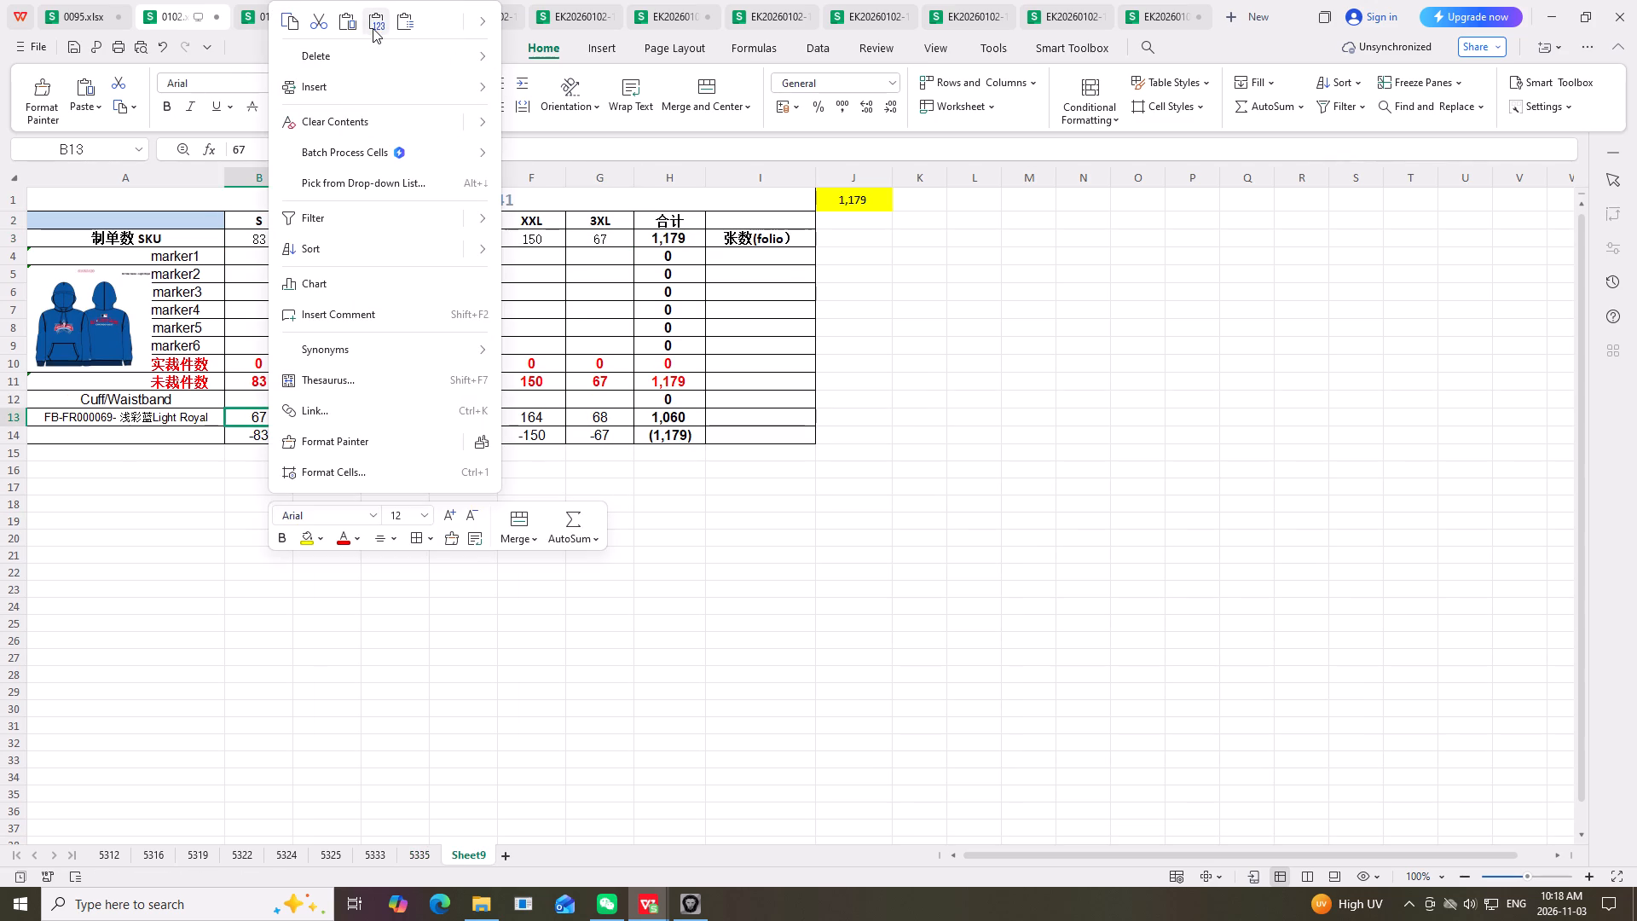
pyautogui.click(373, 28)
pyautogui.moveTo(1098, 340); pyautogui.dragTo(1084, 364)
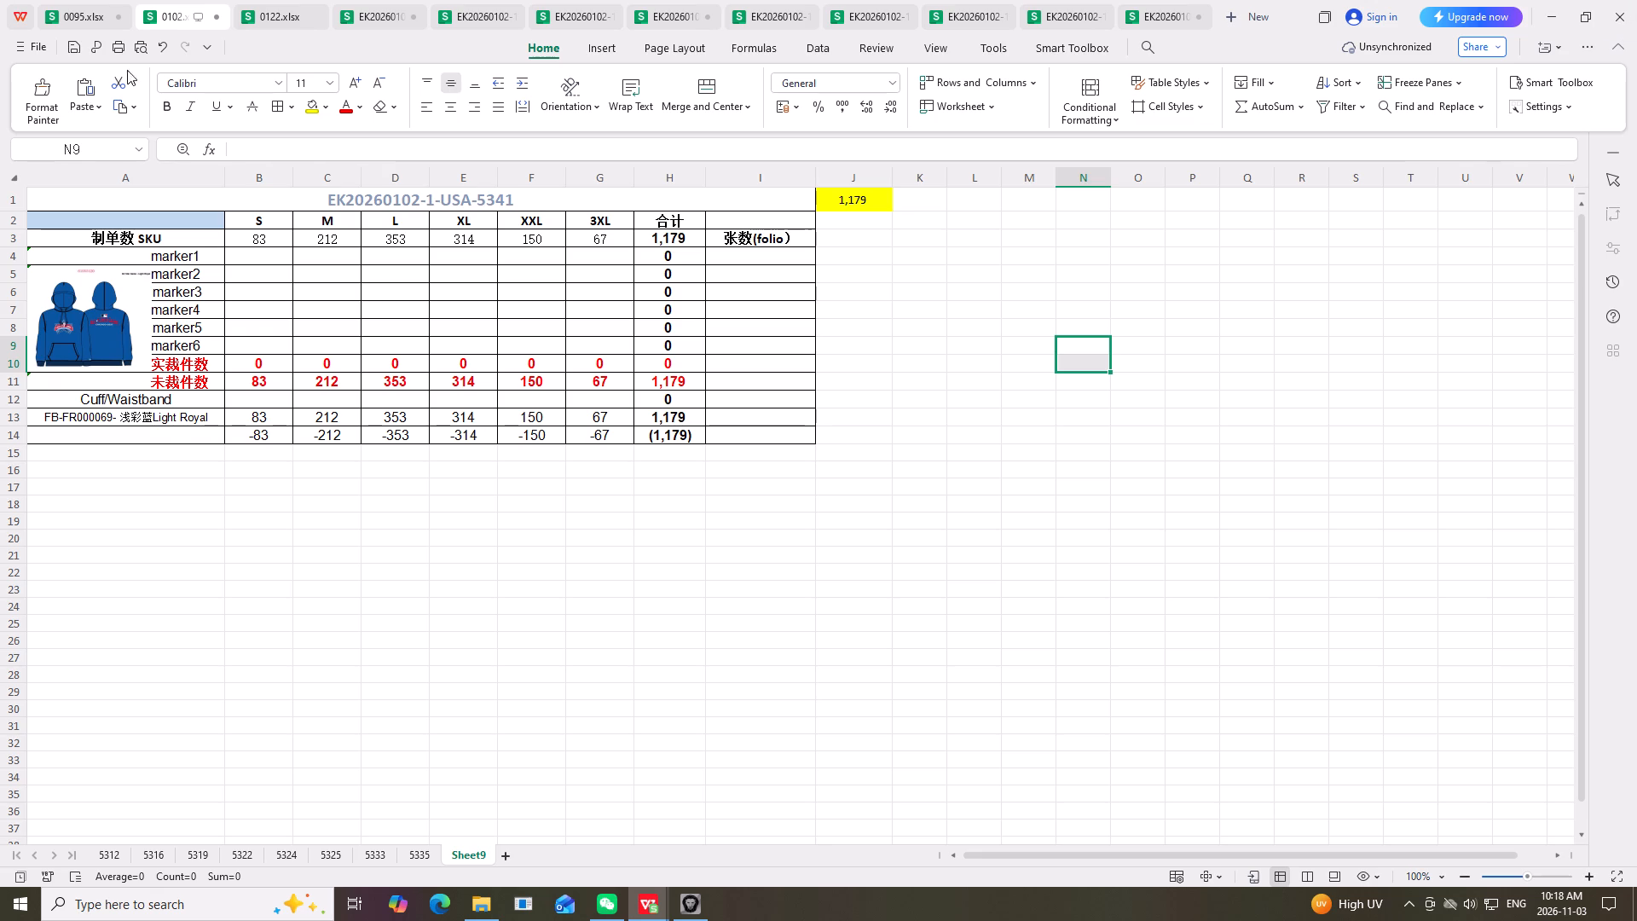
# Copy the body fabric FB-F0000229- 浅彩蓝Light Royal from the 5341 production order and paste it as values into Sheet9's cell A2.
pyautogui.click(1159, 9)
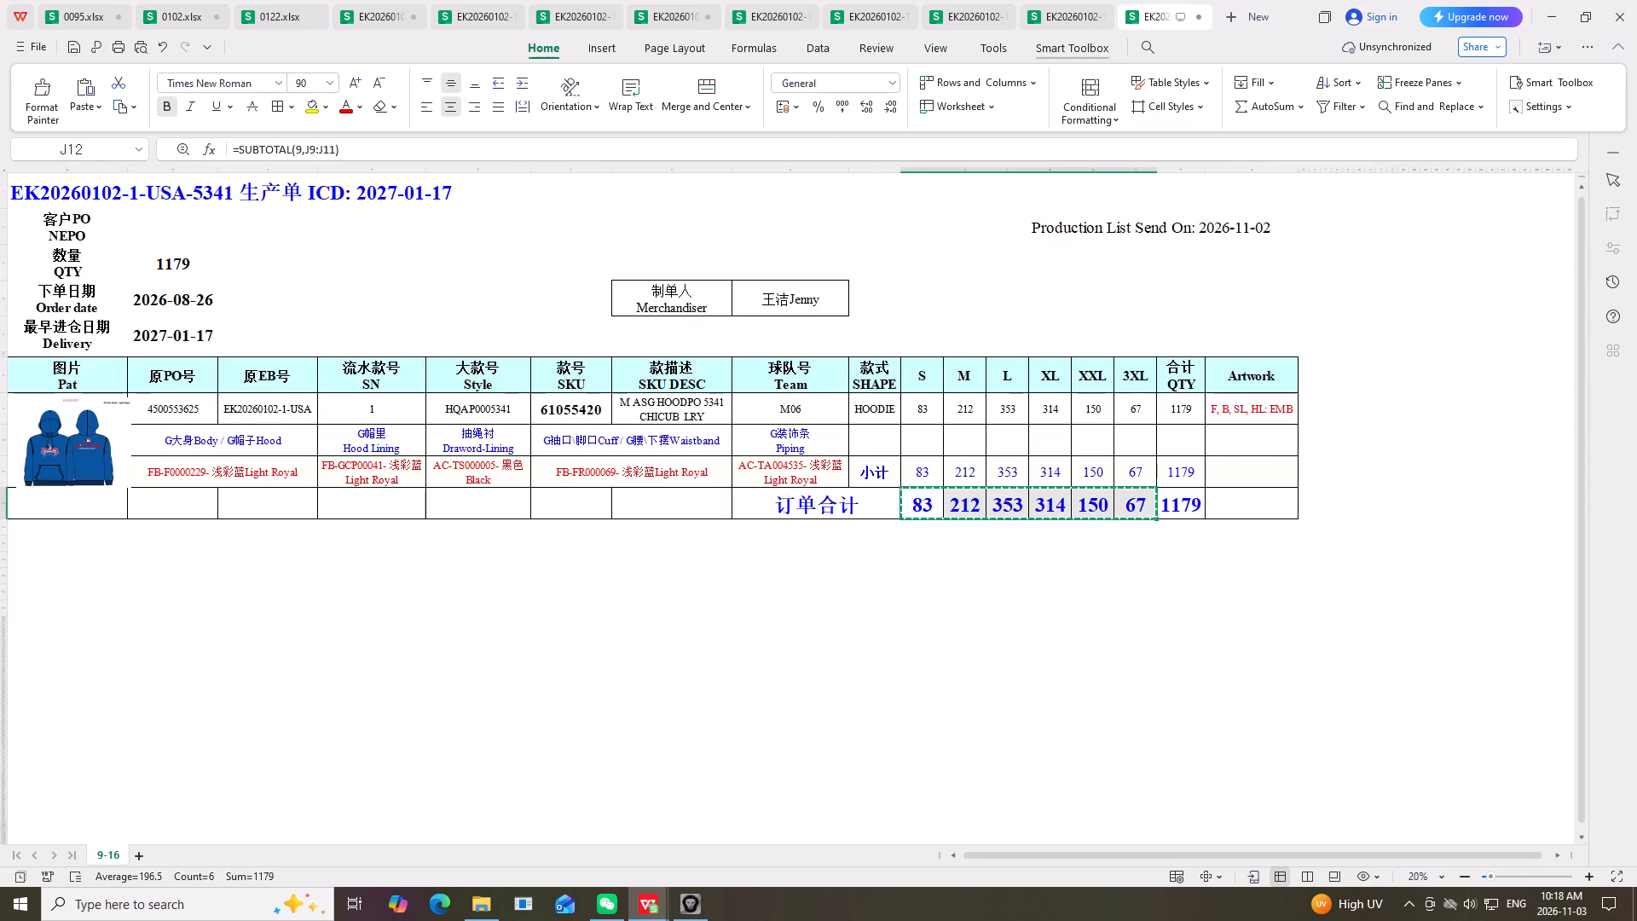
pyautogui.click(207, 466)
pyautogui.rightClick(207, 466)
pyautogui.click(234, 19)
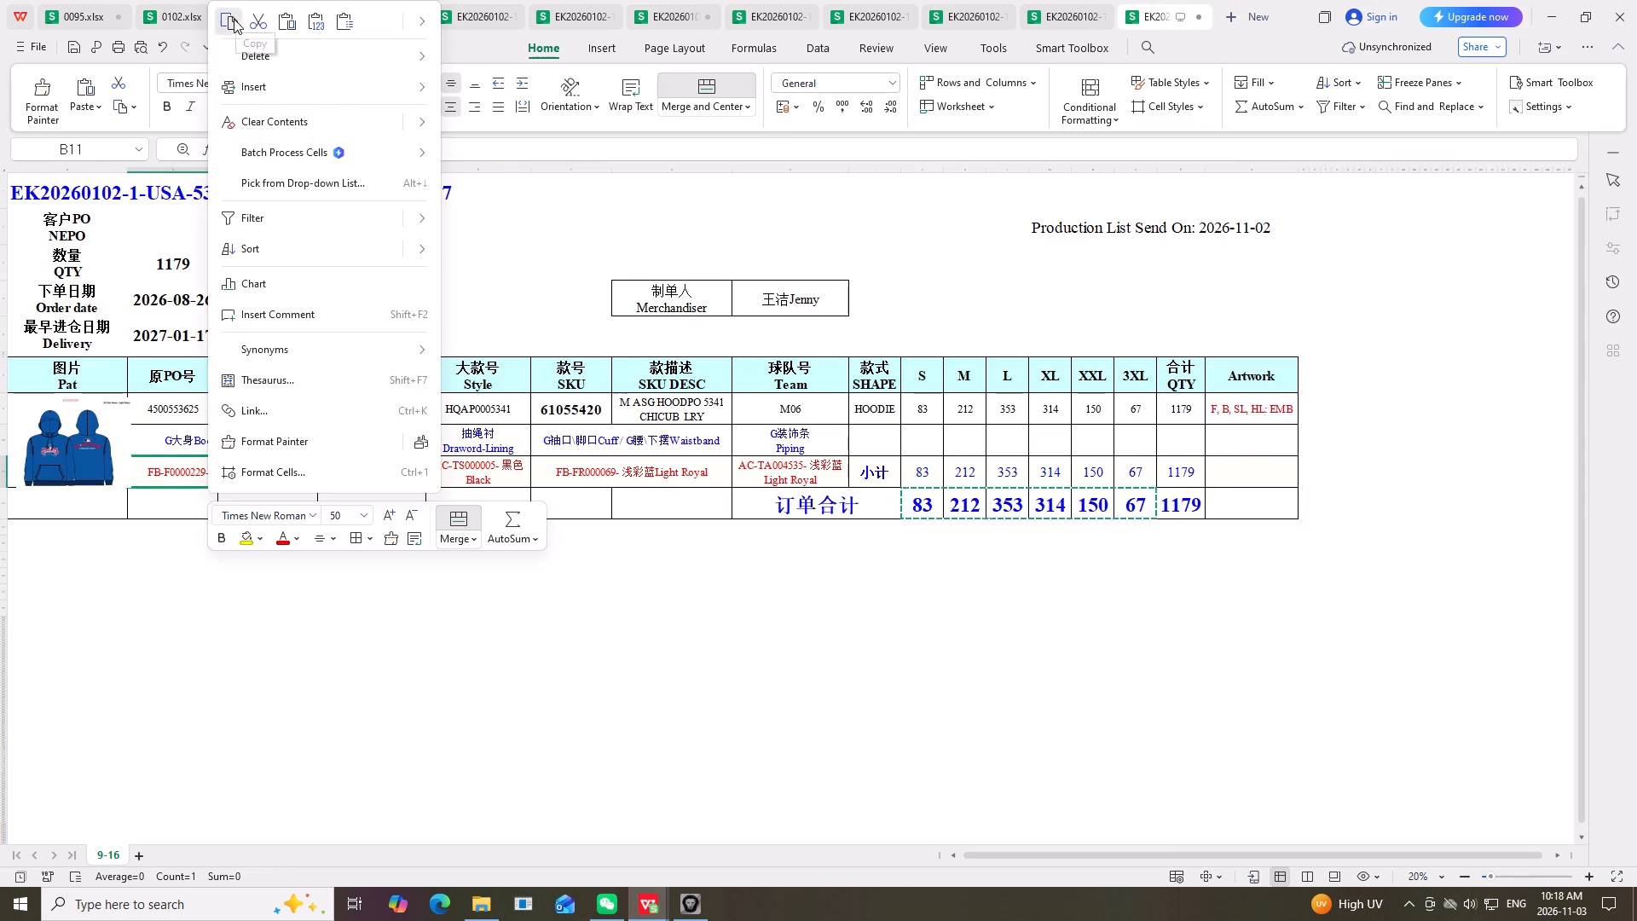
pyautogui.click(164, 9)
pyautogui.click(147, 225)
pyautogui.moveTo(147, 225); pyautogui.dragTo(165, 233, button='right')
pyautogui.click(257, 246)
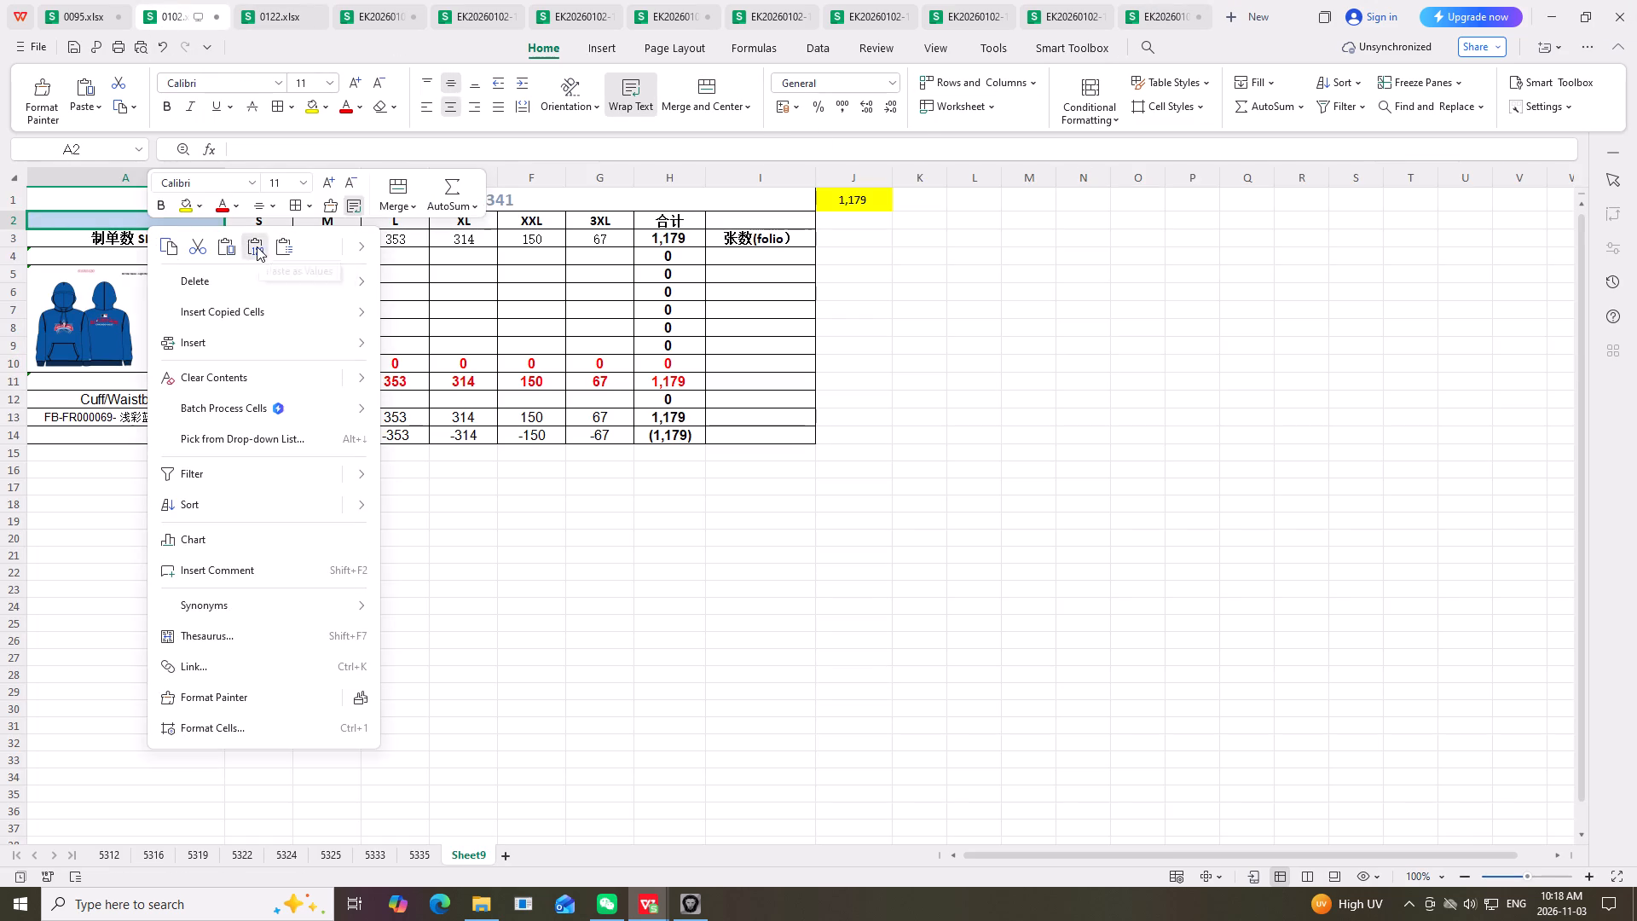
# Copy the hood lining fabric FB-GCP00041- 浅彩蓝Light Royal from the 5341 production order and paste it as values into Sheet9's cell A13.
pyautogui.click(1173, 13)
pyautogui.click(375, 474)
pyautogui.moveTo(375, 474); pyautogui.dragTo(378, 451, button='right')
pyautogui.click(390, 9)
pyautogui.click(174, 12)
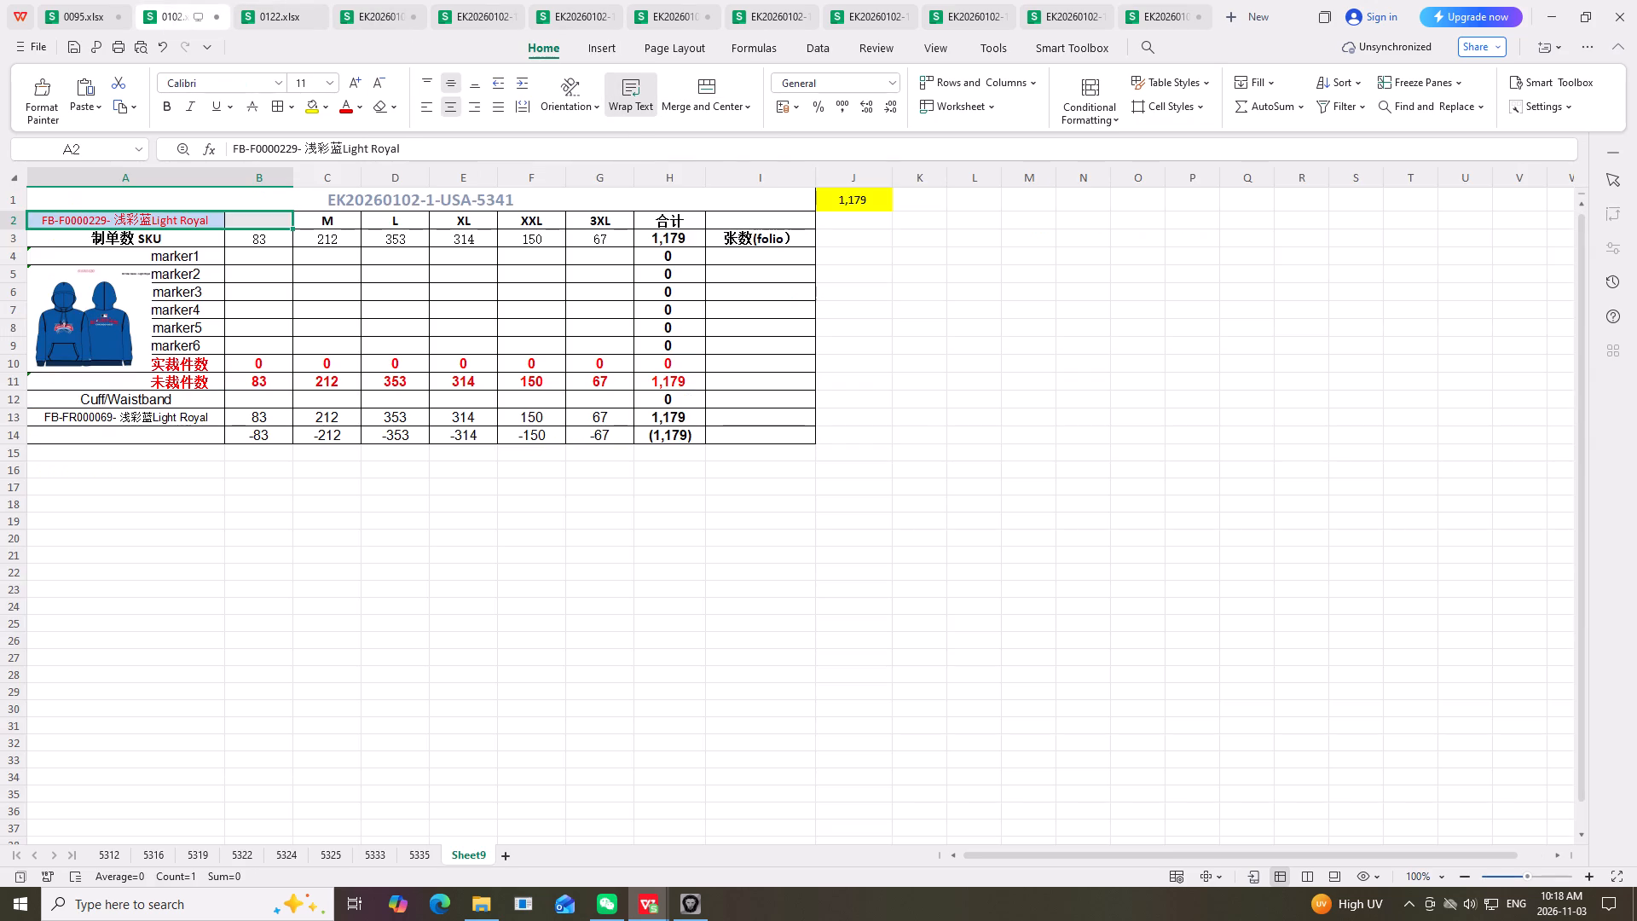
pyautogui.click(176, 418)
pyautogui.rightClick(176, 418)
pyautogui.click(283, 20)
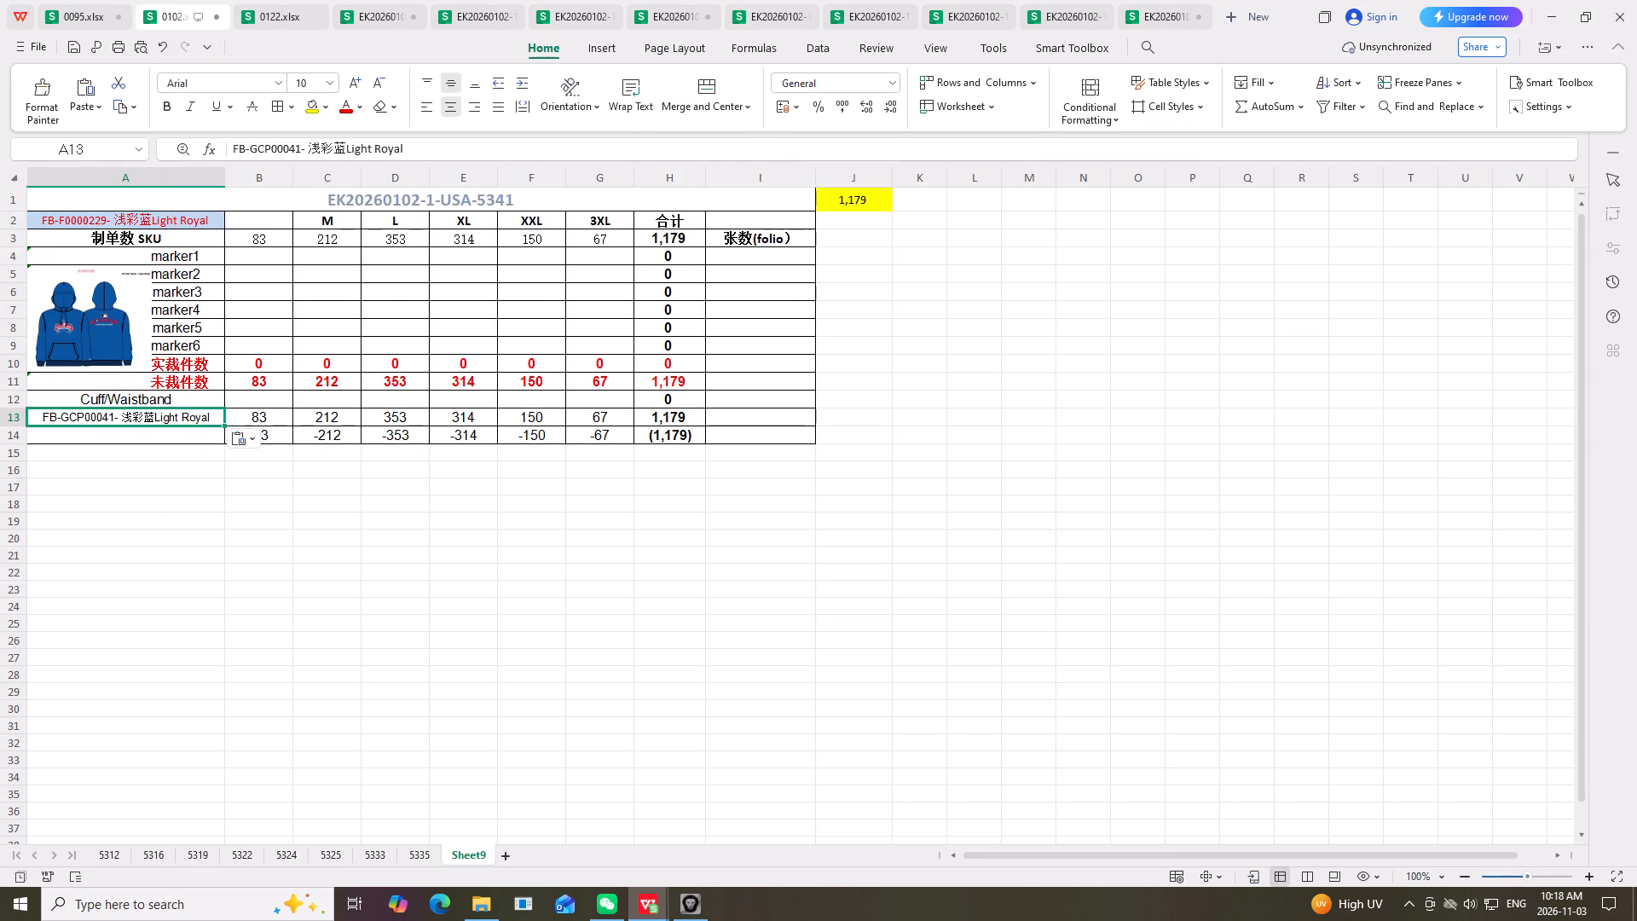
pyautogui.click(662, 532)
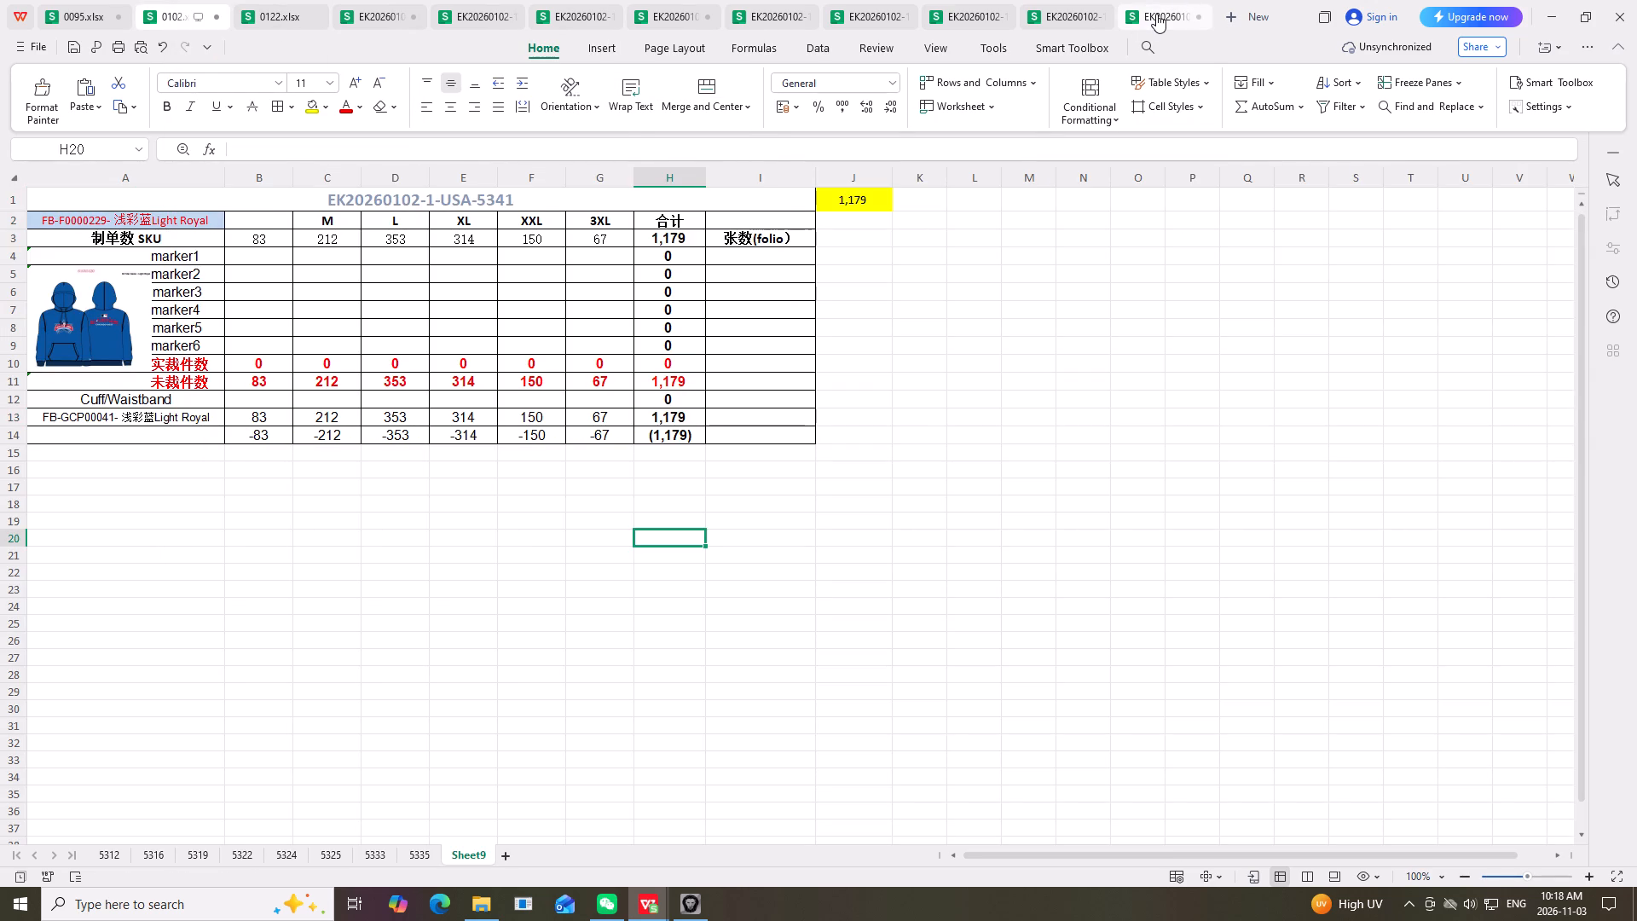
pyautogui.click(1156, 14)
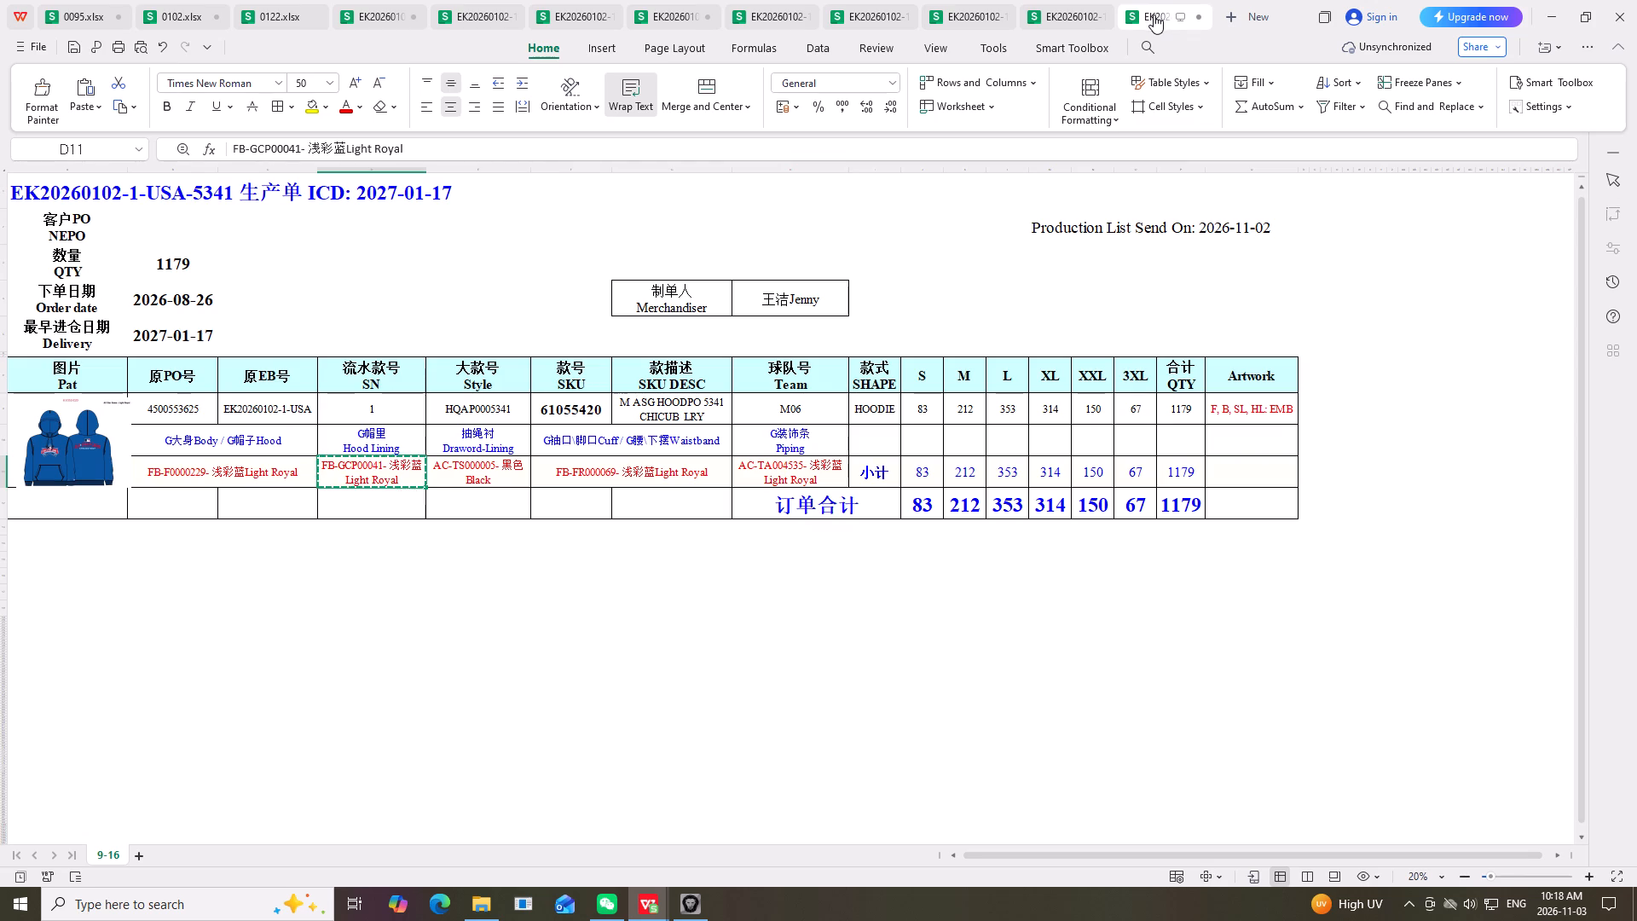
pyautogui.click(182, 13)
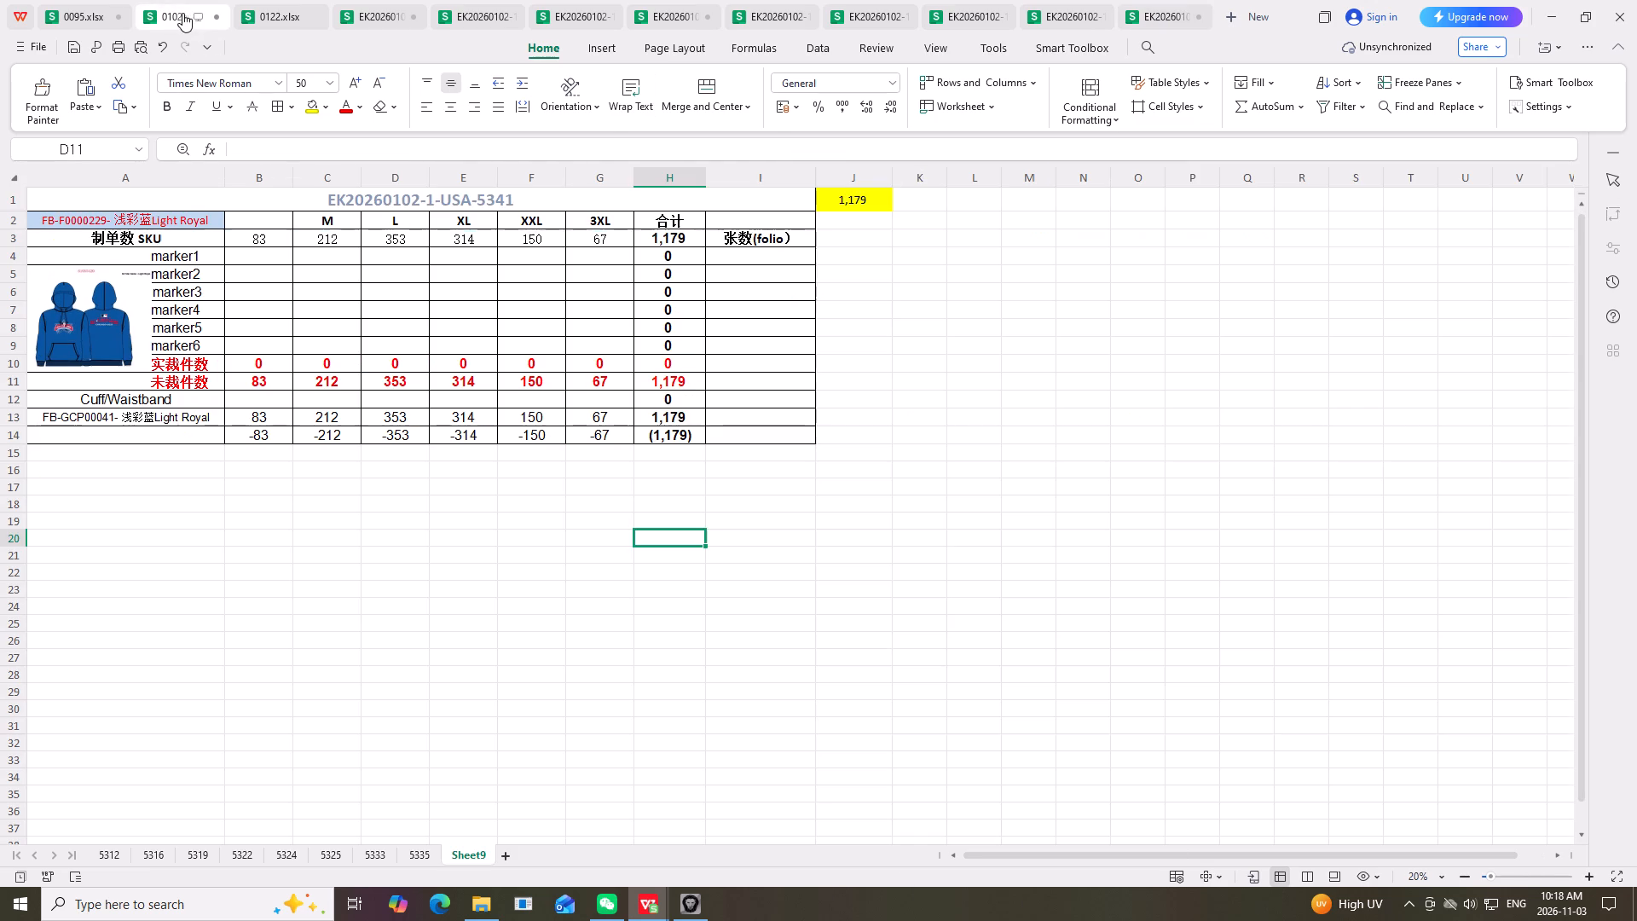
# Rename Sheet9 of 0102.xlsx as 5341.
pyautogui.rightClick(474, 857)
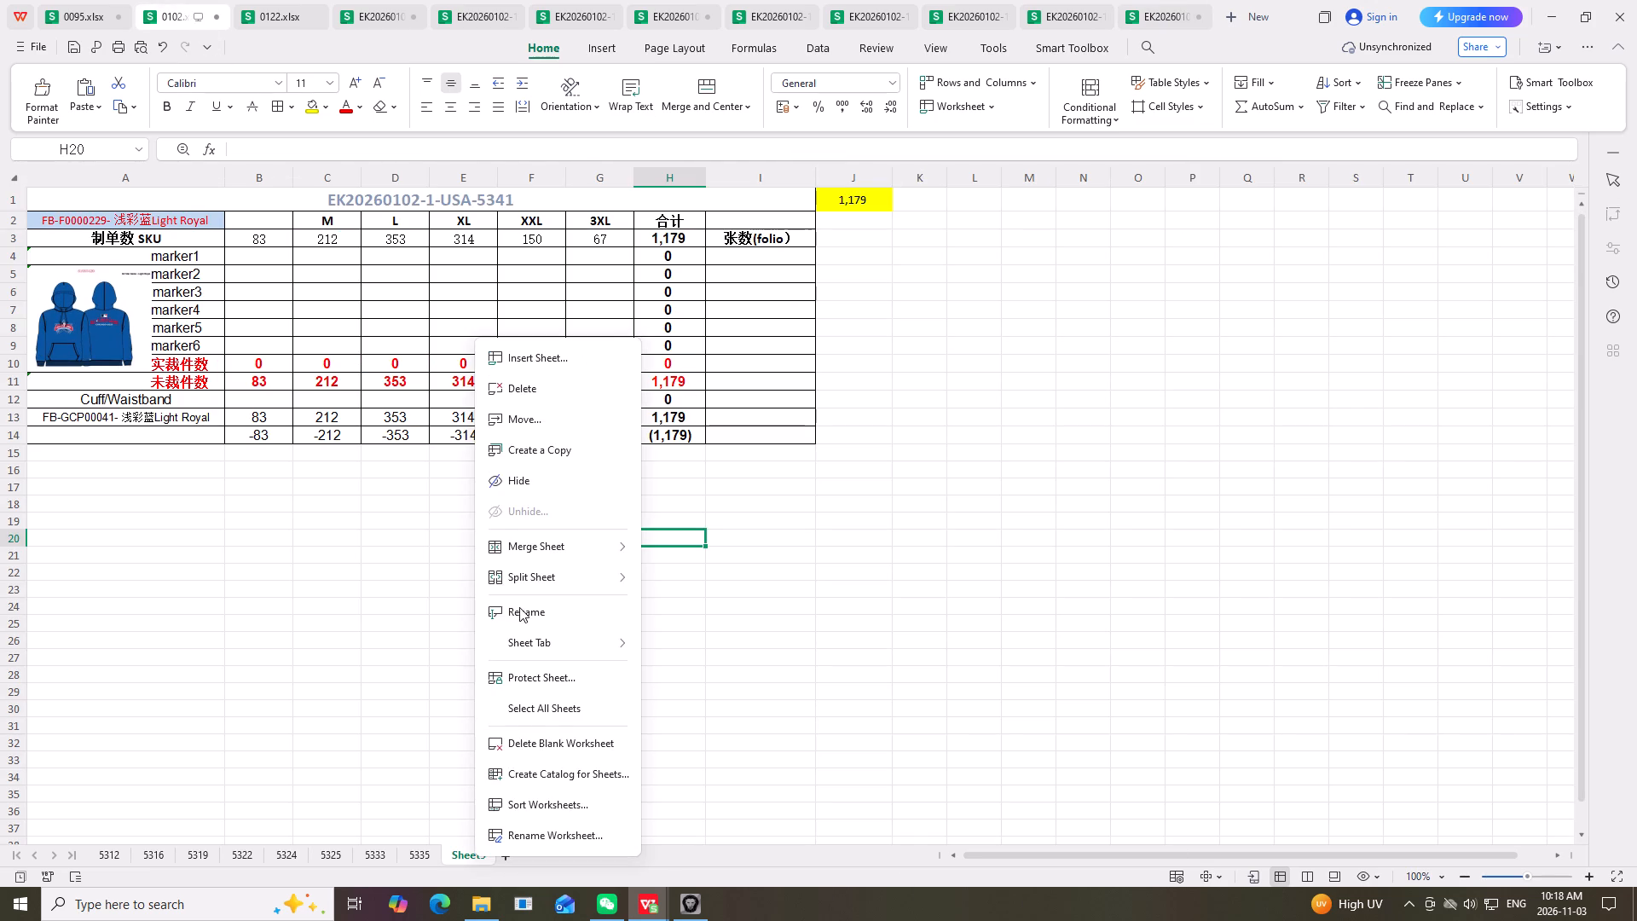
pyautogui.click(533, 621)
pyautogui.press('5')
pyautogui.write('341')
pyautogui.click(967, 667)
pyautogui.click(1091, 403)
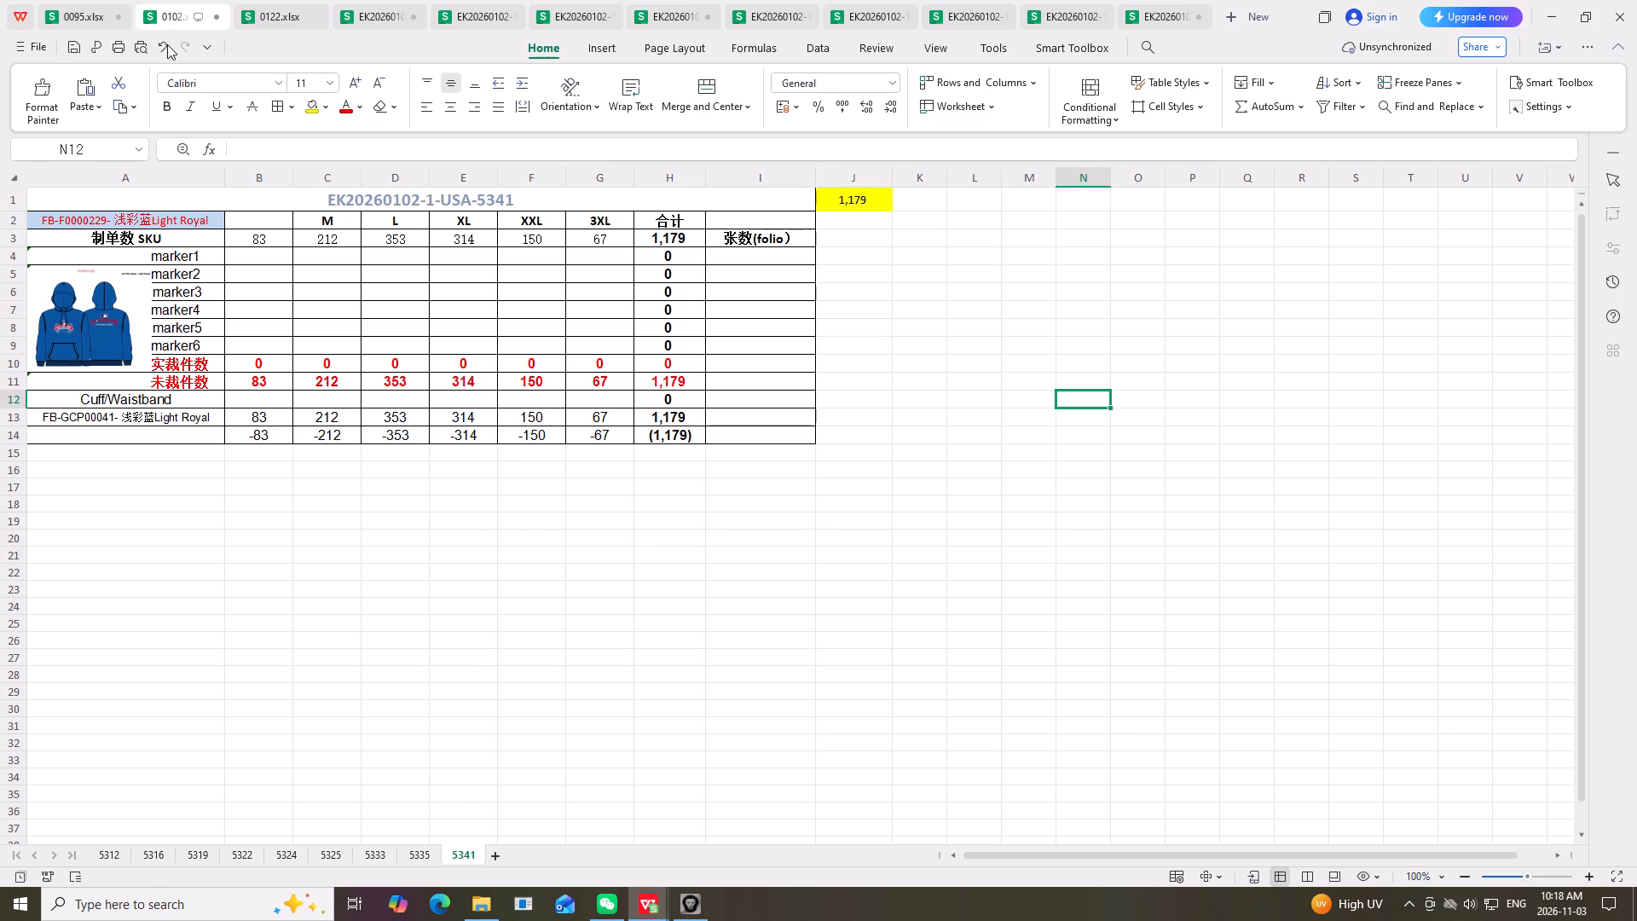
# Save the 0102.xlsx workbook.
pyautogui.tripleClick(73, 44)
pyautogui.tripleClick(73, 44)
pyautogui.tripleClick(73, 44)
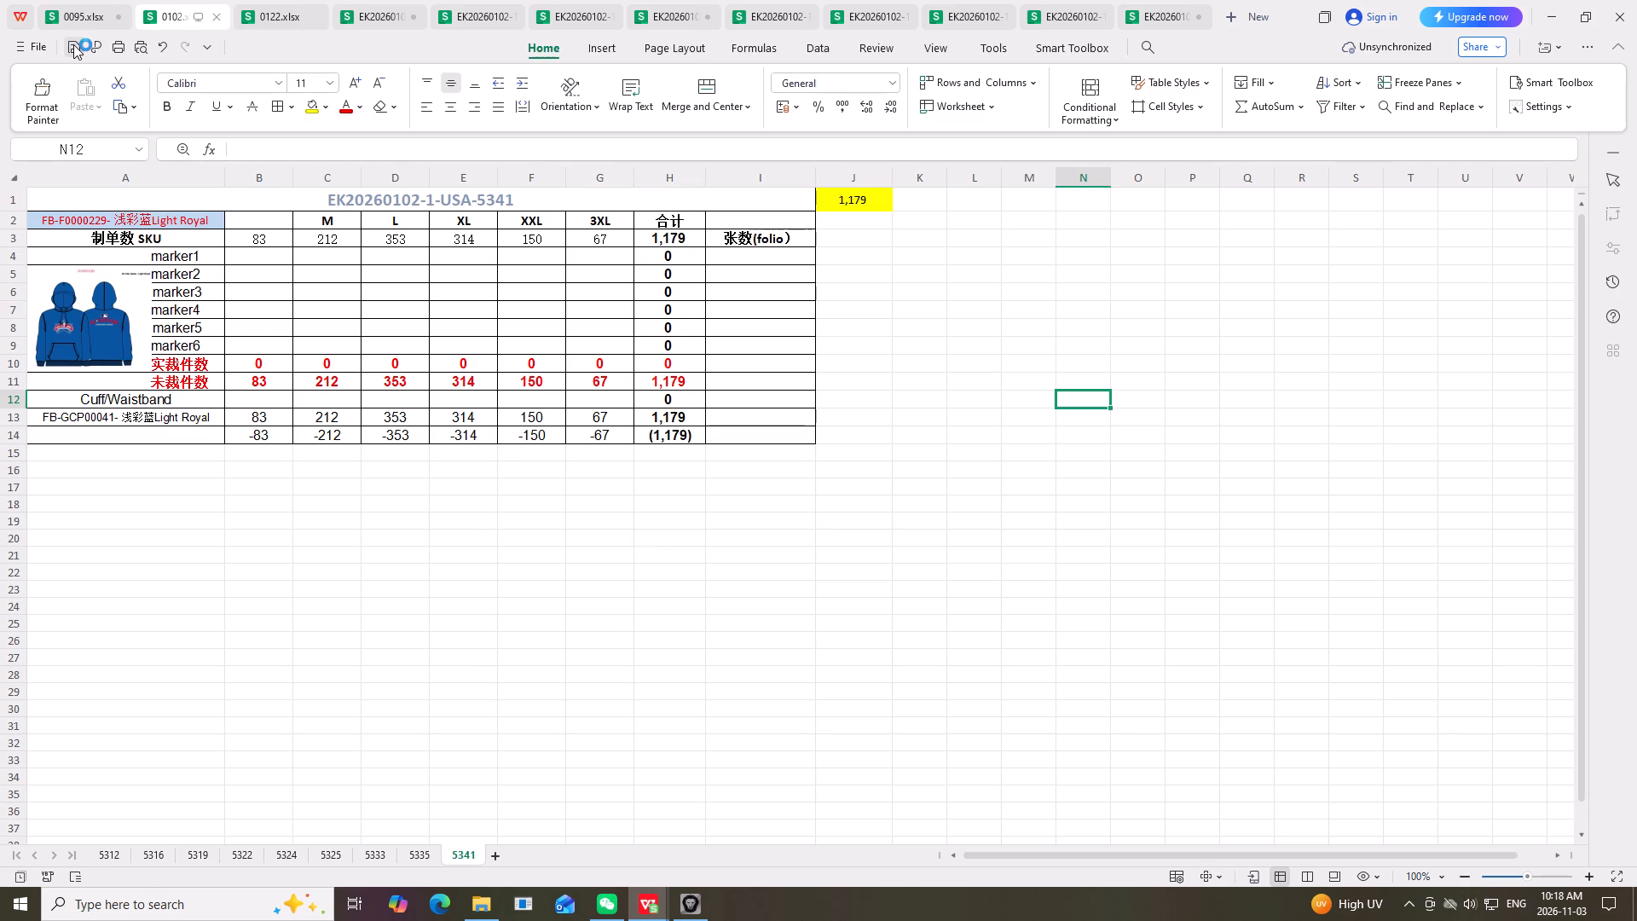
pyautogui.tripleClick(73, 44)
pyautogui.tripleClick(72, 44)
pyautogui.click(1075, 495)
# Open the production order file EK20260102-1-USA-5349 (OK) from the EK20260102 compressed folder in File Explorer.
pyautogui.click(1161, 19)
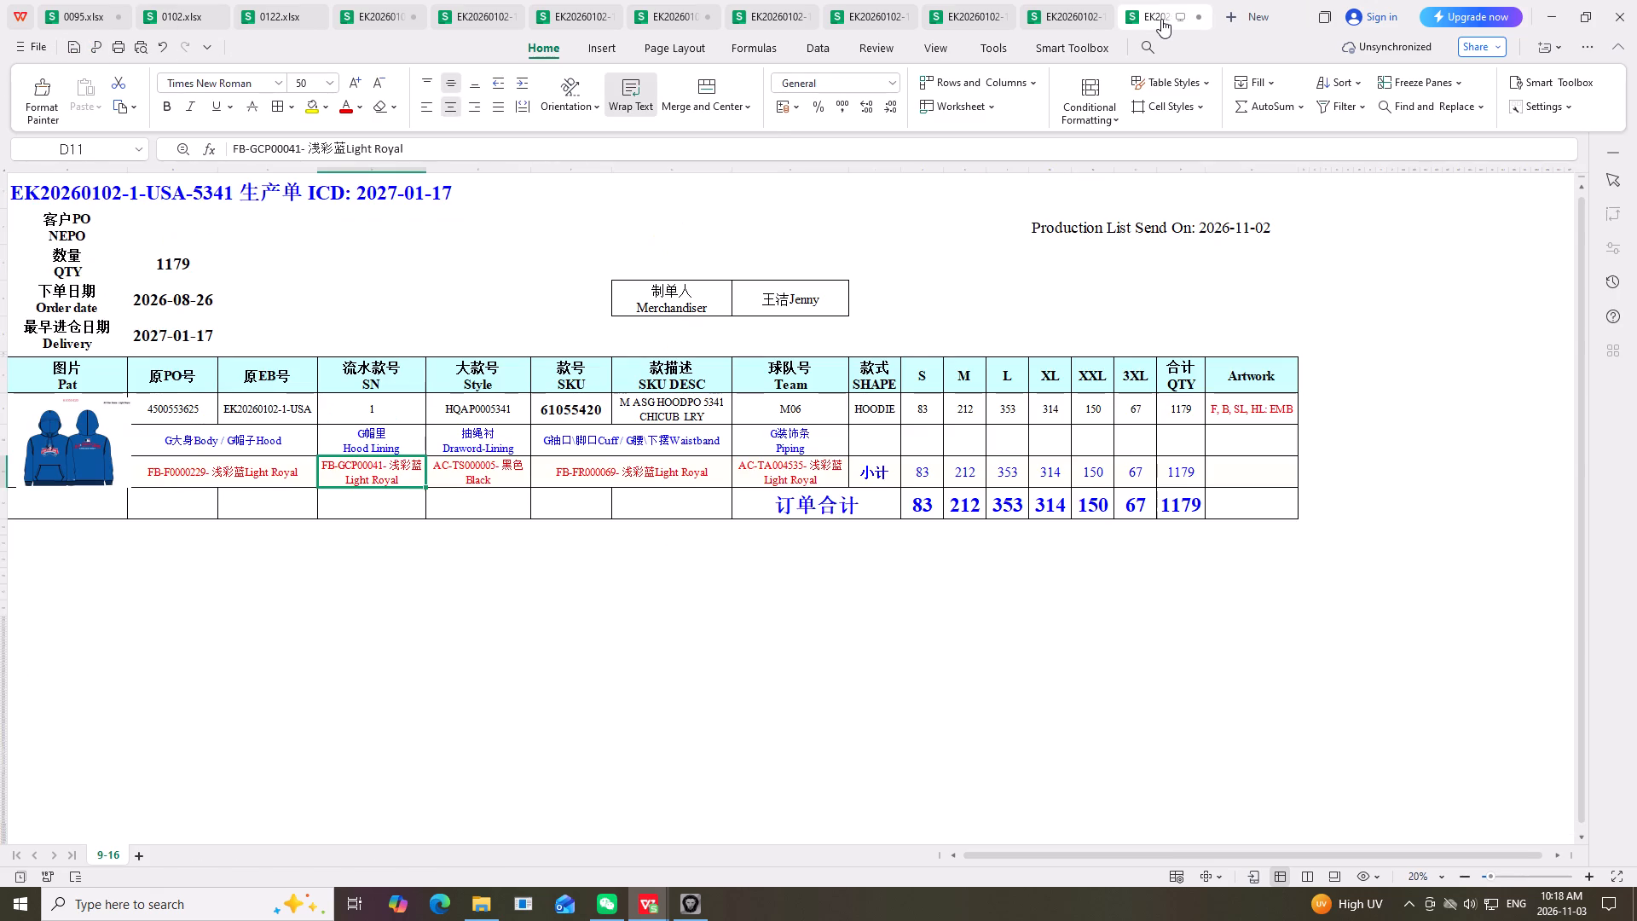
pyautogui.click(474, 900)
pyautogui.doubleClick(267, 606)
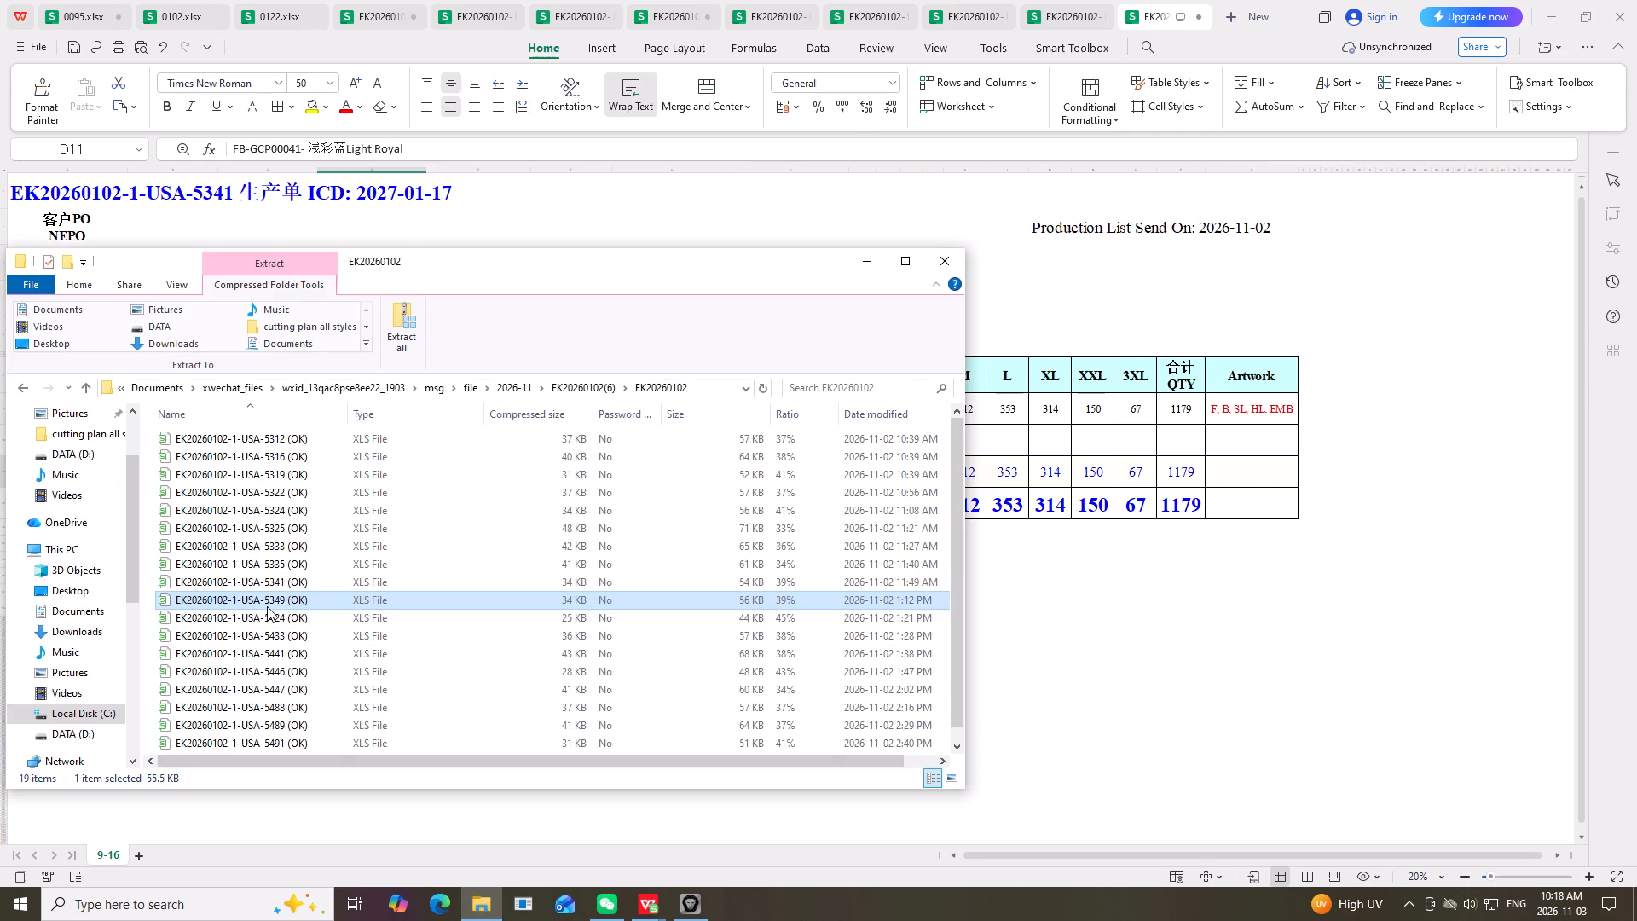
pyautogui.click(548, 636)
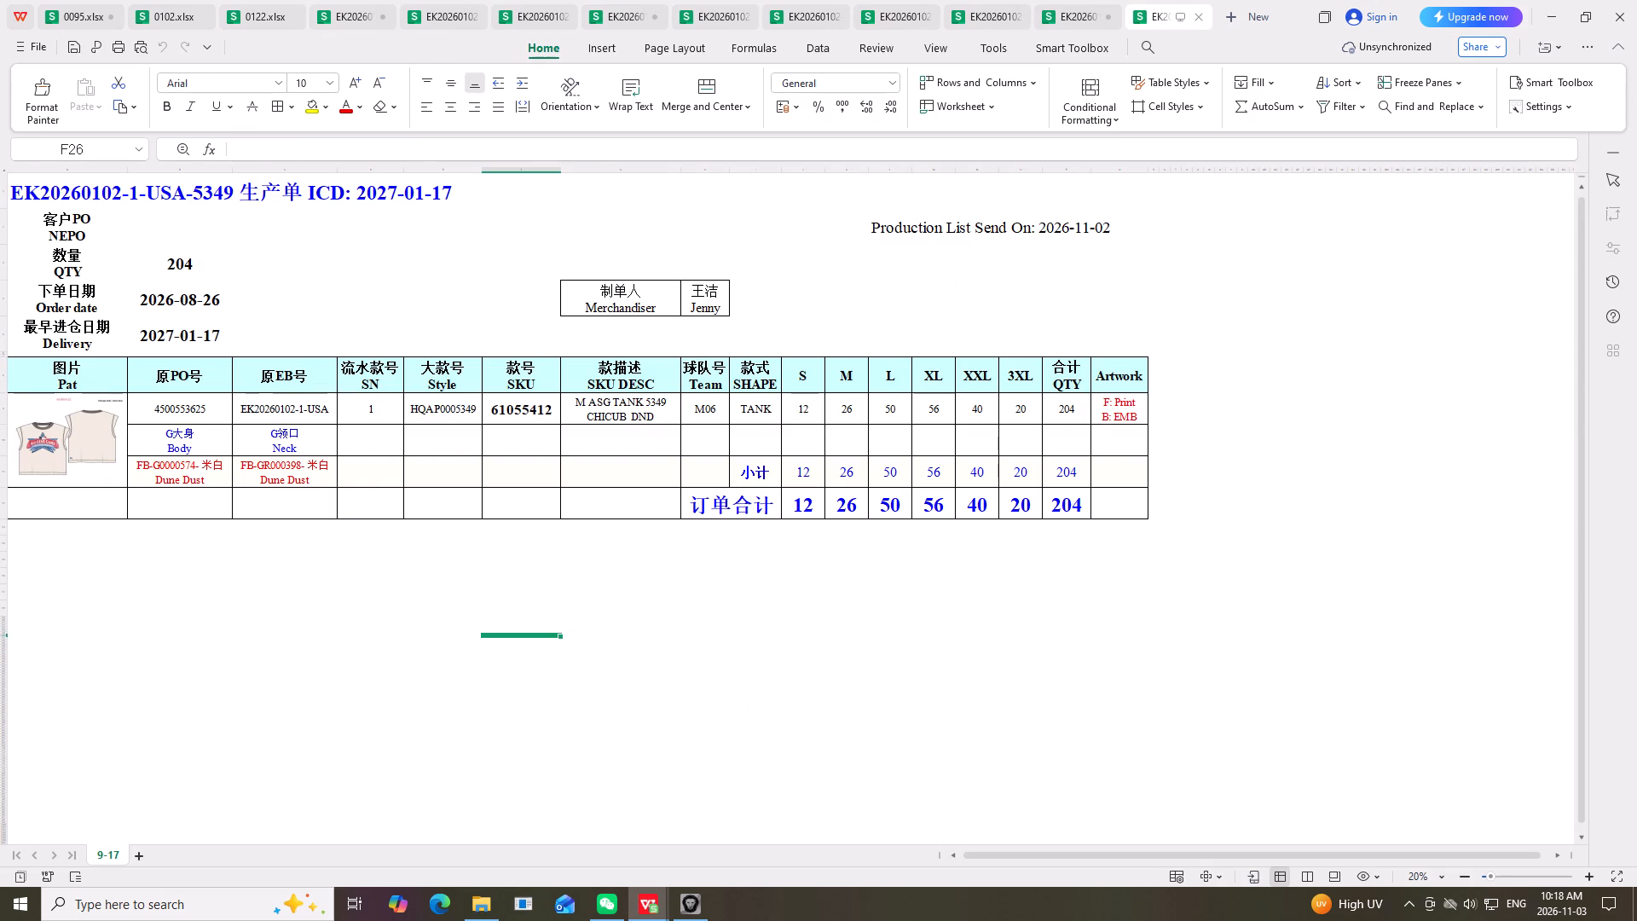
# Look through the finished cutting sheets 5312 to 5324 in 0102.xlsx.
pyautogui.click(180, 12)
pyautogui.click(1021, 552)
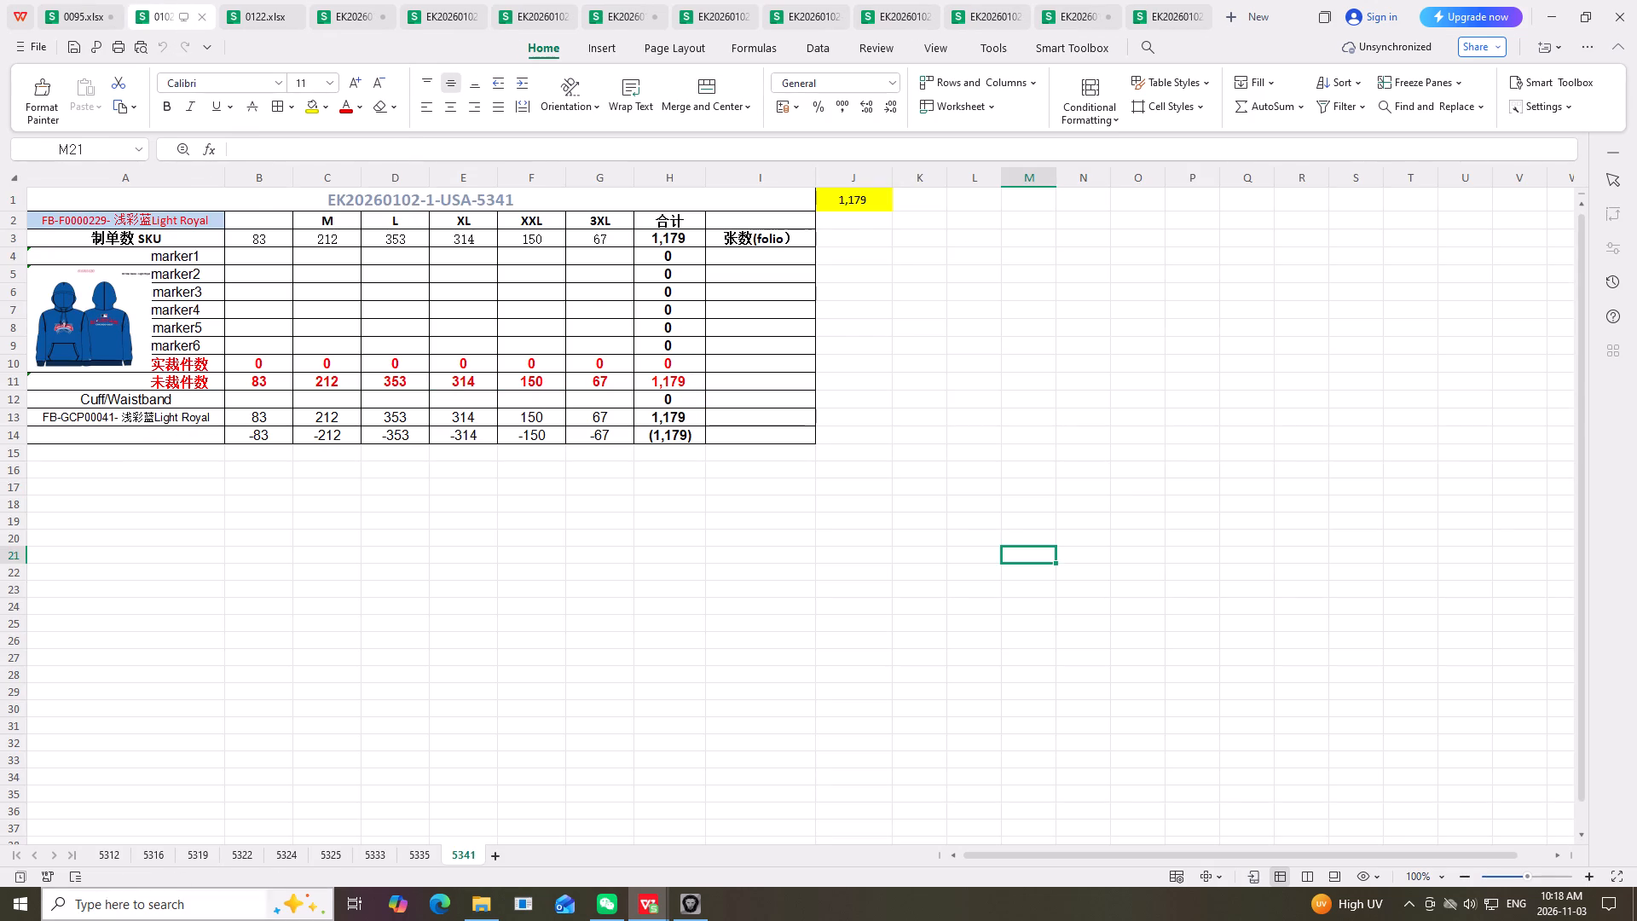
pyautogui.click(121, 854)
pyautogui.click(158, 866)
pyautogui.click(194, 853)
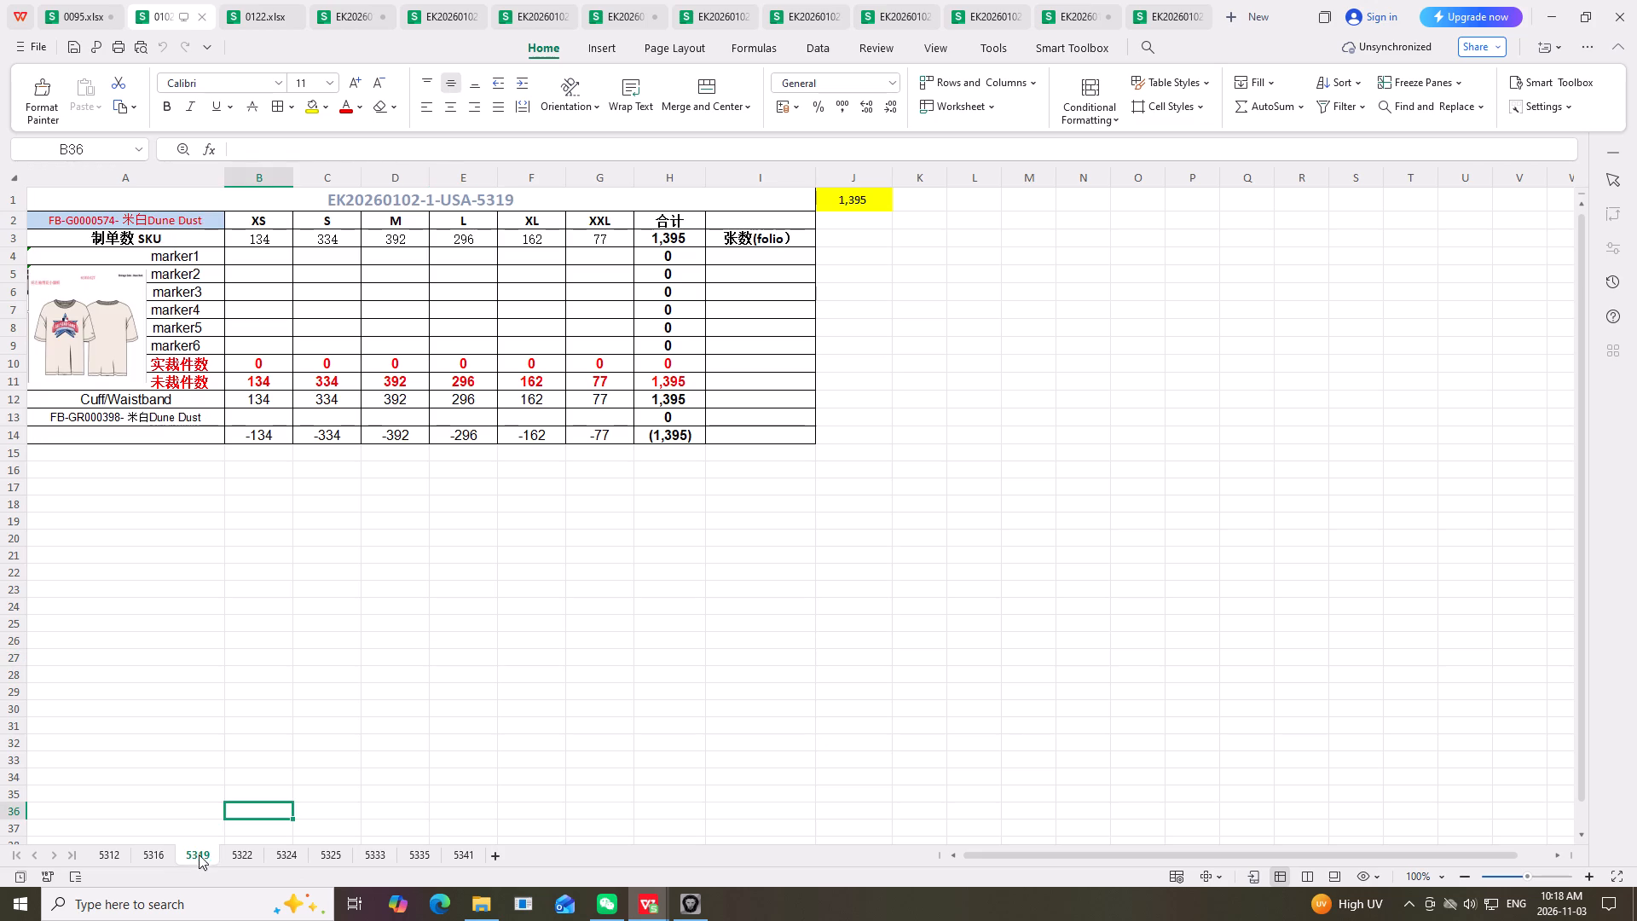
pyautogui.click(245, 858)
pyautogui.click(288, 849)
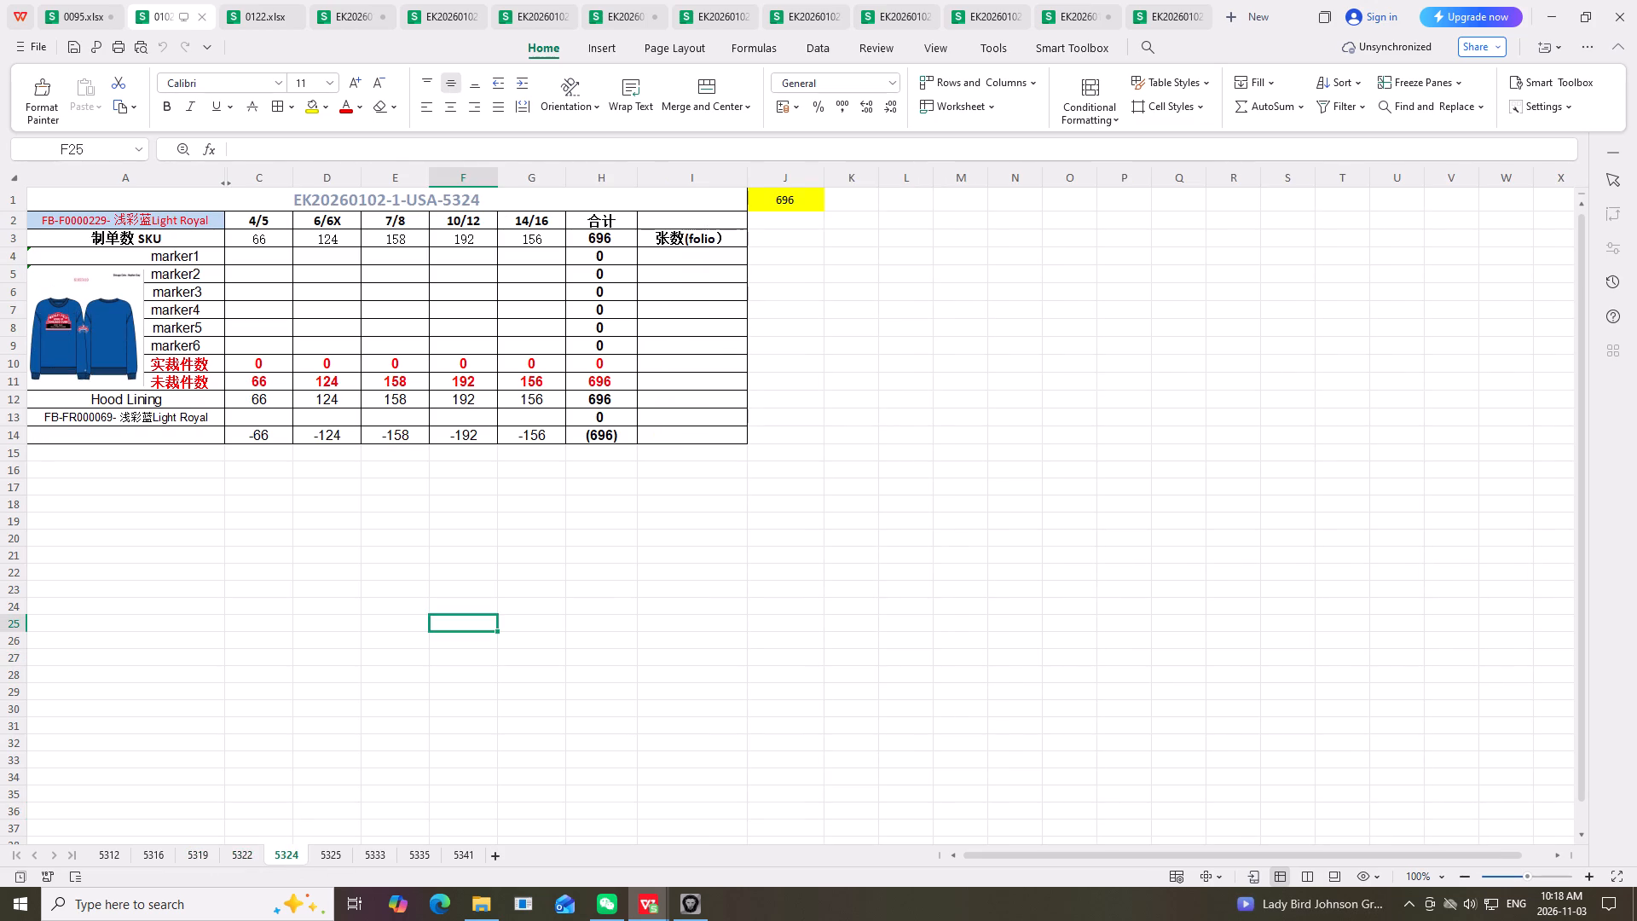
pyautogui.click(661, 633)
# Copy columns A to J of sheet 4752 in 0095.xlsx and paste them into a new sheet at the end of 0102.xlsx.
pyautogui.click(76, 8)
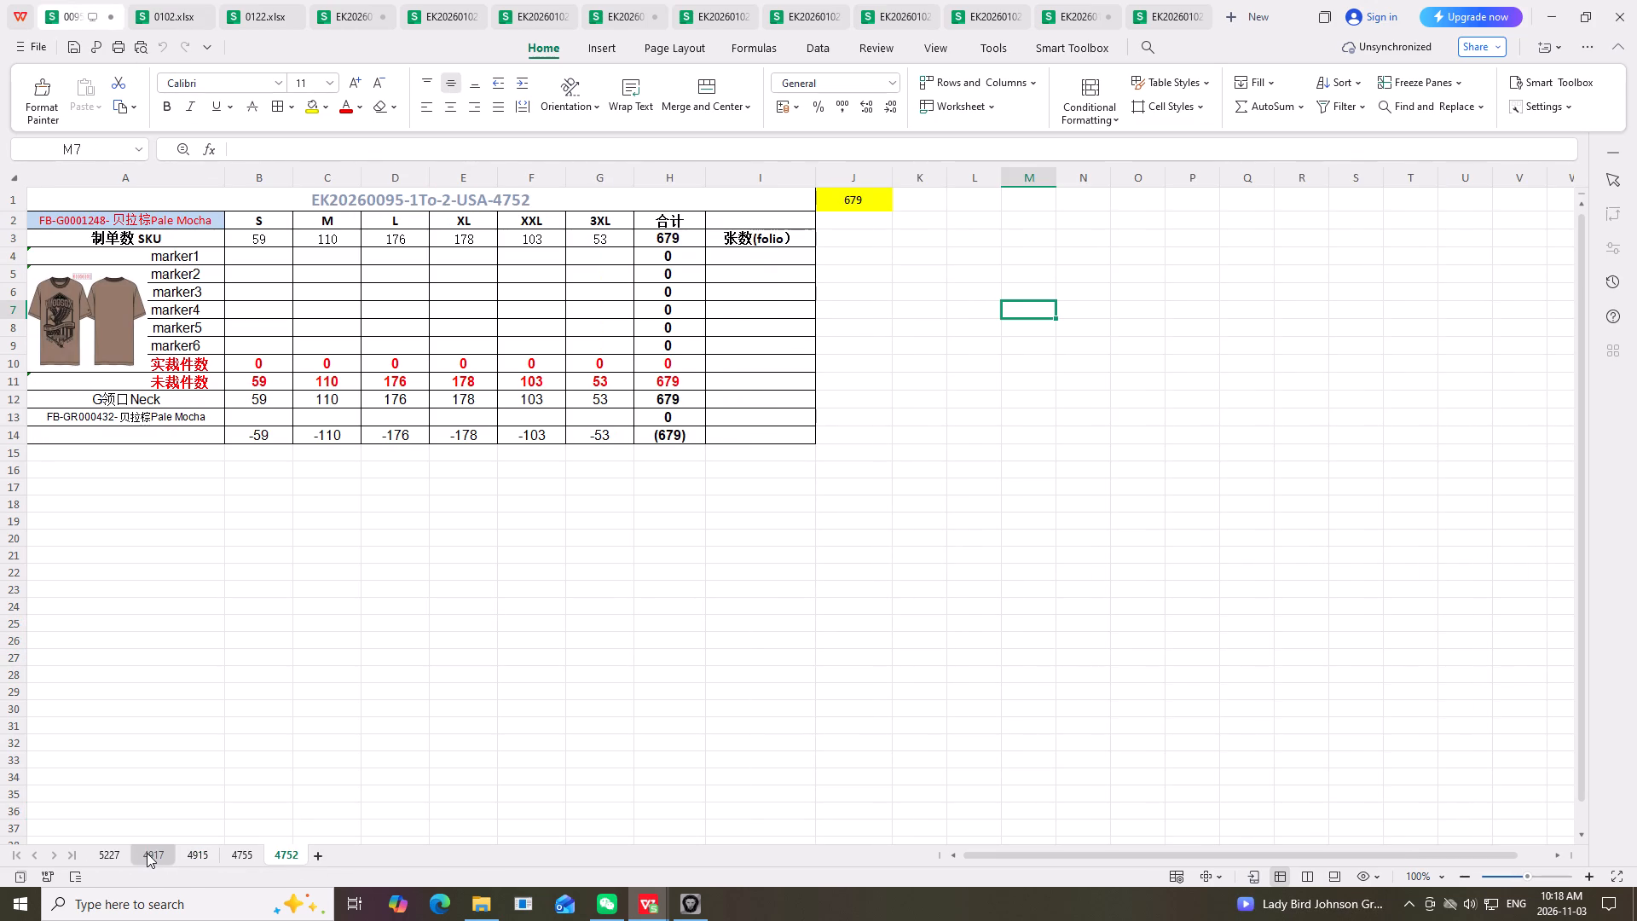
pyautogui.moveTo(84, 173); pyautogui.dragTo(414, 251)
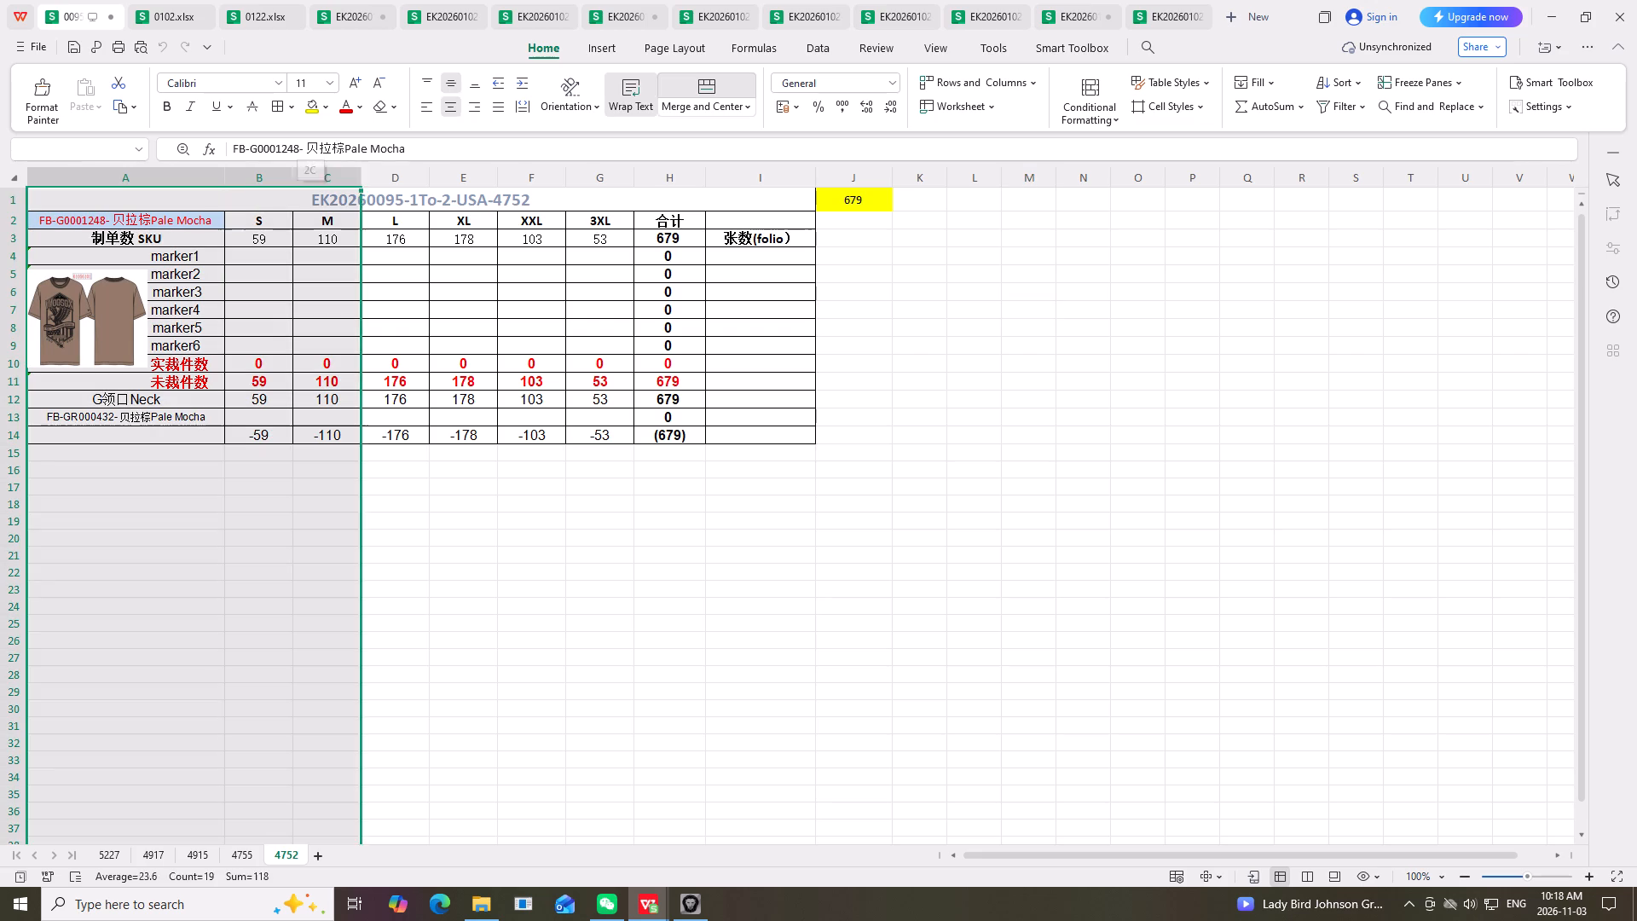
pyautogui.moveTo(414, 251); pyautogui.dragTo(841, 363)
pyautogui.rightClick(841, 363)
pyautogui.click(859, 387)
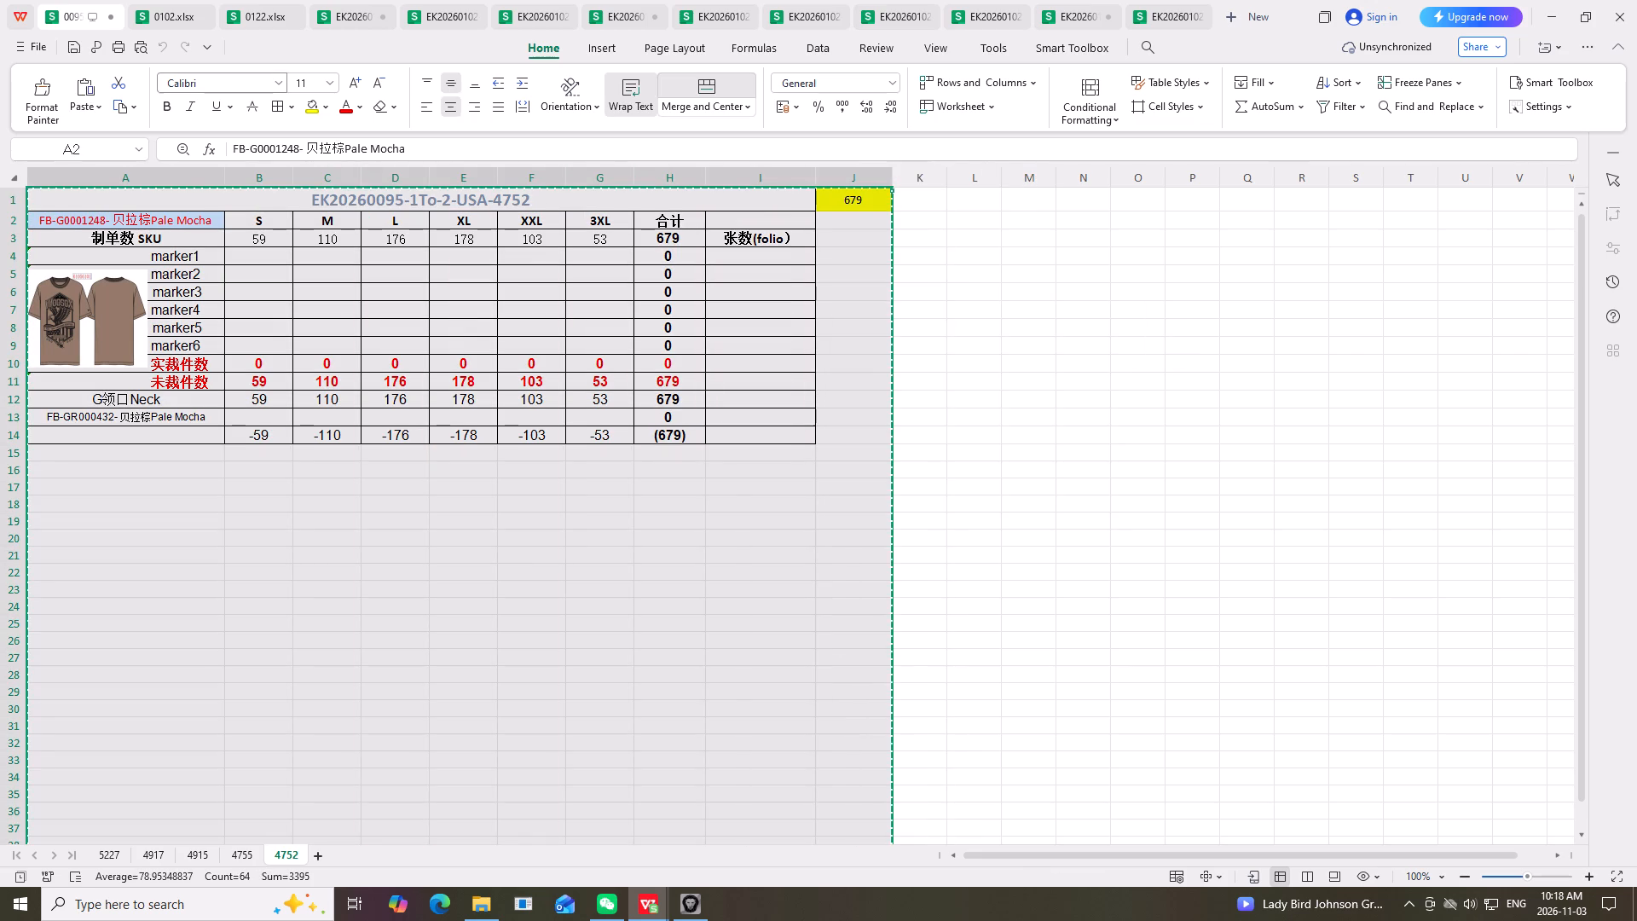
pyautogui.click(182, 0)
pyautogui.click(115, 855)
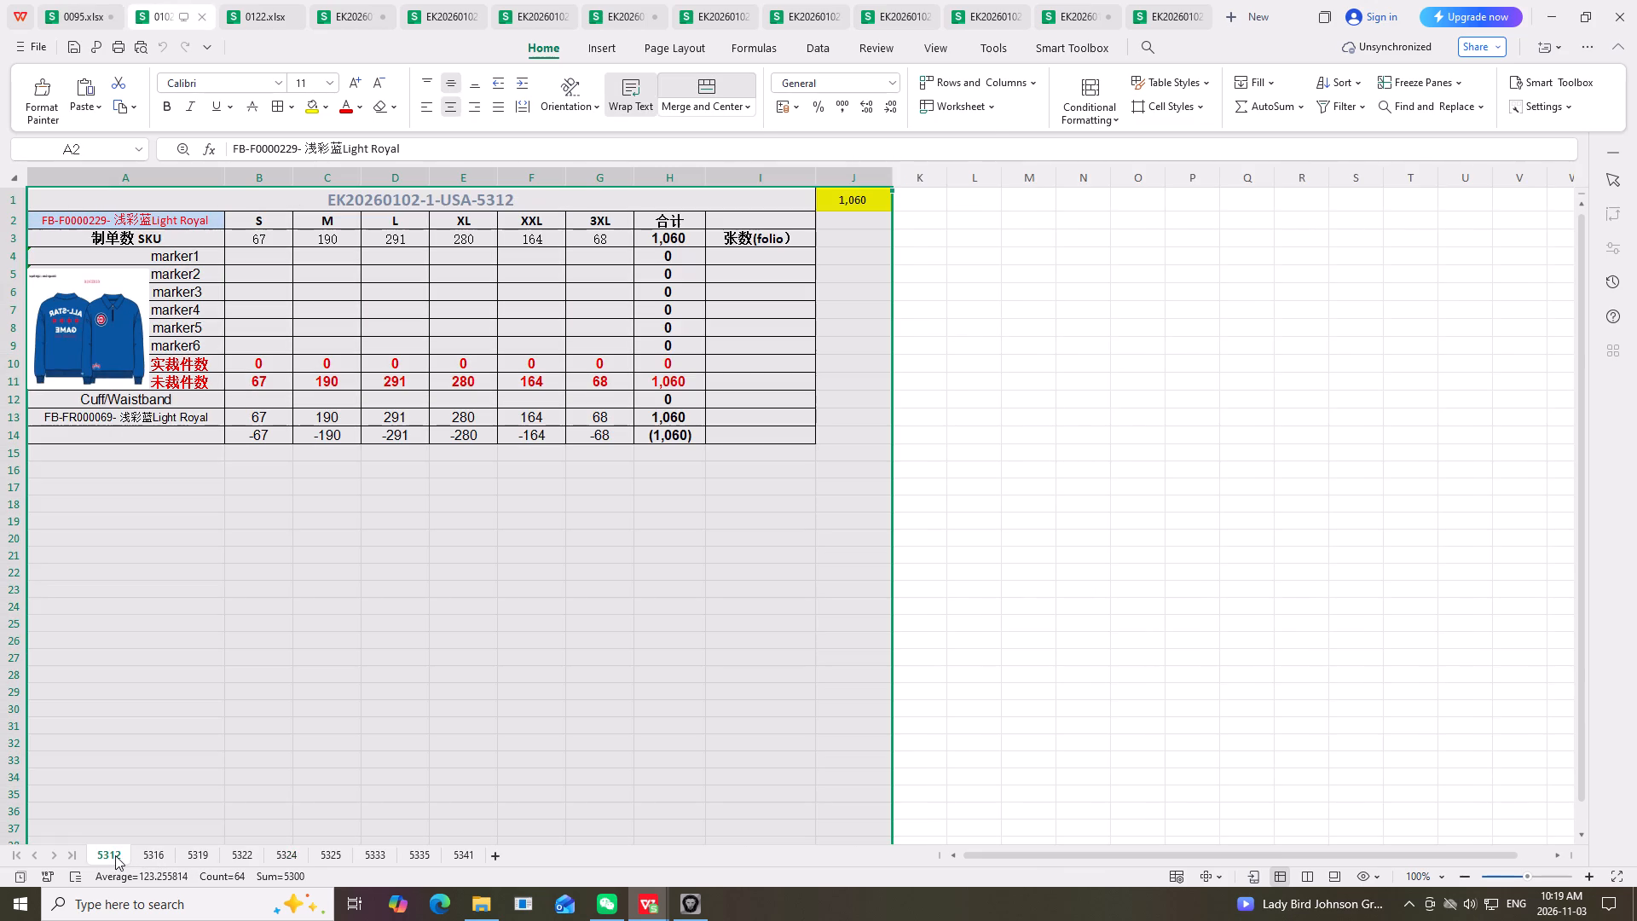
pyautogui.click(524, 694)
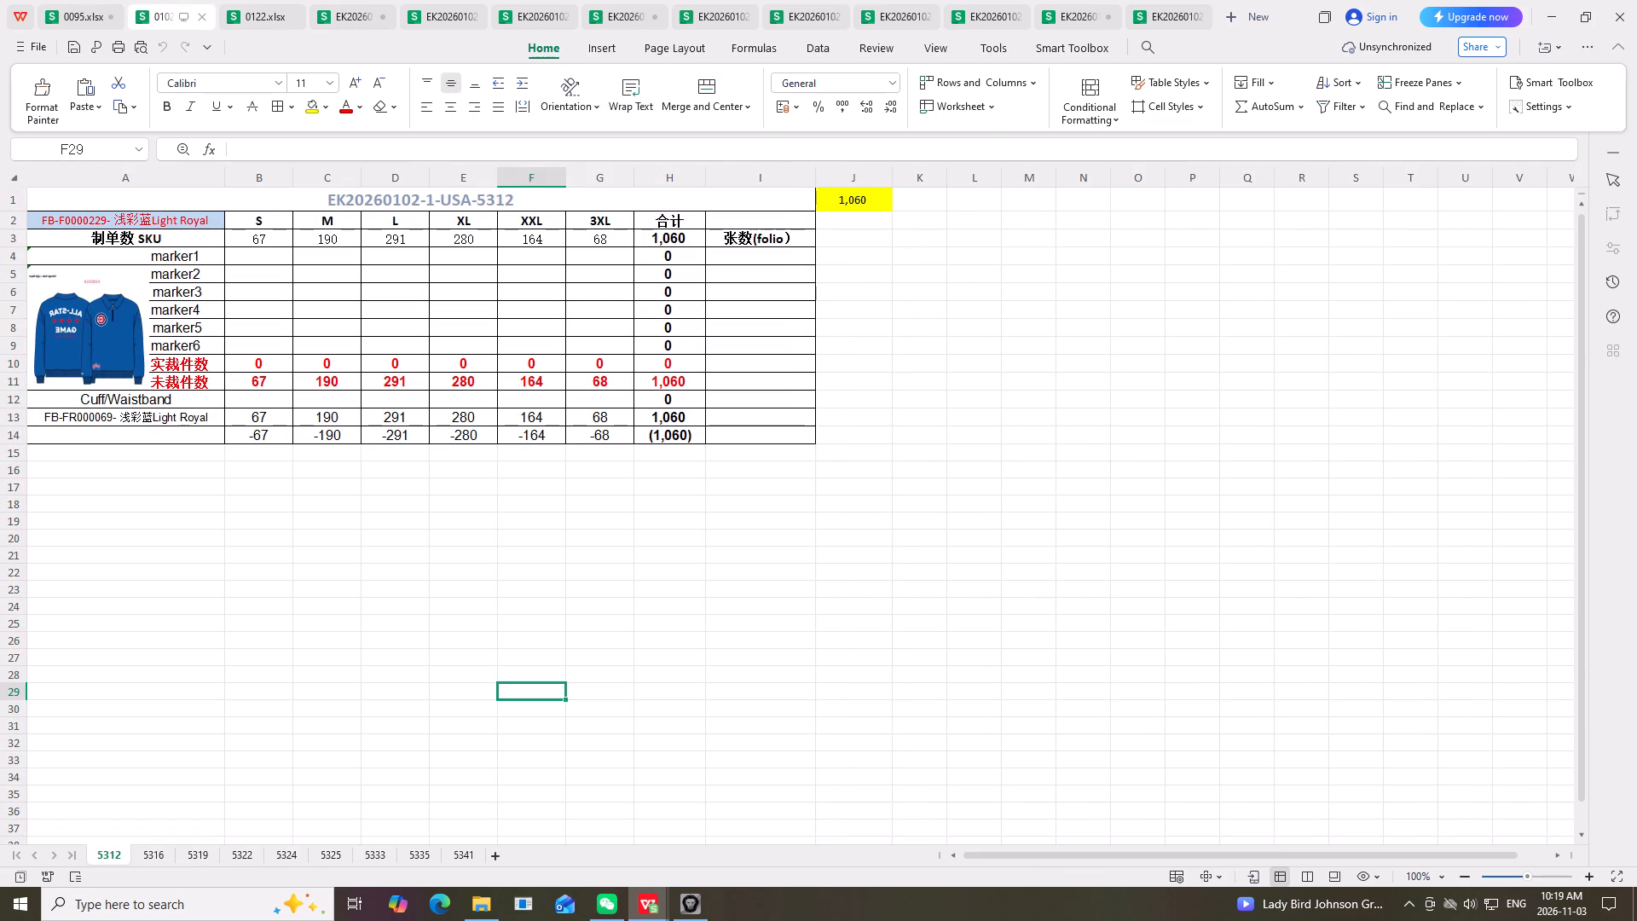
pyautogui.click(158, 843)
pyautogui.click(169, 863)
pyautogui.click(420, 855)
pyautogui.click(454, 853)
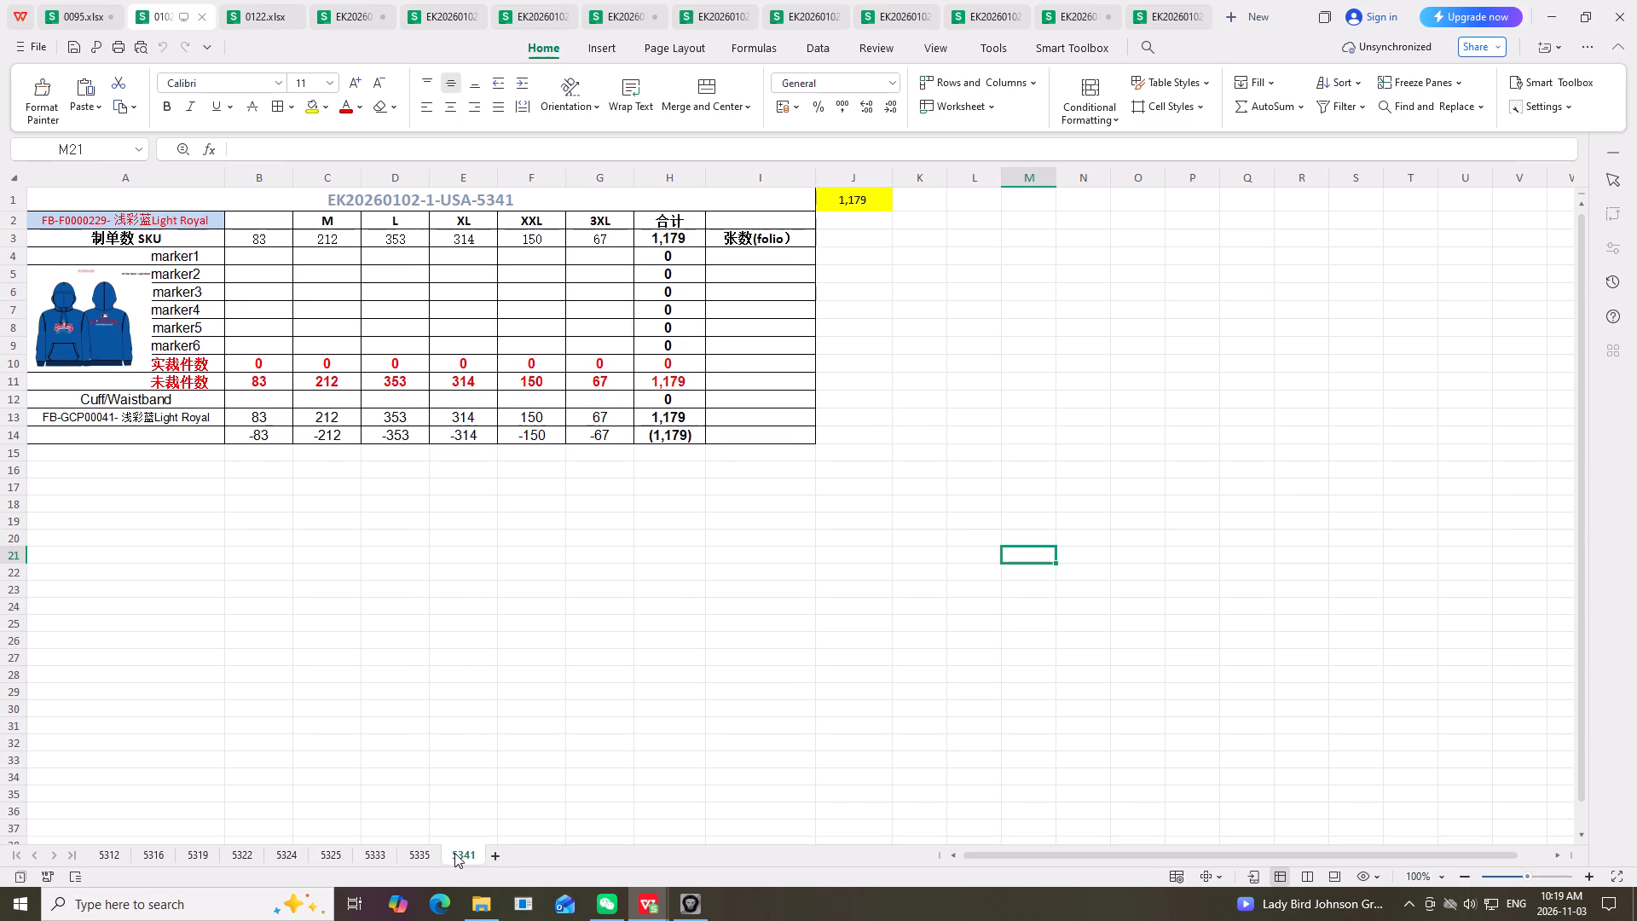
pyautogui.click(498, 858)
pyautogui.rightClick(52, 199)
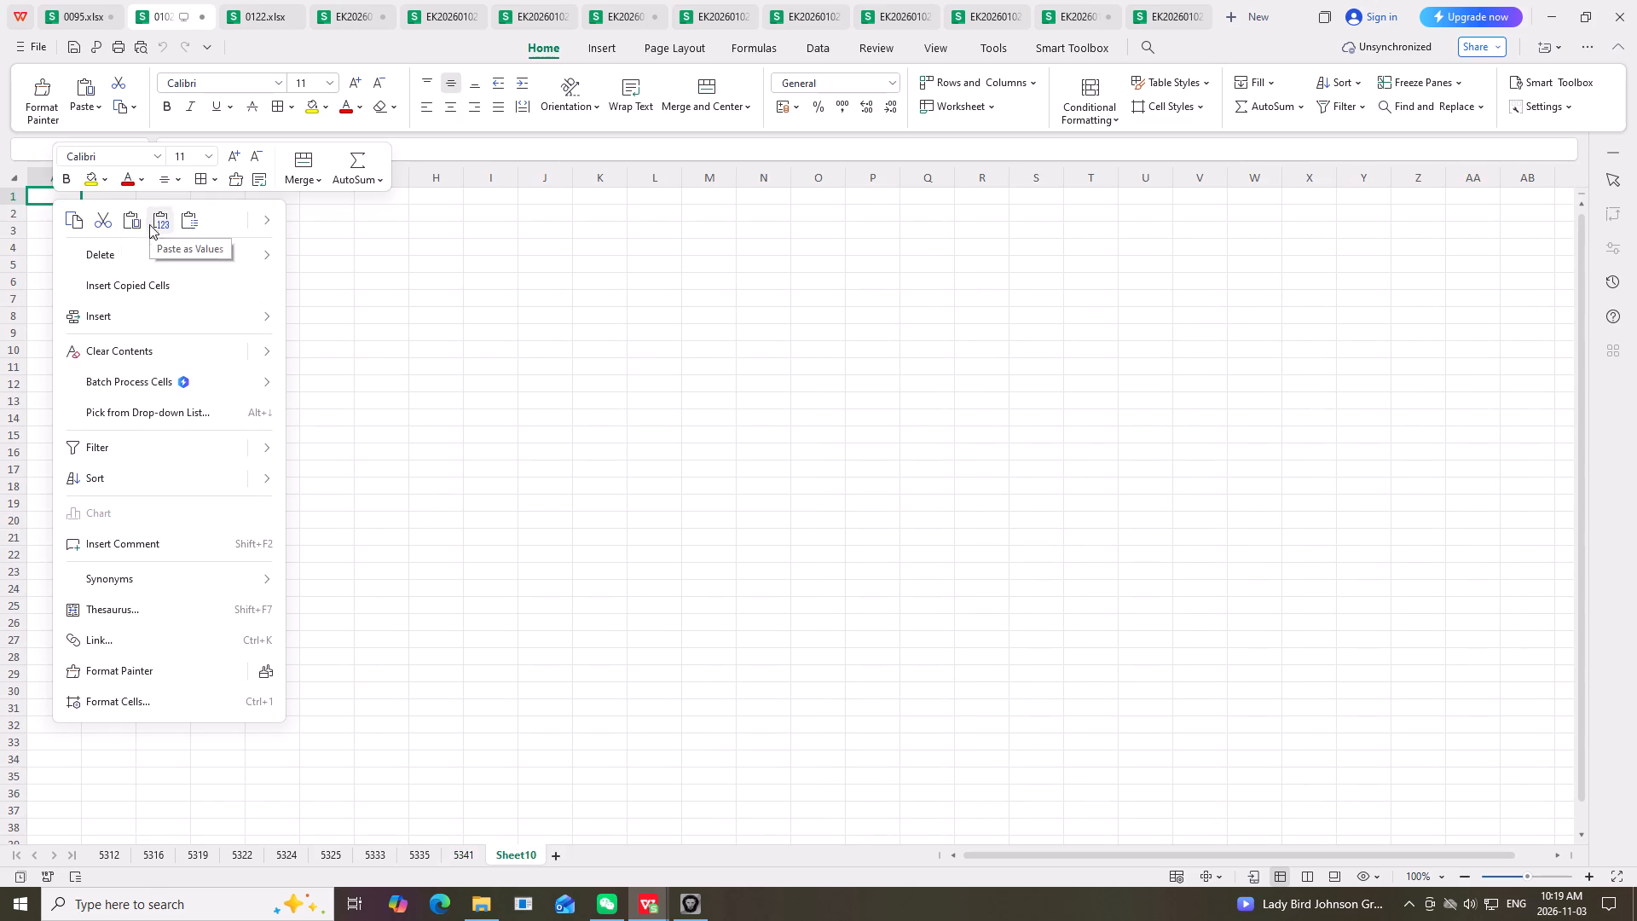
pyautogui.click(139, 221)
pyautogui.click(940, 418)
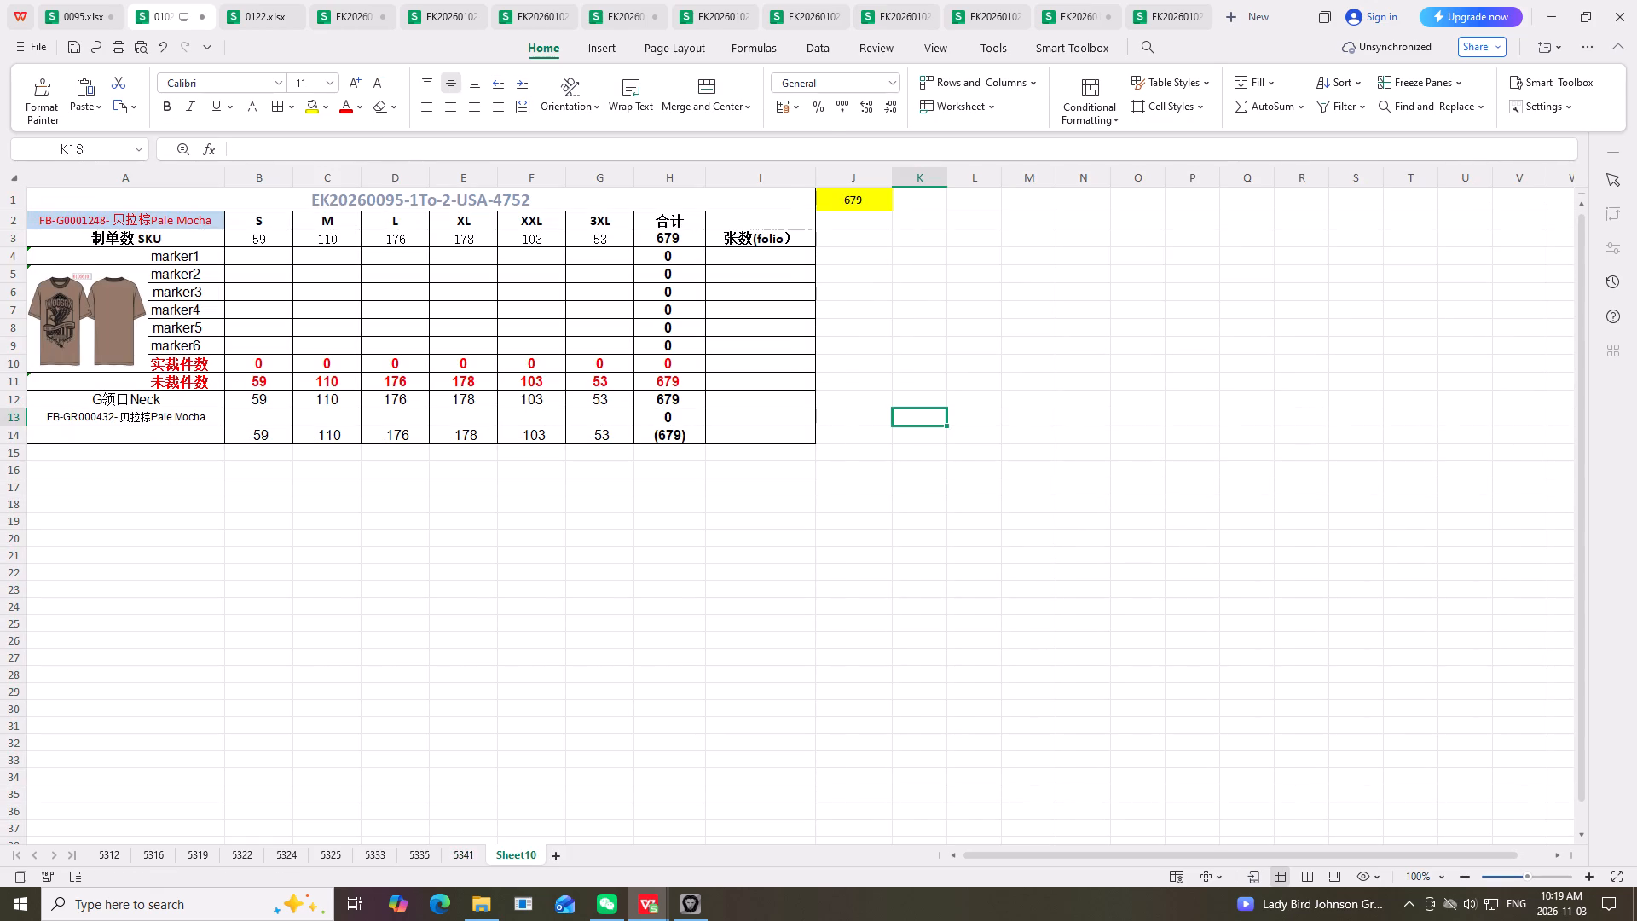
# Delete the shirt picture and clear the fabric codes in cells A2 and A13 of the new sheet.
pyautogui.click(84, 307)
pyautogui.press('Delete')
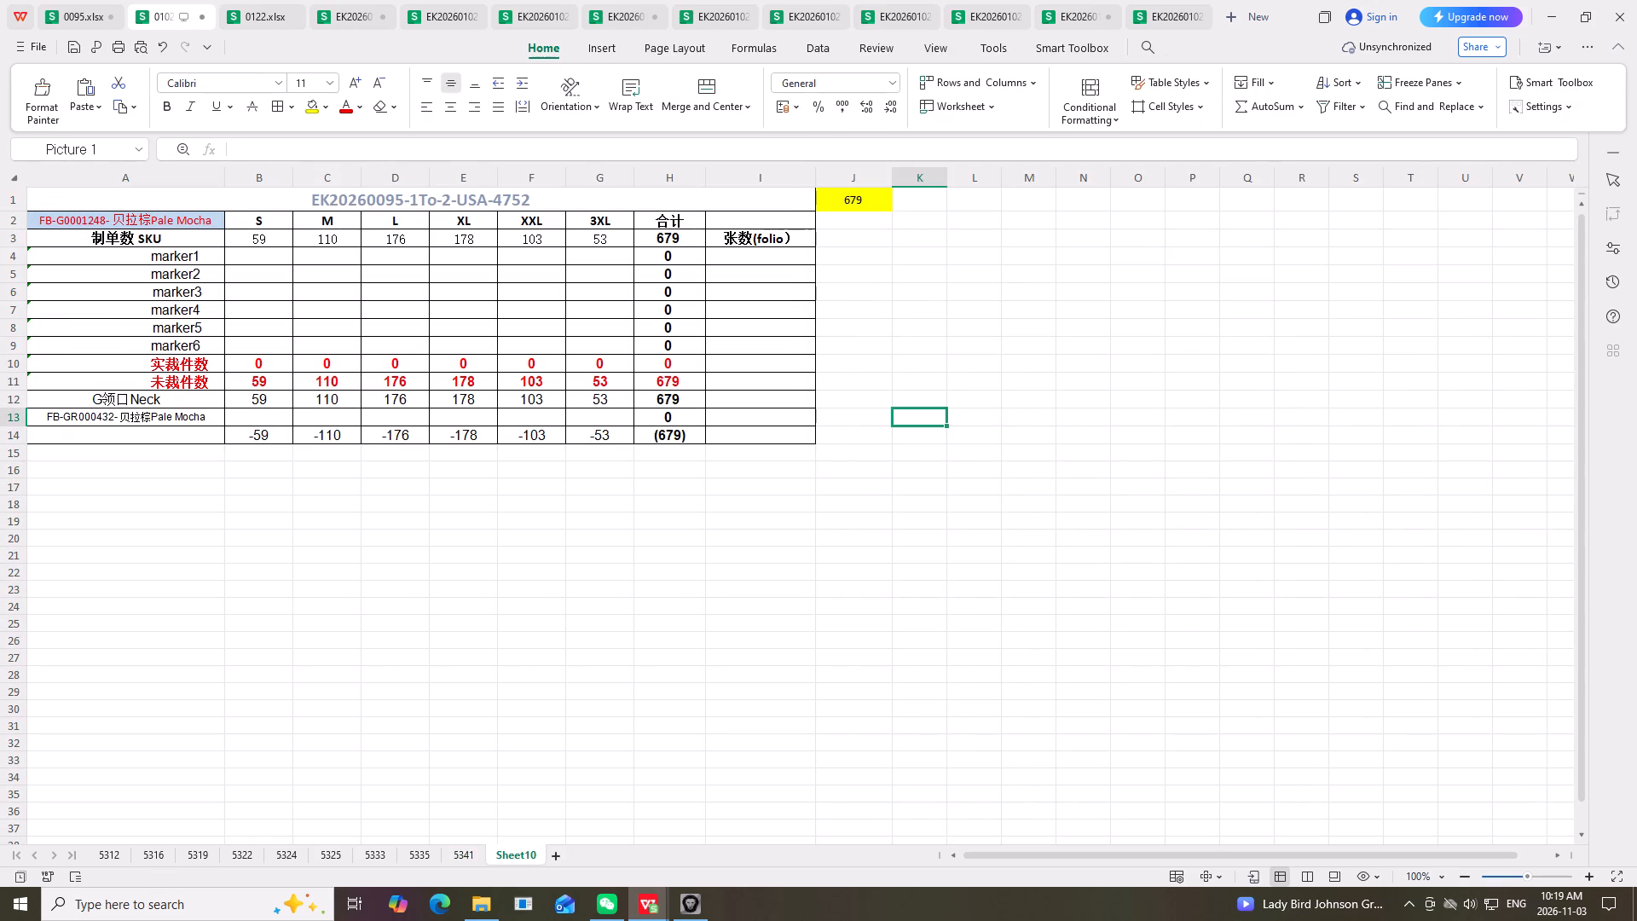
pyautogui.click(175, 219)
pyautogui.press('Delete')
pyautogui.click(146, 418)
pyautogui.press('Delete')
# Clear the G领口Neck row's quantities and total, the six size headers and the 制单数 SKU quantities on the new sheet.
pyautogui.moveTo(258, 403); pyautogui.dragTo(440, 404)
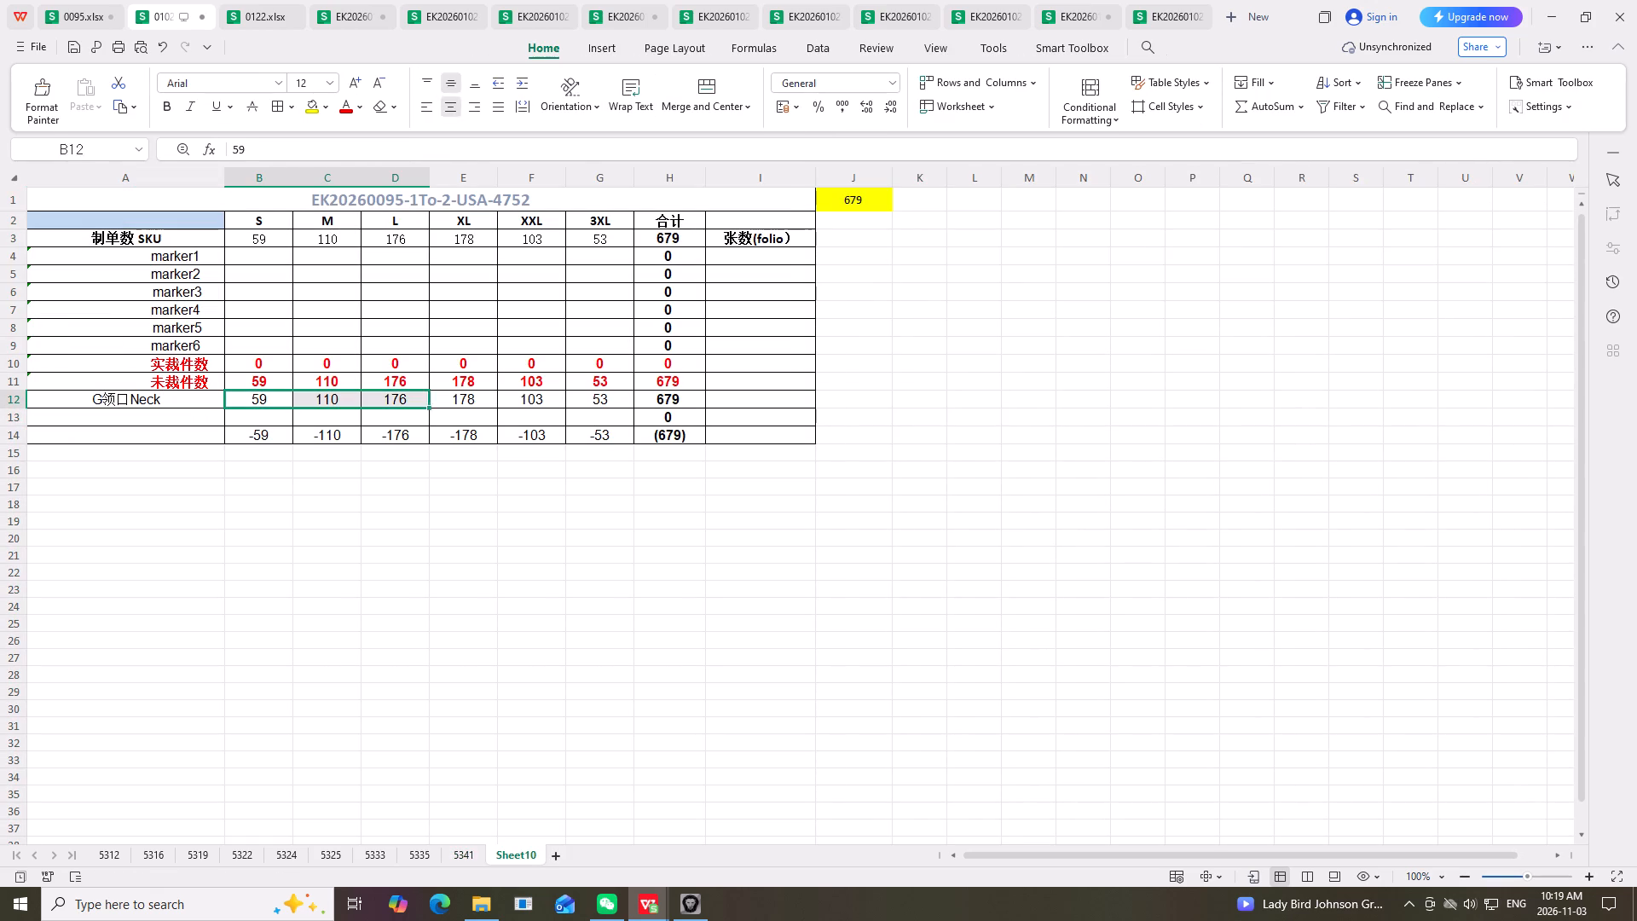
pyautogui.moveTo(440, 404); pyautogui.dragTo(648, 402)
pyautogui.press('Delete')
pyautogui.moveTo(252, 220); pyautogui.dragTo(433, 231)
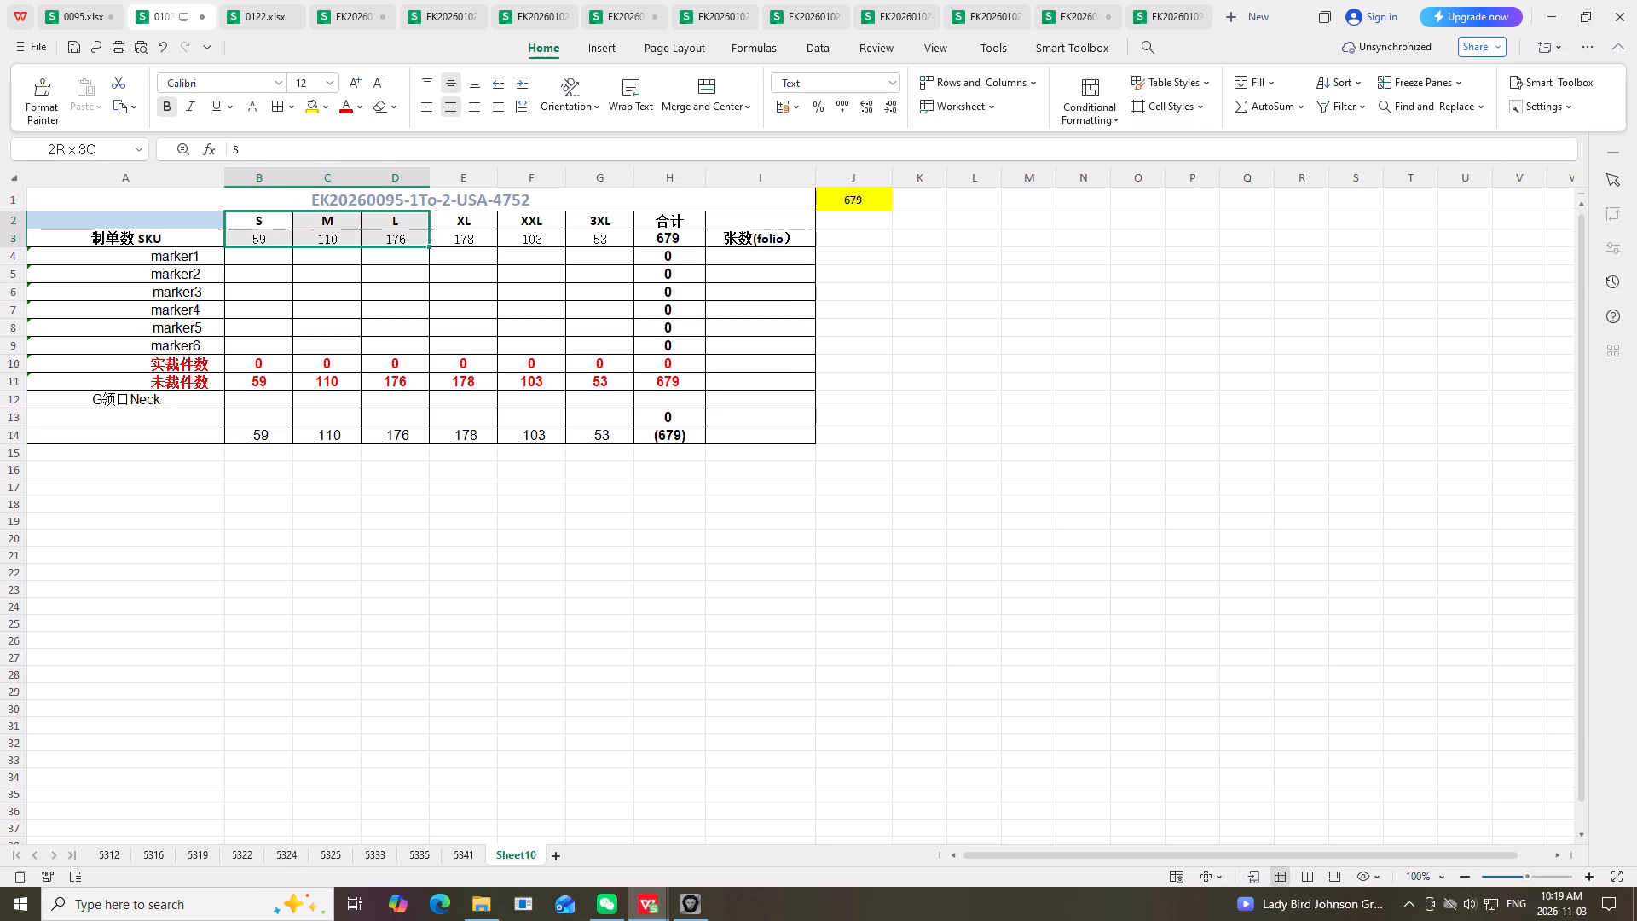
pyautogui.moveTo(433, 231); pyautogui.dragTo(576, 236)
pyautogui.press('Delete')
pyautogui.click(1216, 321)
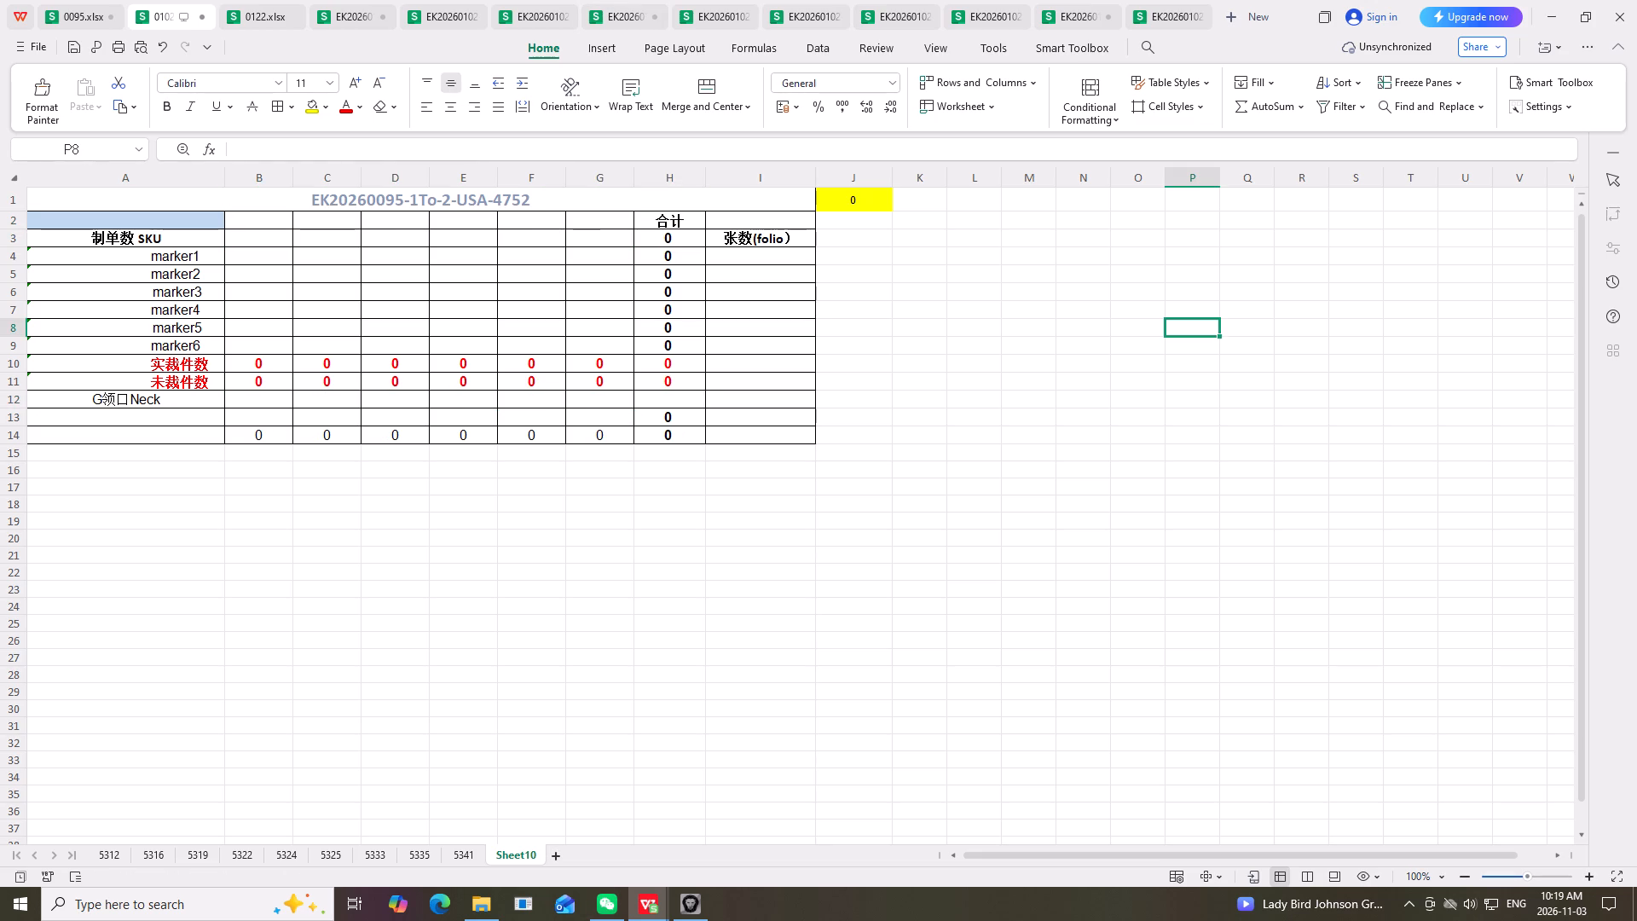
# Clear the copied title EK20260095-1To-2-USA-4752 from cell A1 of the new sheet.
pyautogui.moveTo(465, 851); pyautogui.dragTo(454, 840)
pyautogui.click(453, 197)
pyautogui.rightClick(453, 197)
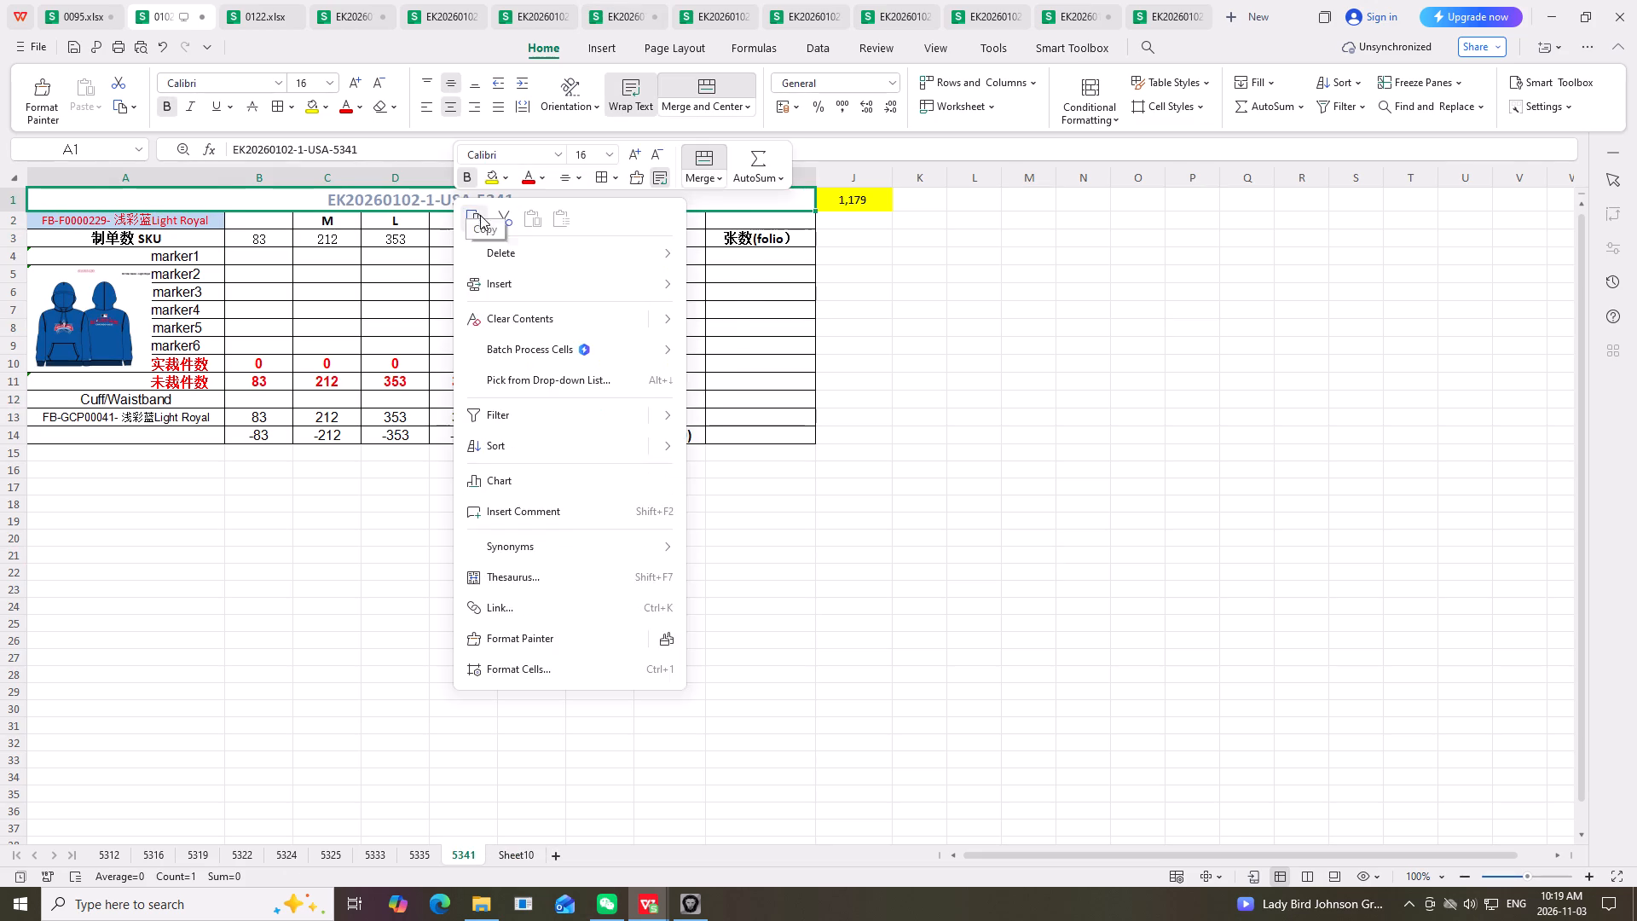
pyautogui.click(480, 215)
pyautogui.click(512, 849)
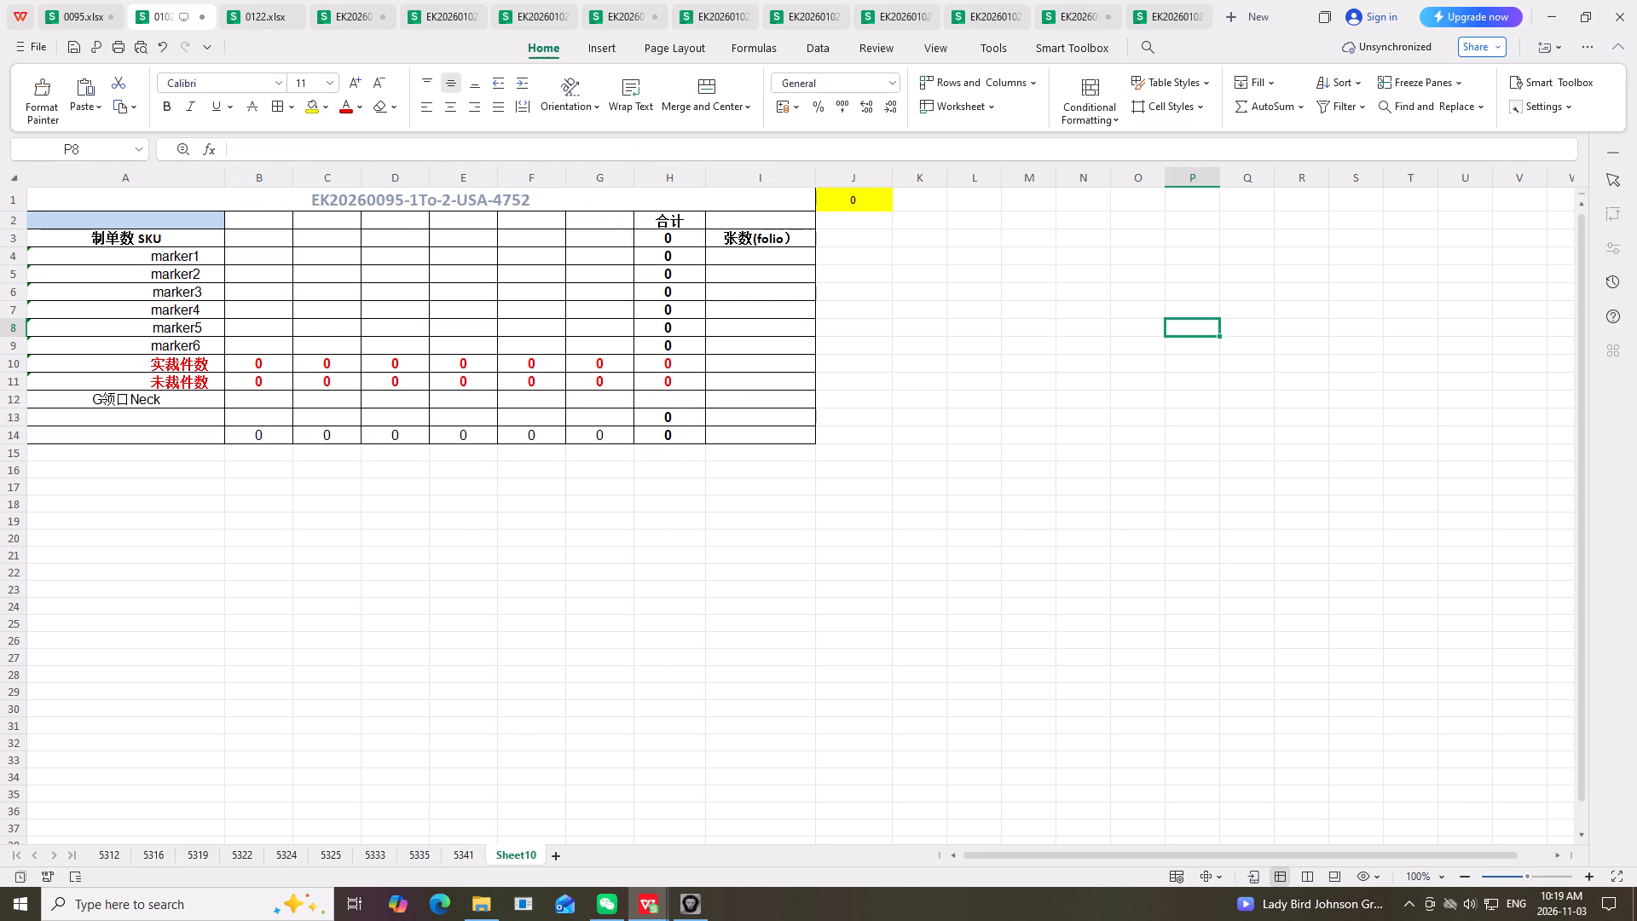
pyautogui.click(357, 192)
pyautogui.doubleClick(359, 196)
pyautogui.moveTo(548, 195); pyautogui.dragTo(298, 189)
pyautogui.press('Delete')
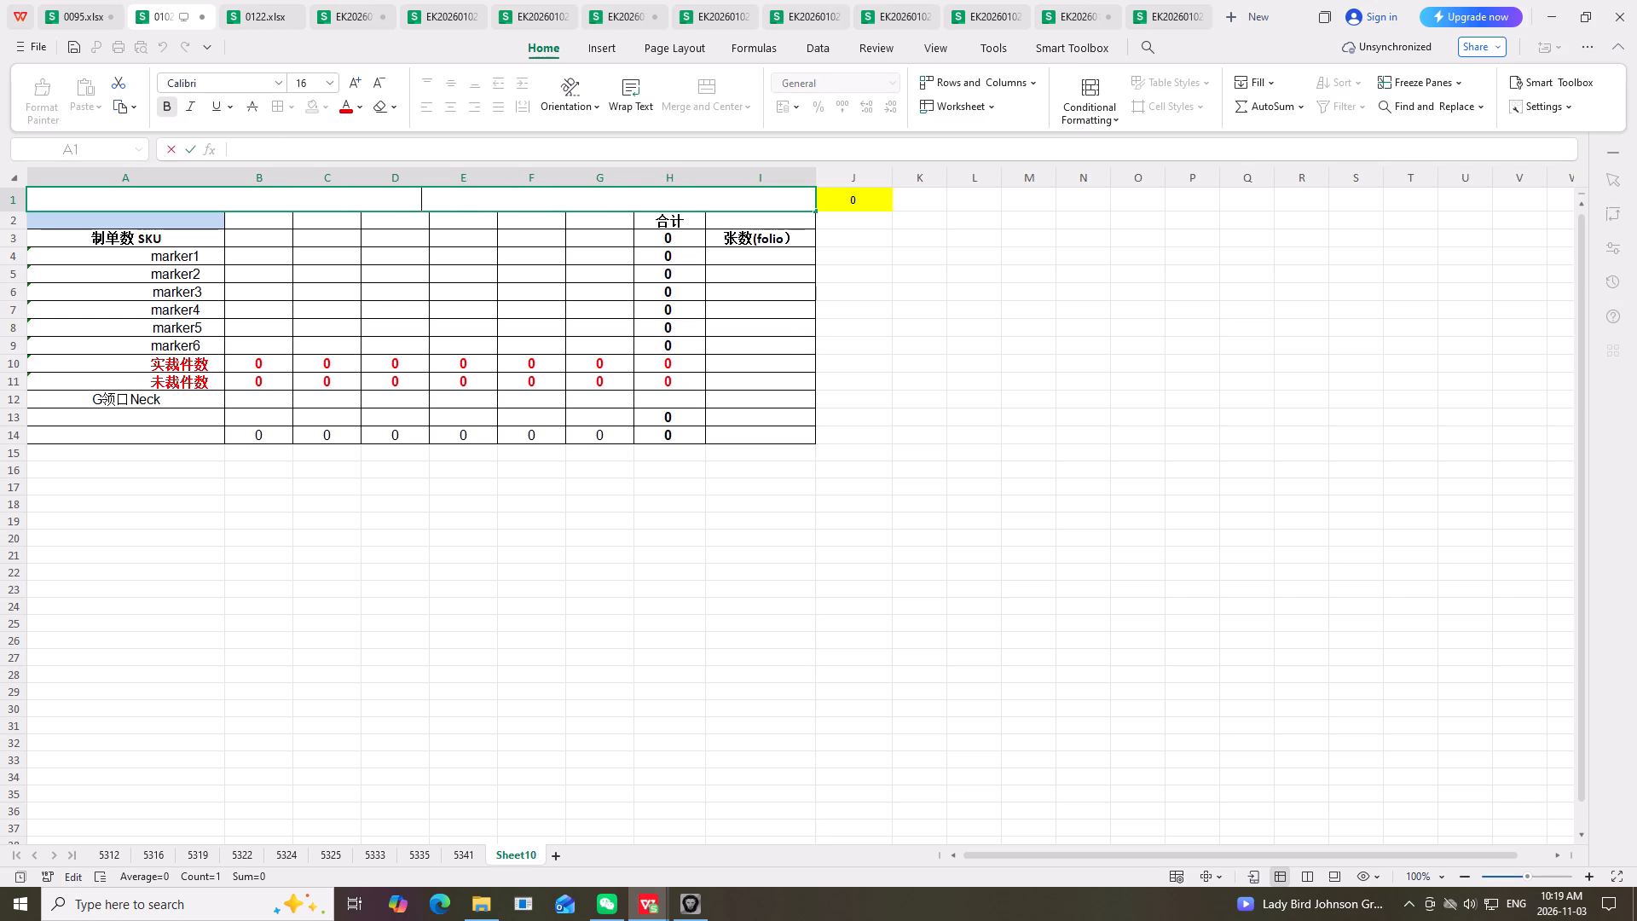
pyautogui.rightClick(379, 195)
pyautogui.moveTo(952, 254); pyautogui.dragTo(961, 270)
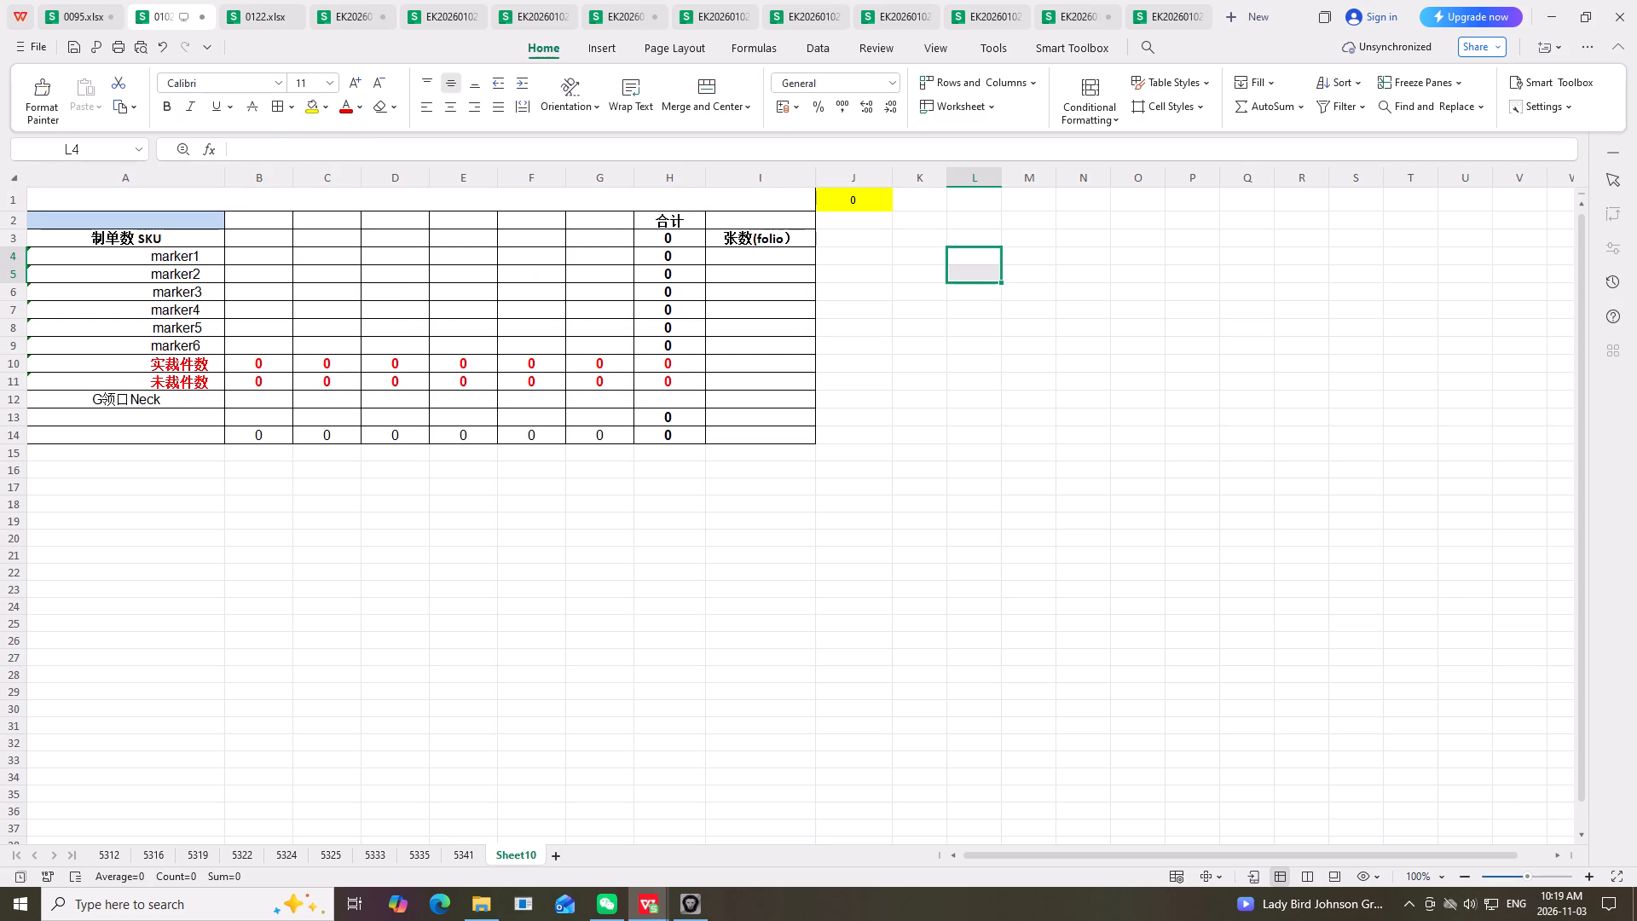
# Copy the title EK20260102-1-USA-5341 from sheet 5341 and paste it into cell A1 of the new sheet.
pyautogui.click(475, 854)
pyautogui.rightClick(489, 200)
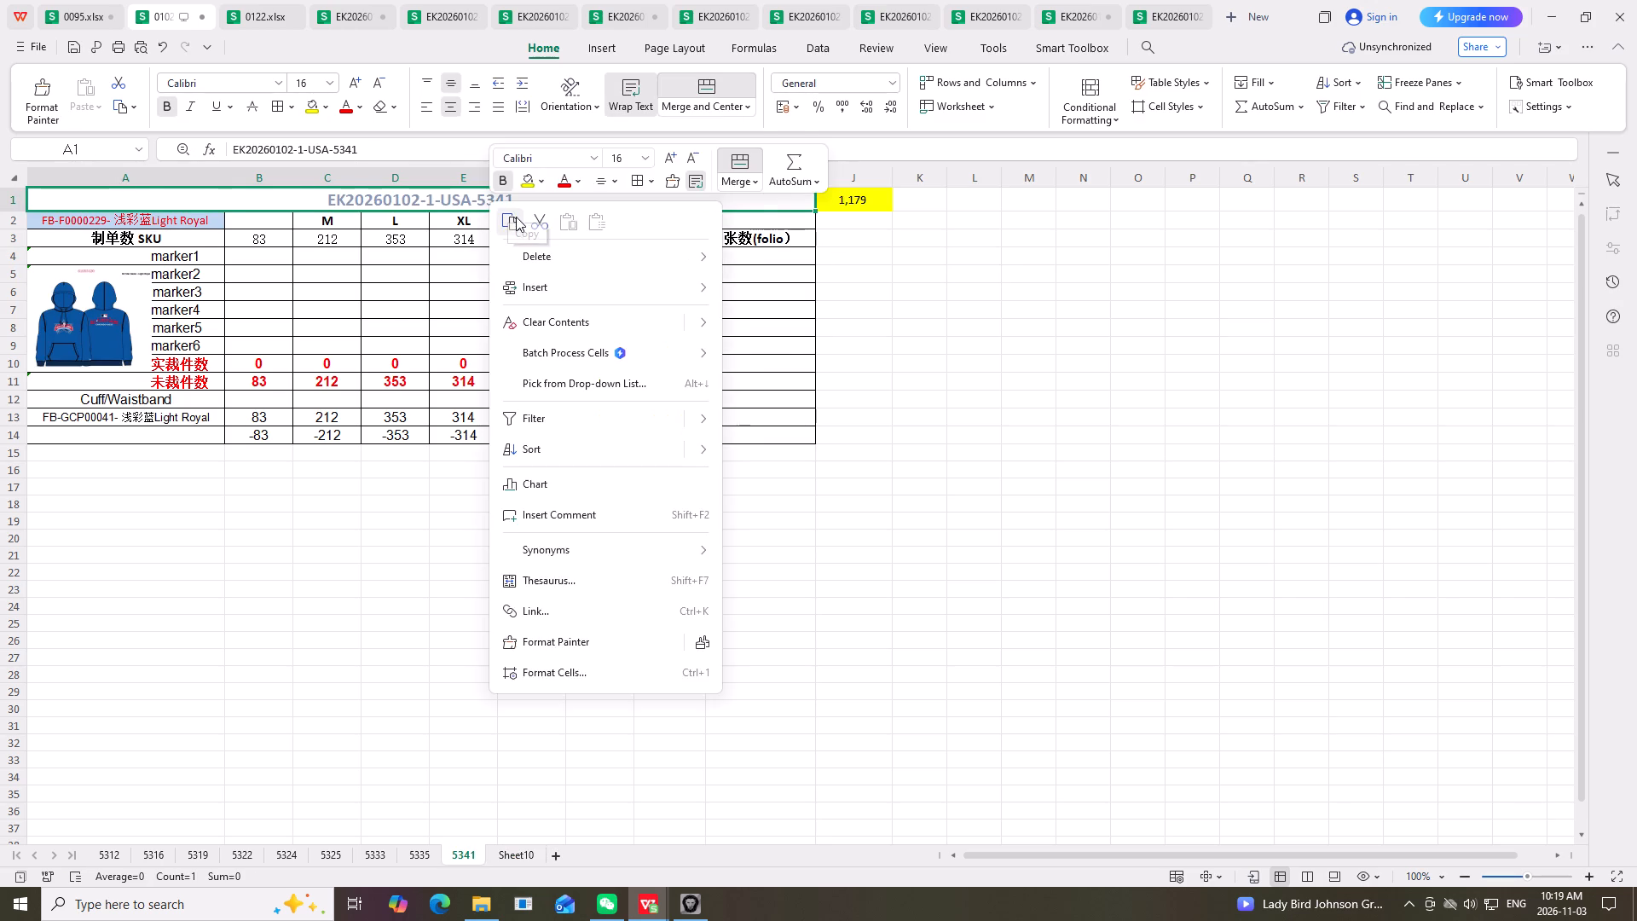
pyautogui.click(518, 221)
pyautogui.moveTo(514, 849); pyautogui.dragTo(511, 833)
pyautogui.click(308, 199)
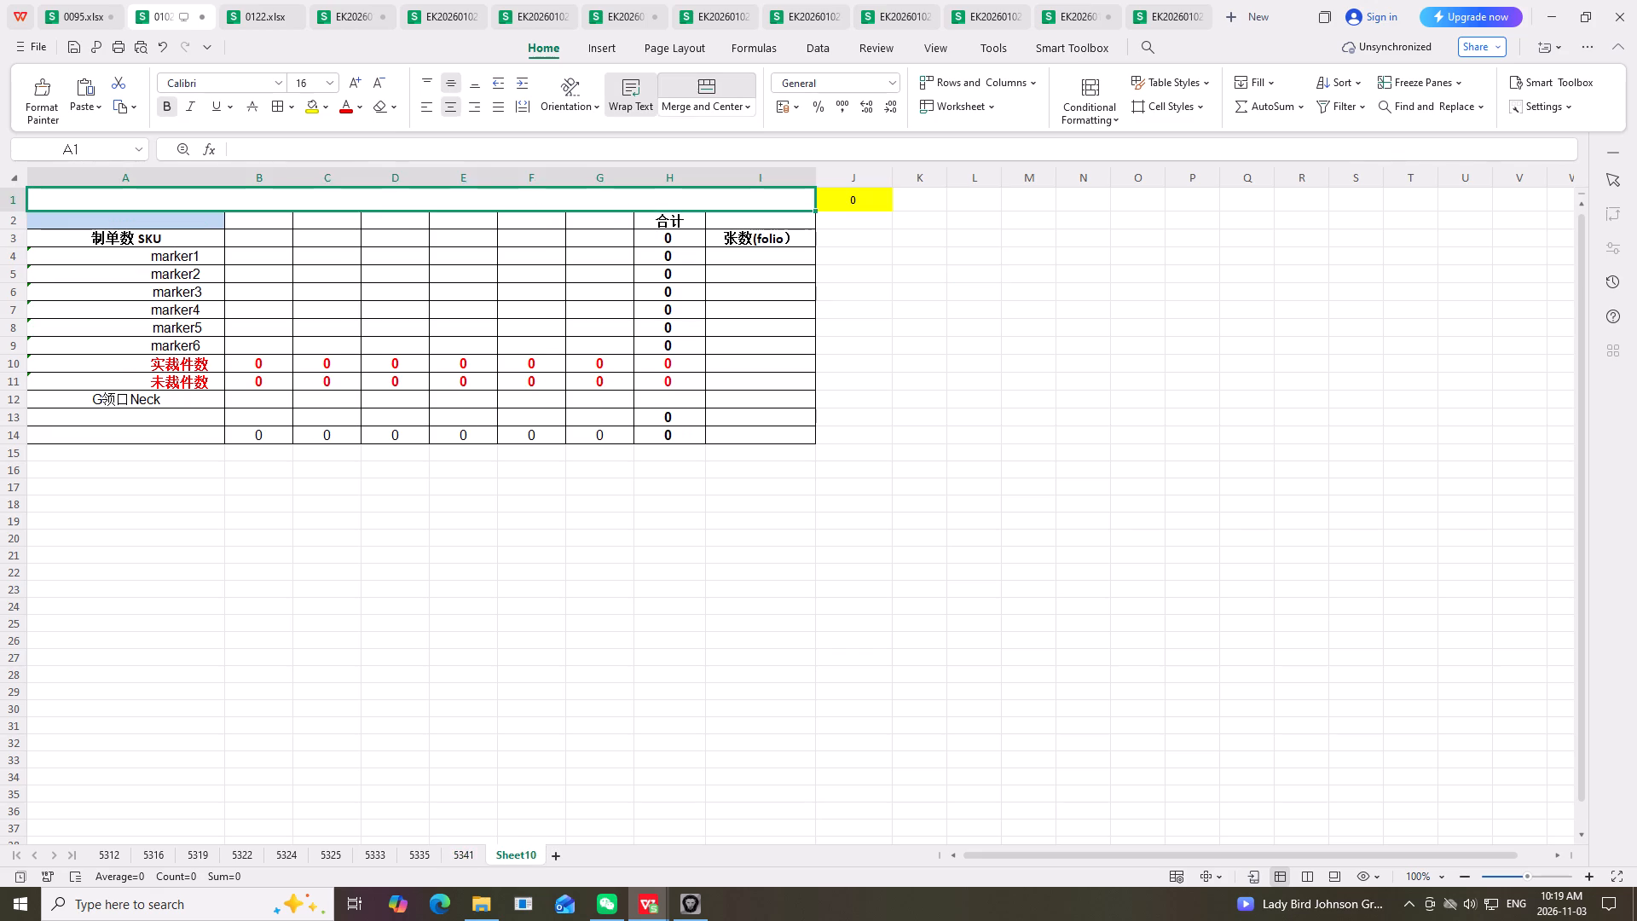
pyautogui.rightClick(308, 199)
pyautogui.click(382, 219)
pyautogui.click(1057, 381)
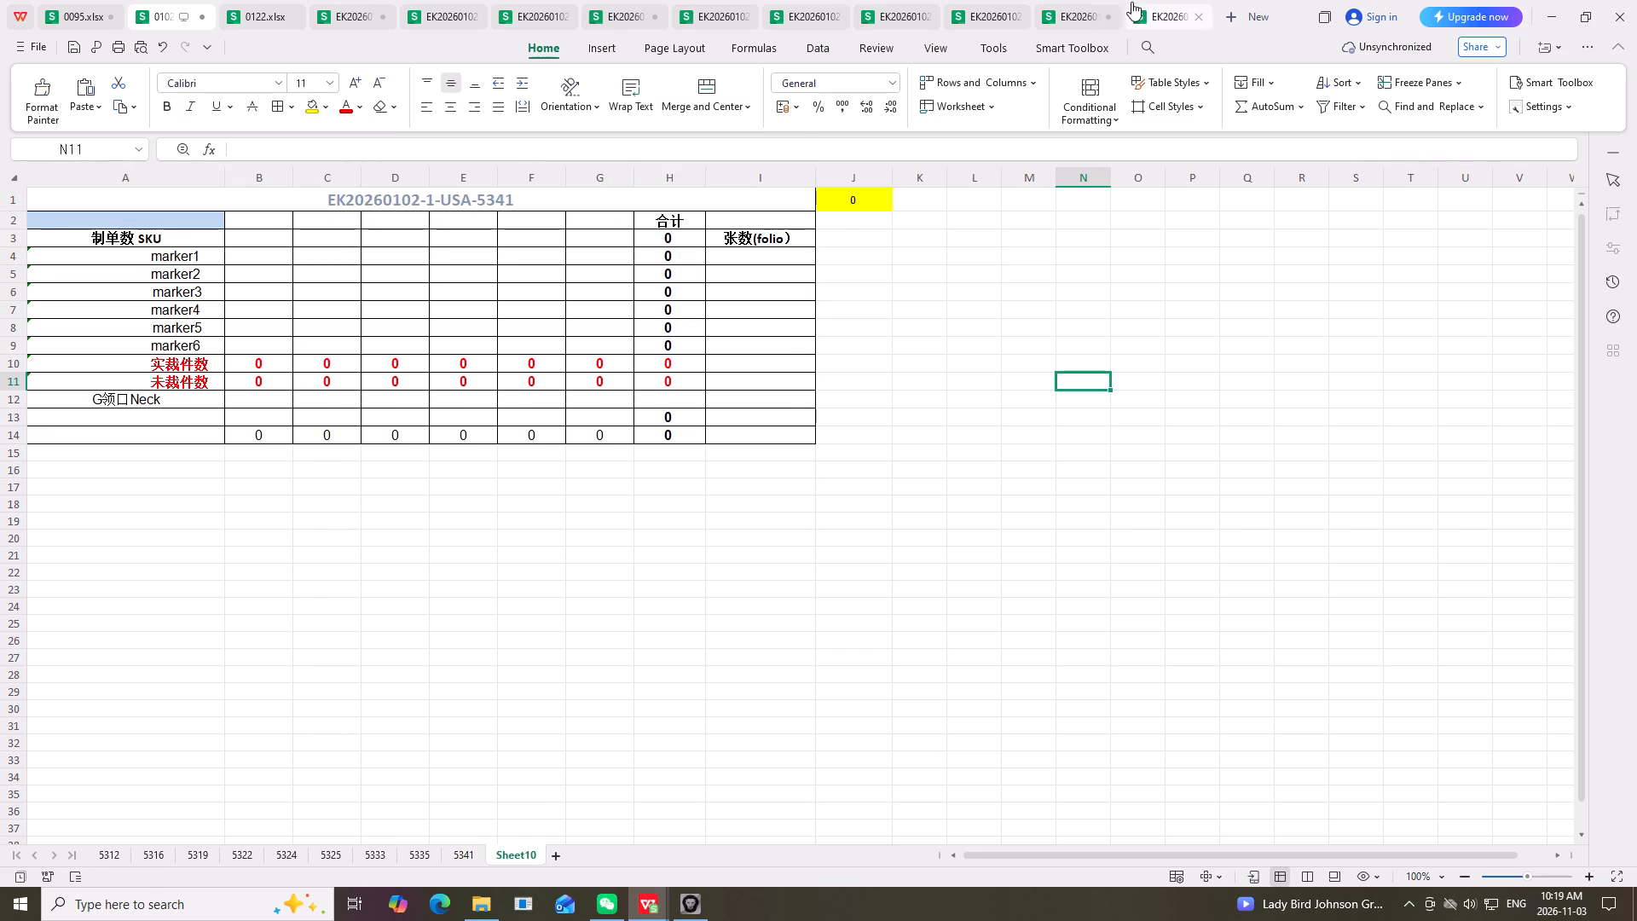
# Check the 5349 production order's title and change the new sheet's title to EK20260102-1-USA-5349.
pyautogui.click(1174, 14)
pyautogui.scroll(3, 212, 441)
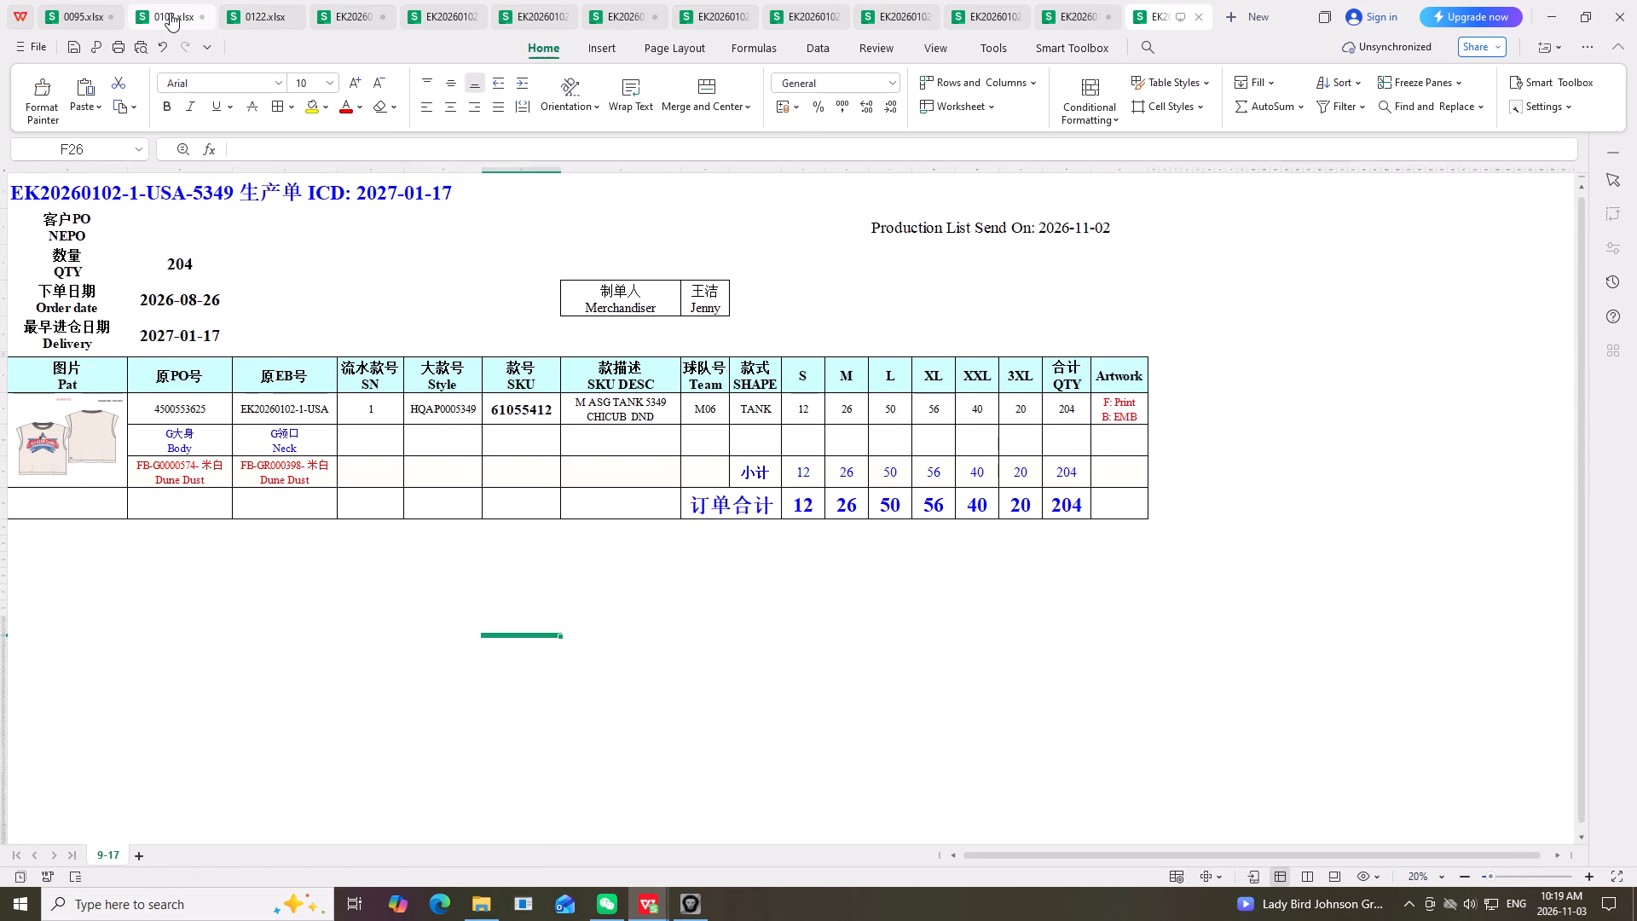
pyautogui.click(170, 13)
pyautogui.doubleClick(532, 198)
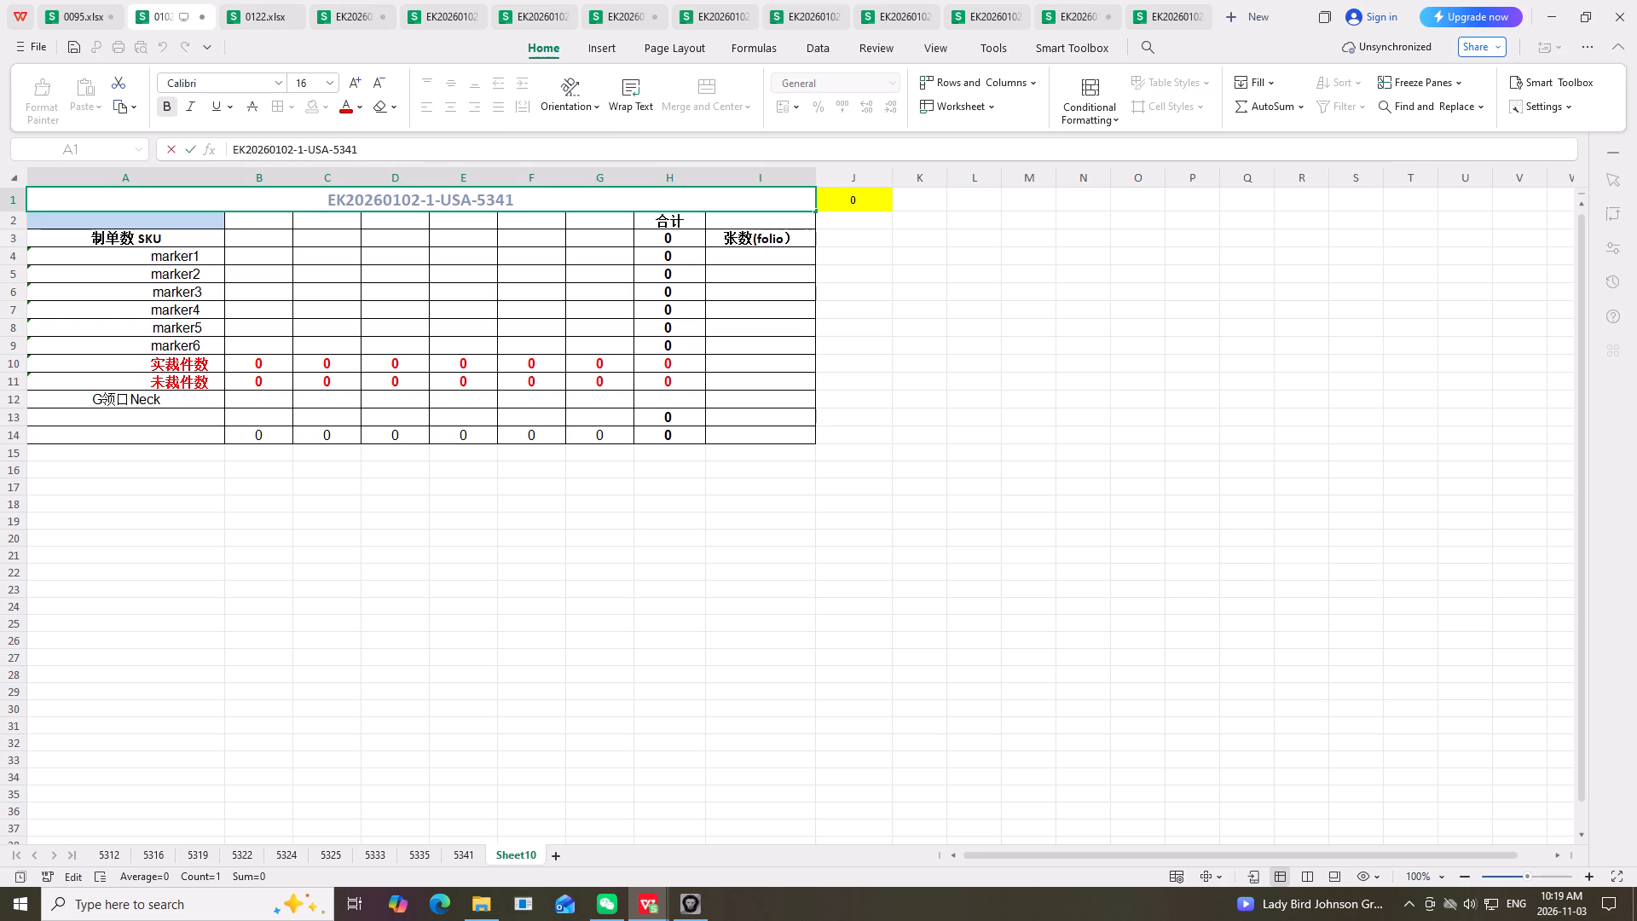
pyautogui.press('BackSpace')
pyautogui.press('9')
pyautogui.click(932, 321)
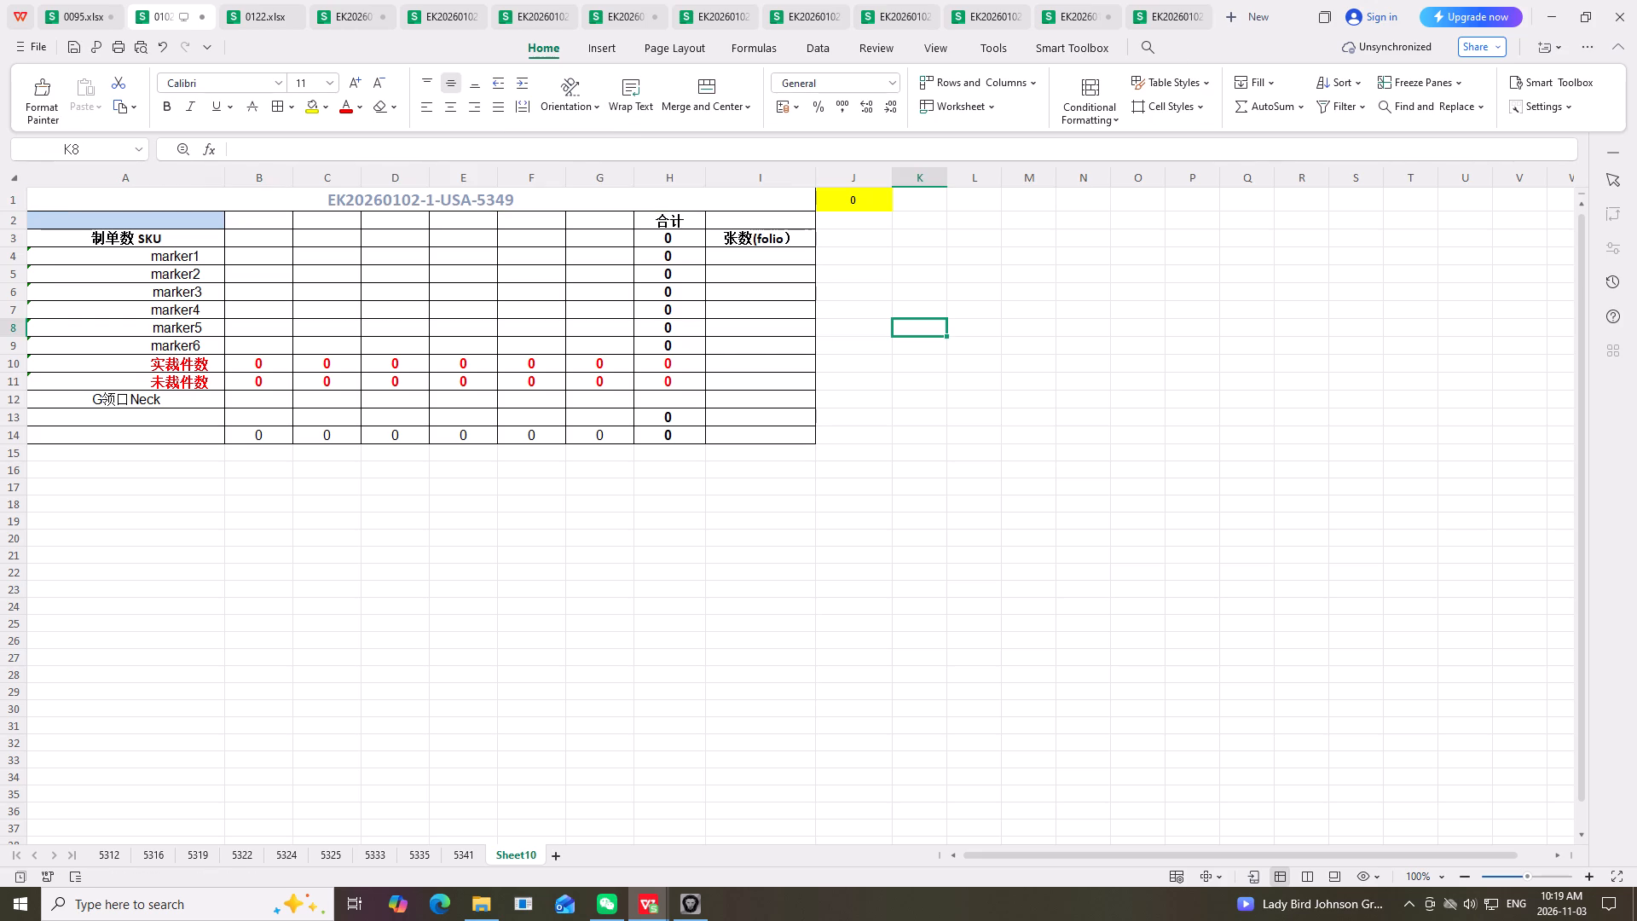
# Copy the S to 3XL size headers and quantities from the 5349 production order into B2:G3 of the new sheet.
pyautogui.click(1175, 15)
pyautogui.scroll(3, 507, 758)
pyautogui.moveTo(937, 615); pyautogui.dragTo(933, 600)
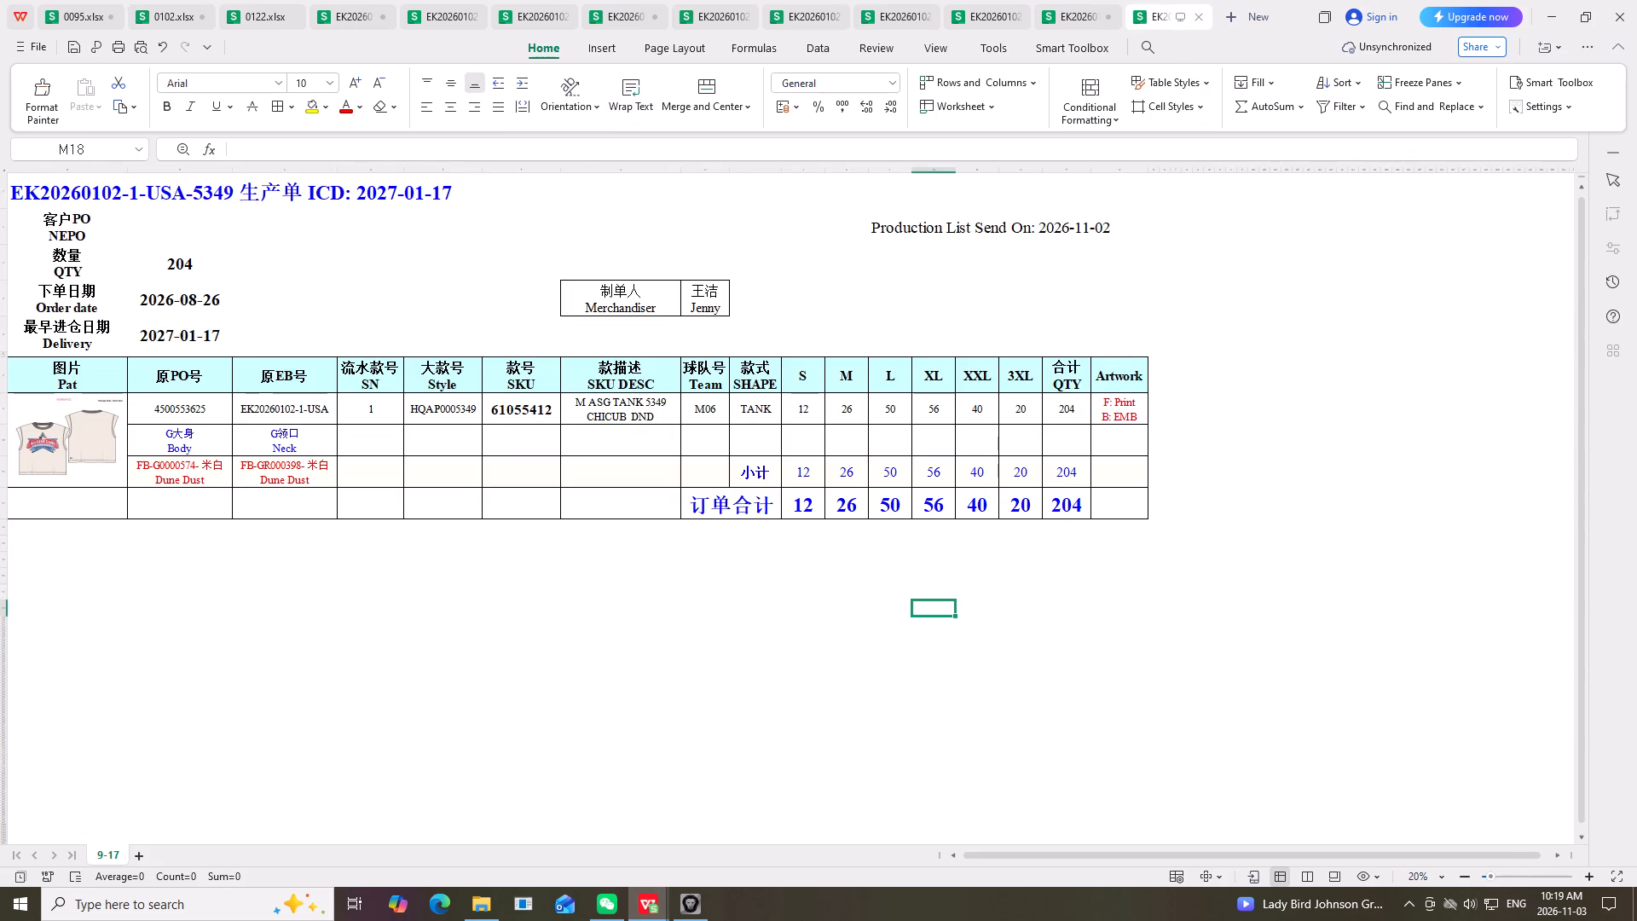
pyautogui.moveTo(802, 373); pyautogui.dragTo(1027, 378)
pyautogui.rightClick(1027, 378)
pyautogui.click(1046, 395)
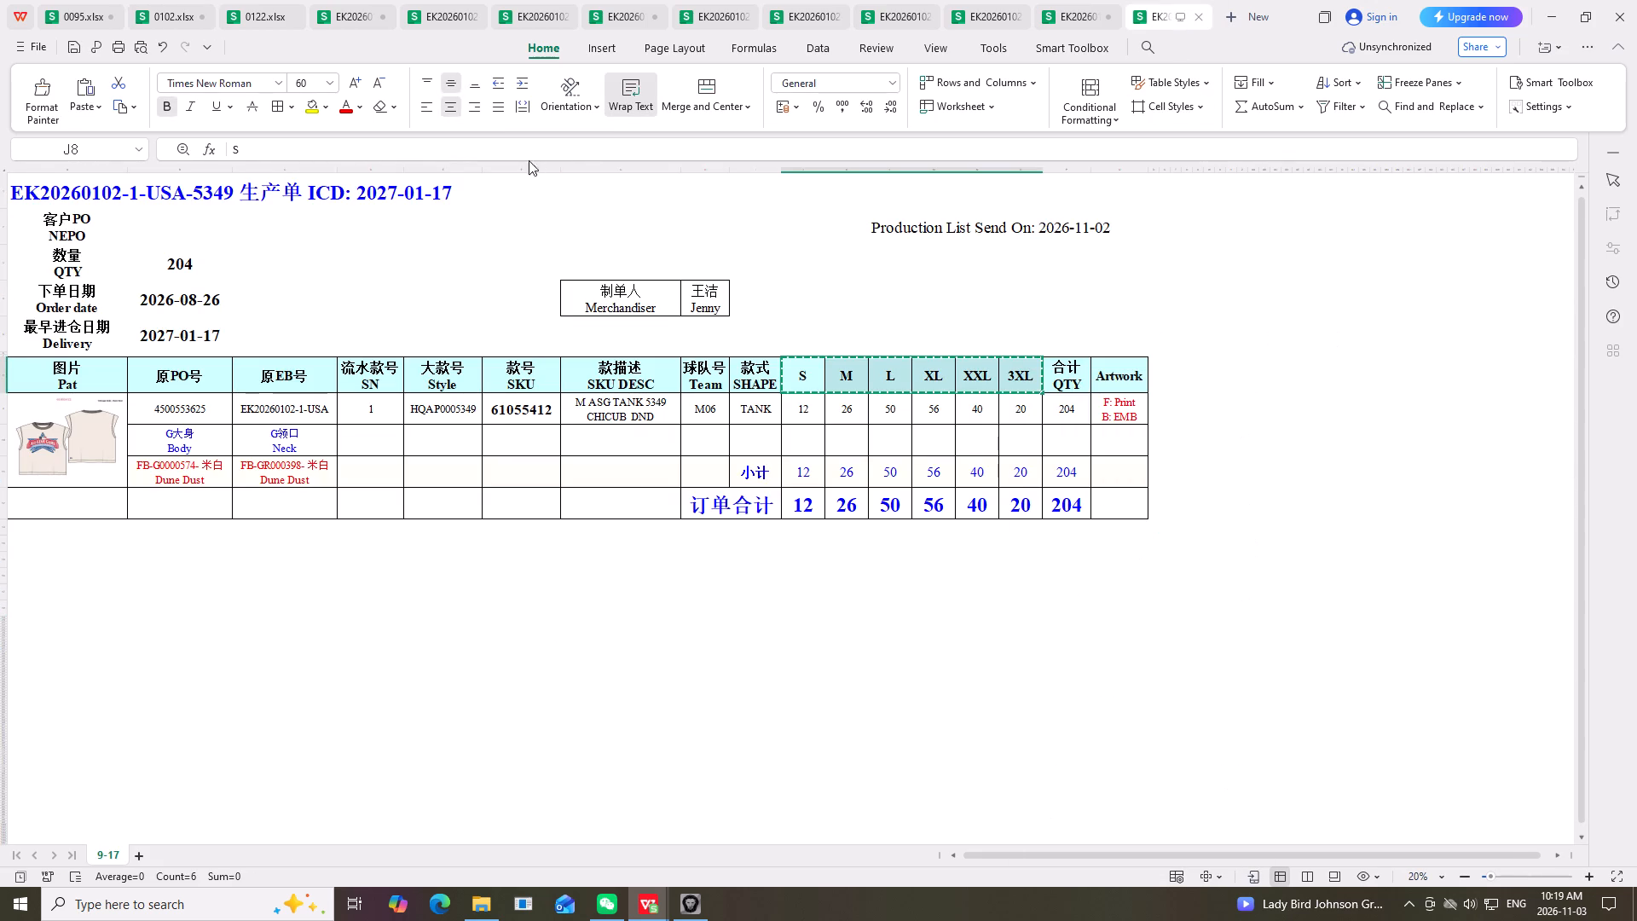
pyautogui.moveTo(807, 370); pyautogui.dragTo(828, 392)
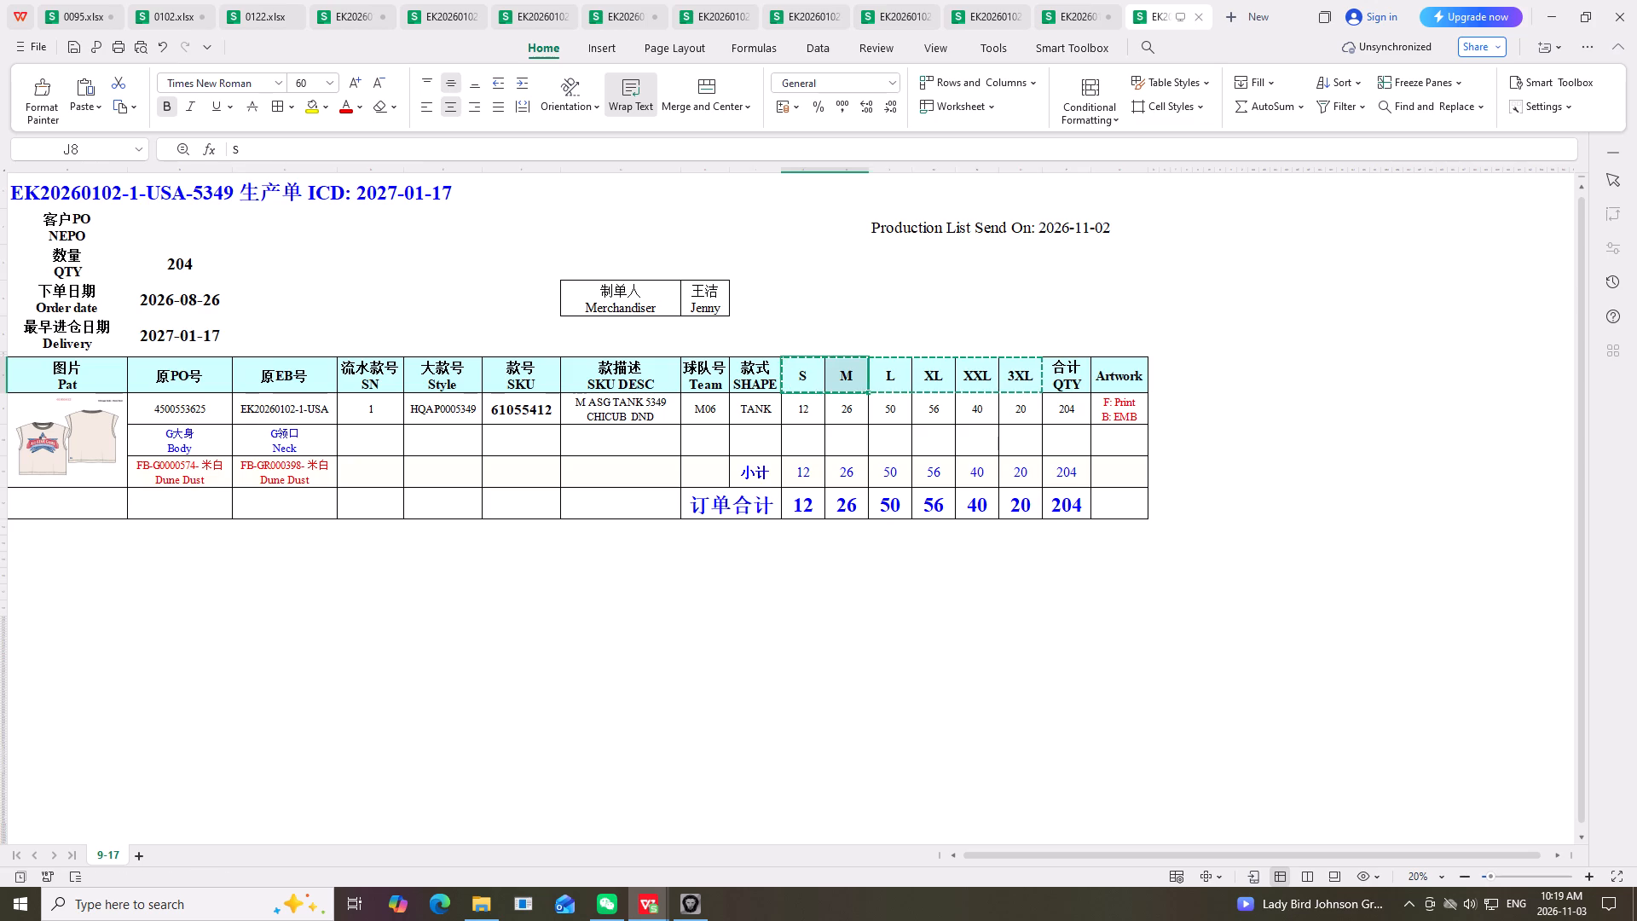
pyautogui.moveTo(828, 392); pyautogui.dragTo(1033, 408)
pyautogui.rightClick(1033, 408)
pyautogui.click(1050, 19)
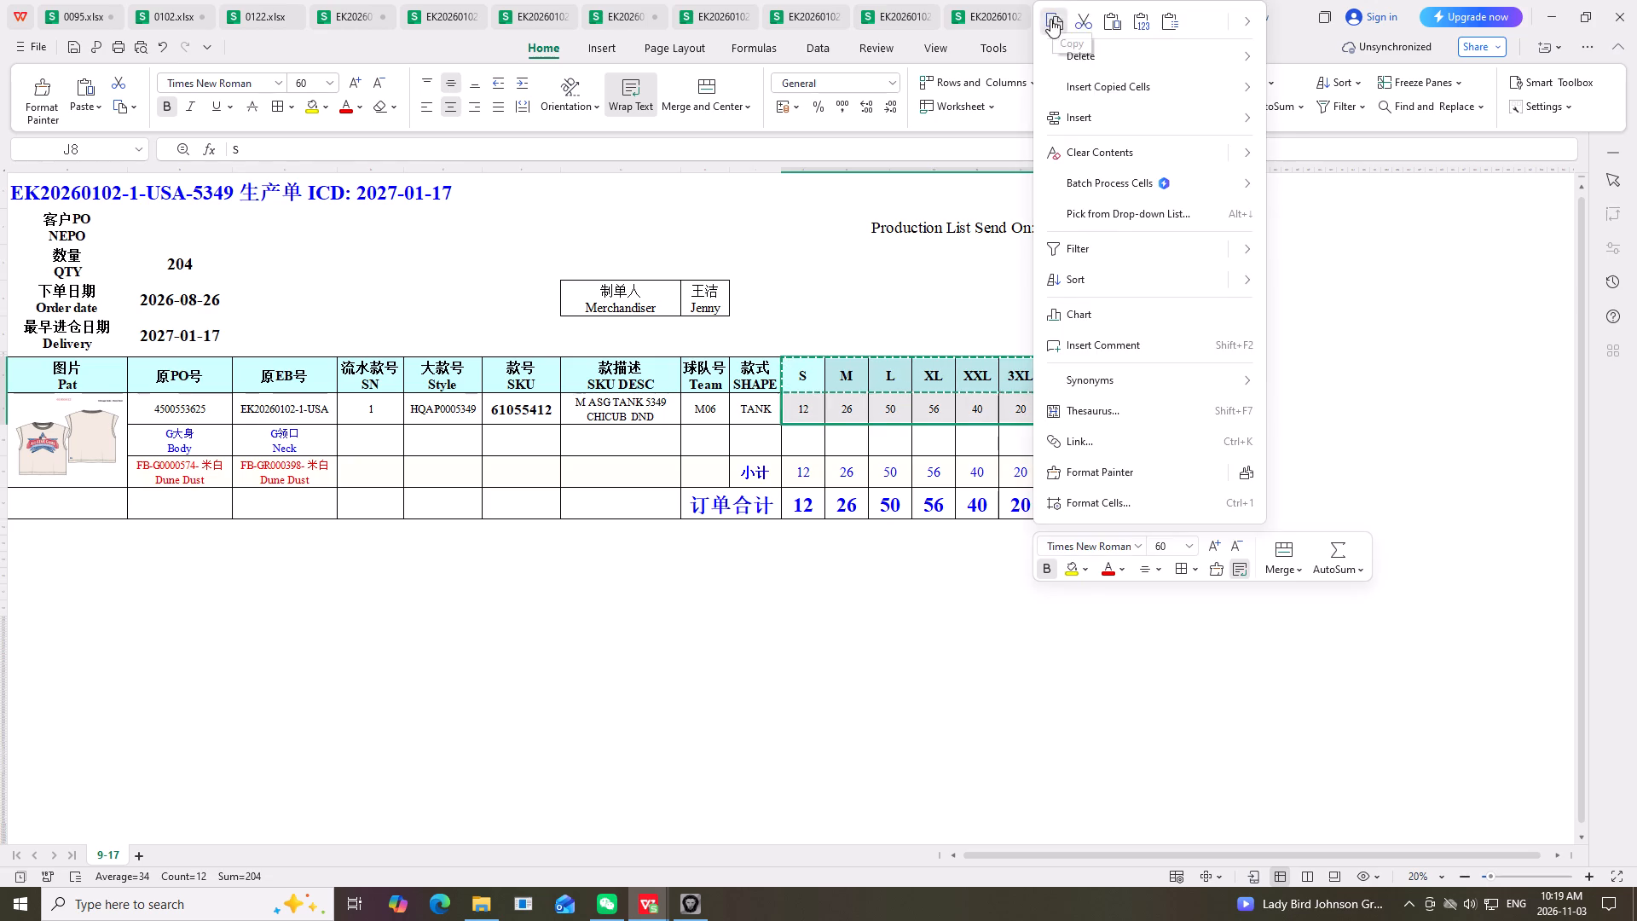
pyautogui.click(188, 16)
pyautogui.click(276, 218)
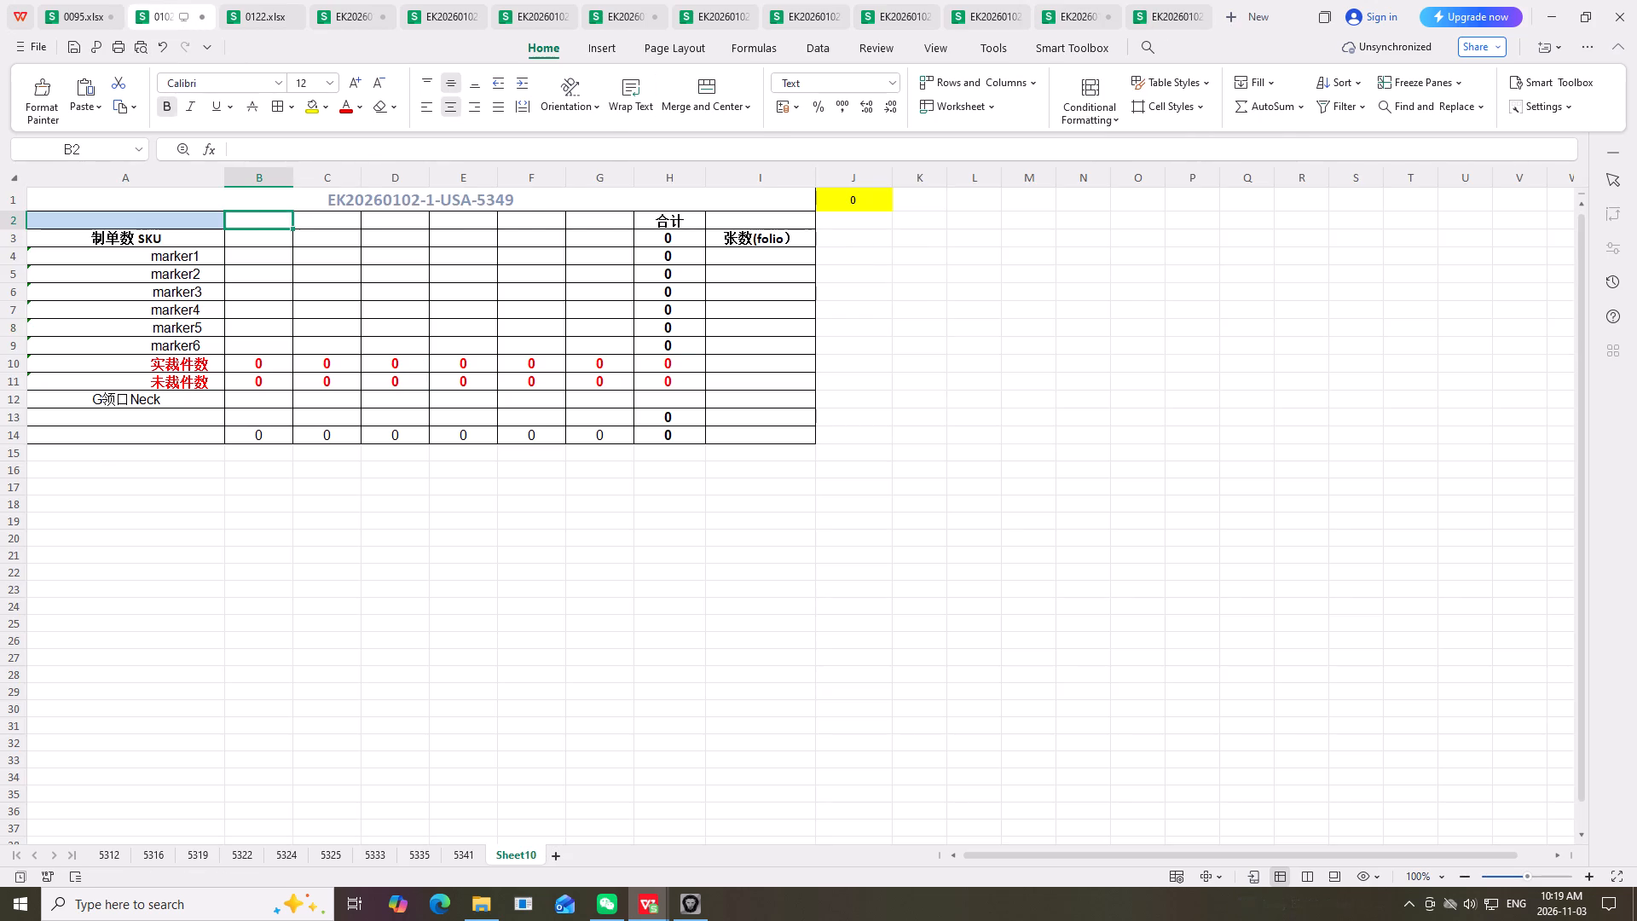
pyautogui.rightClick(276, 218)
pyautogui.click(378, 238)
pyautogui.click(1132, 430)
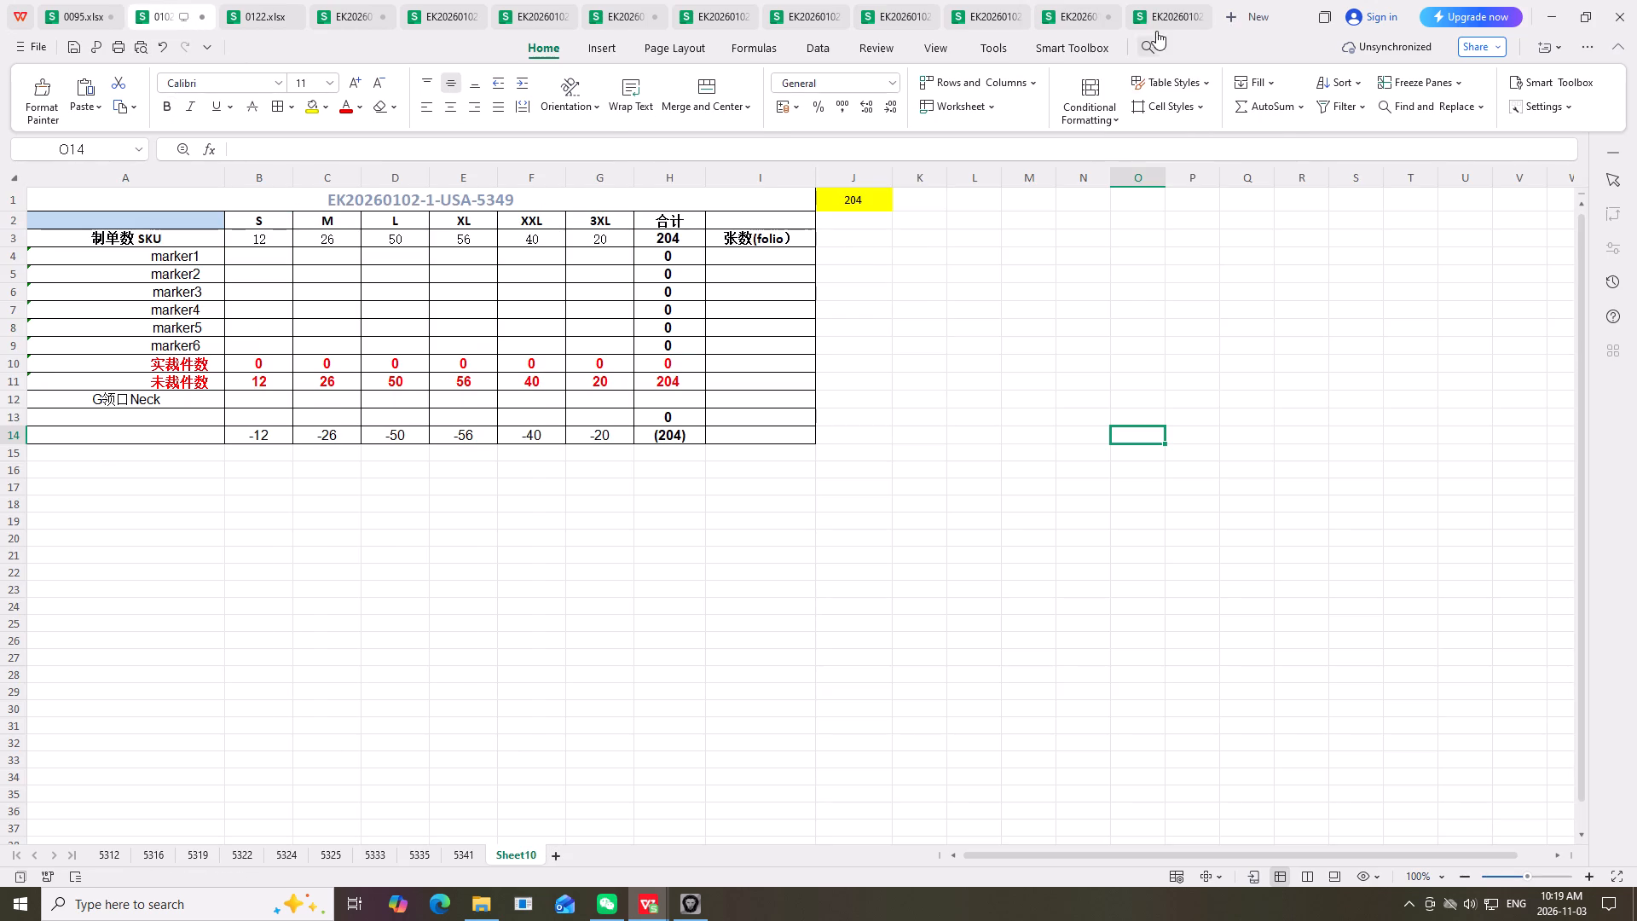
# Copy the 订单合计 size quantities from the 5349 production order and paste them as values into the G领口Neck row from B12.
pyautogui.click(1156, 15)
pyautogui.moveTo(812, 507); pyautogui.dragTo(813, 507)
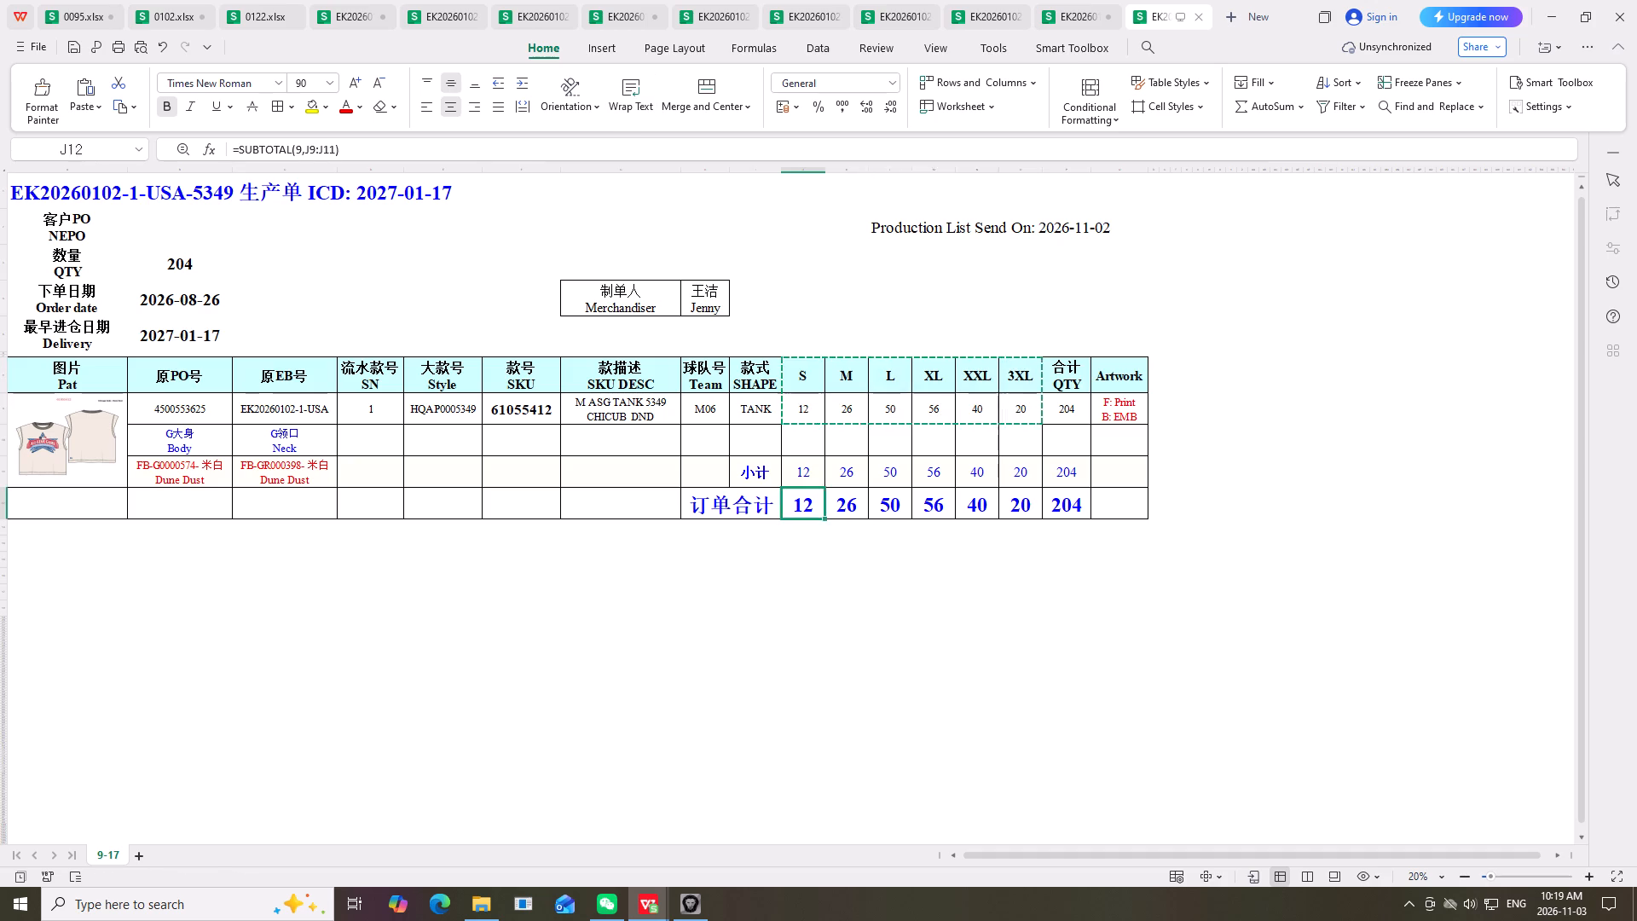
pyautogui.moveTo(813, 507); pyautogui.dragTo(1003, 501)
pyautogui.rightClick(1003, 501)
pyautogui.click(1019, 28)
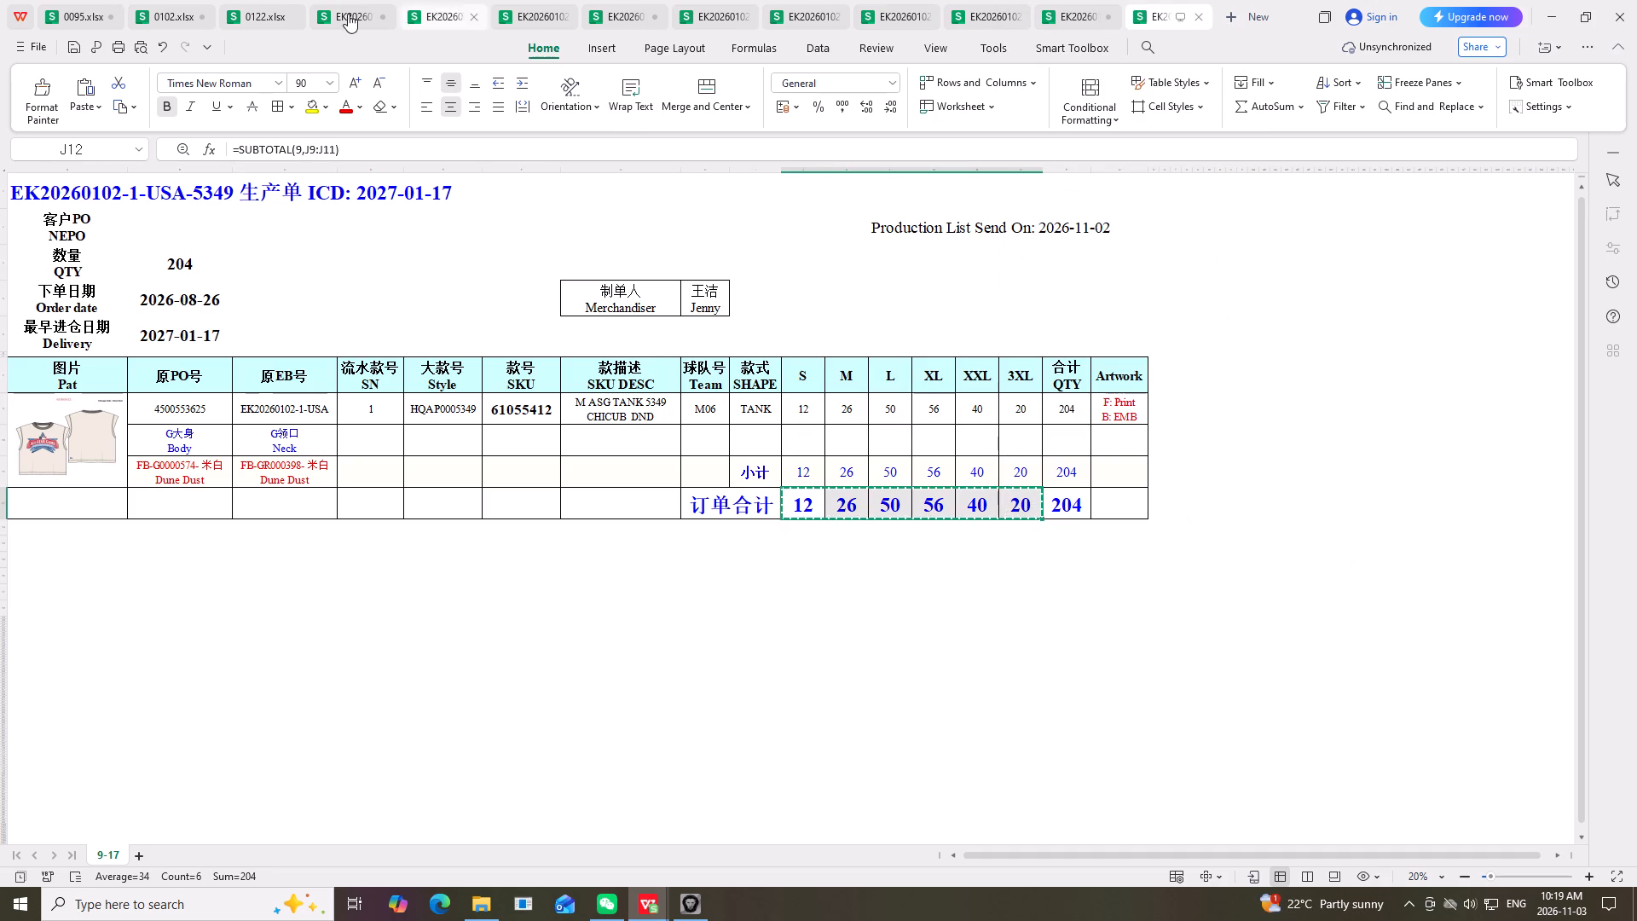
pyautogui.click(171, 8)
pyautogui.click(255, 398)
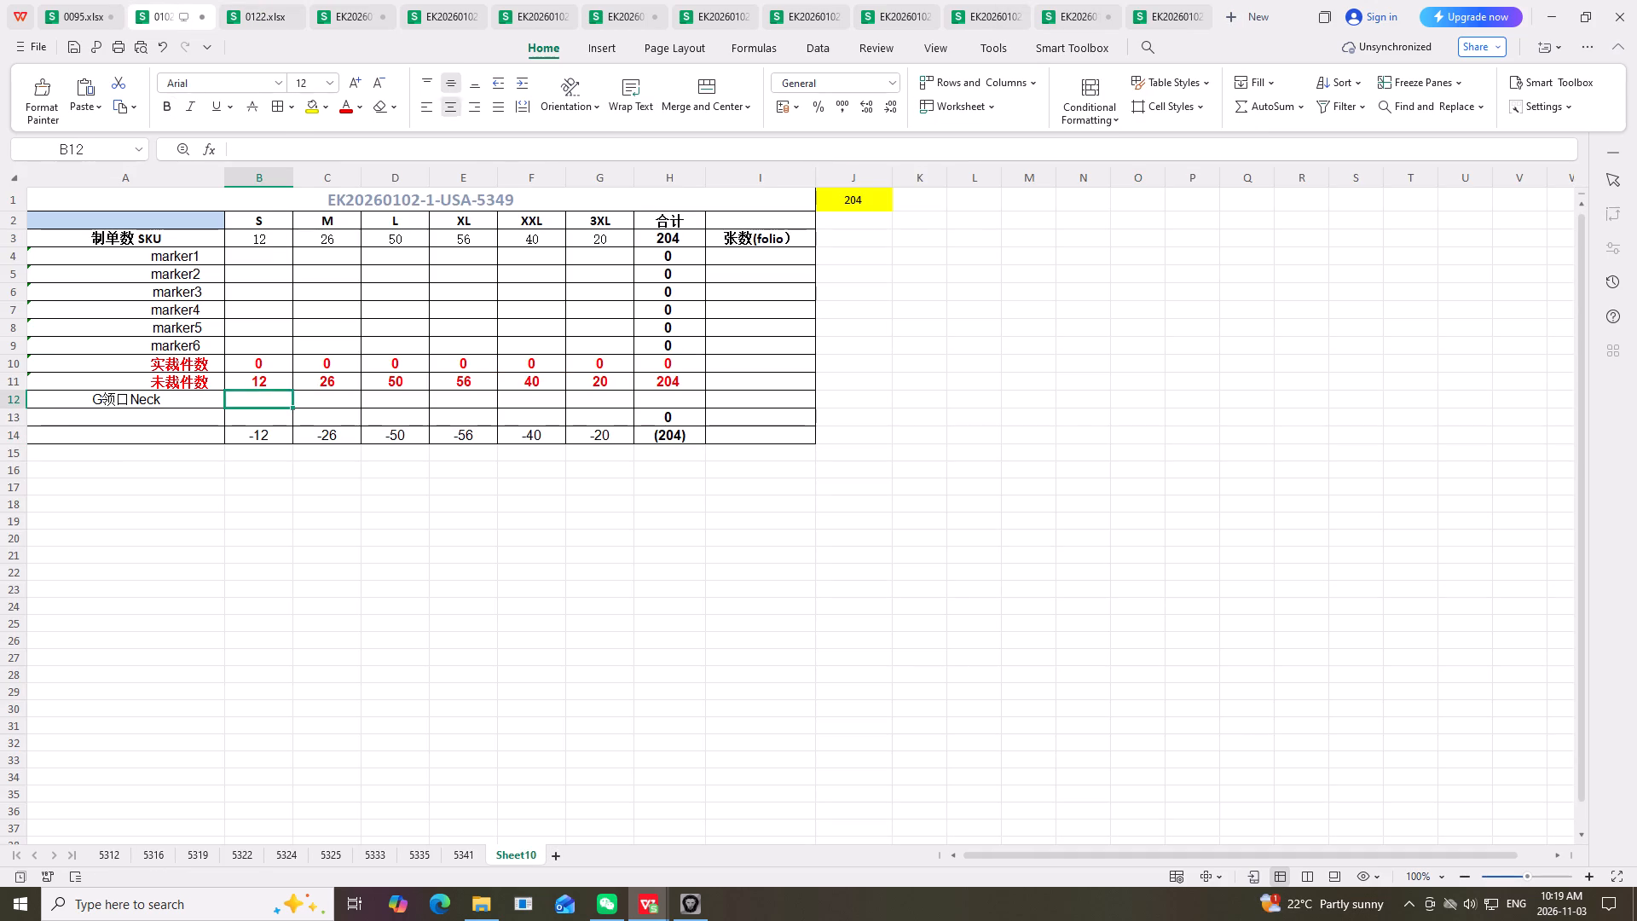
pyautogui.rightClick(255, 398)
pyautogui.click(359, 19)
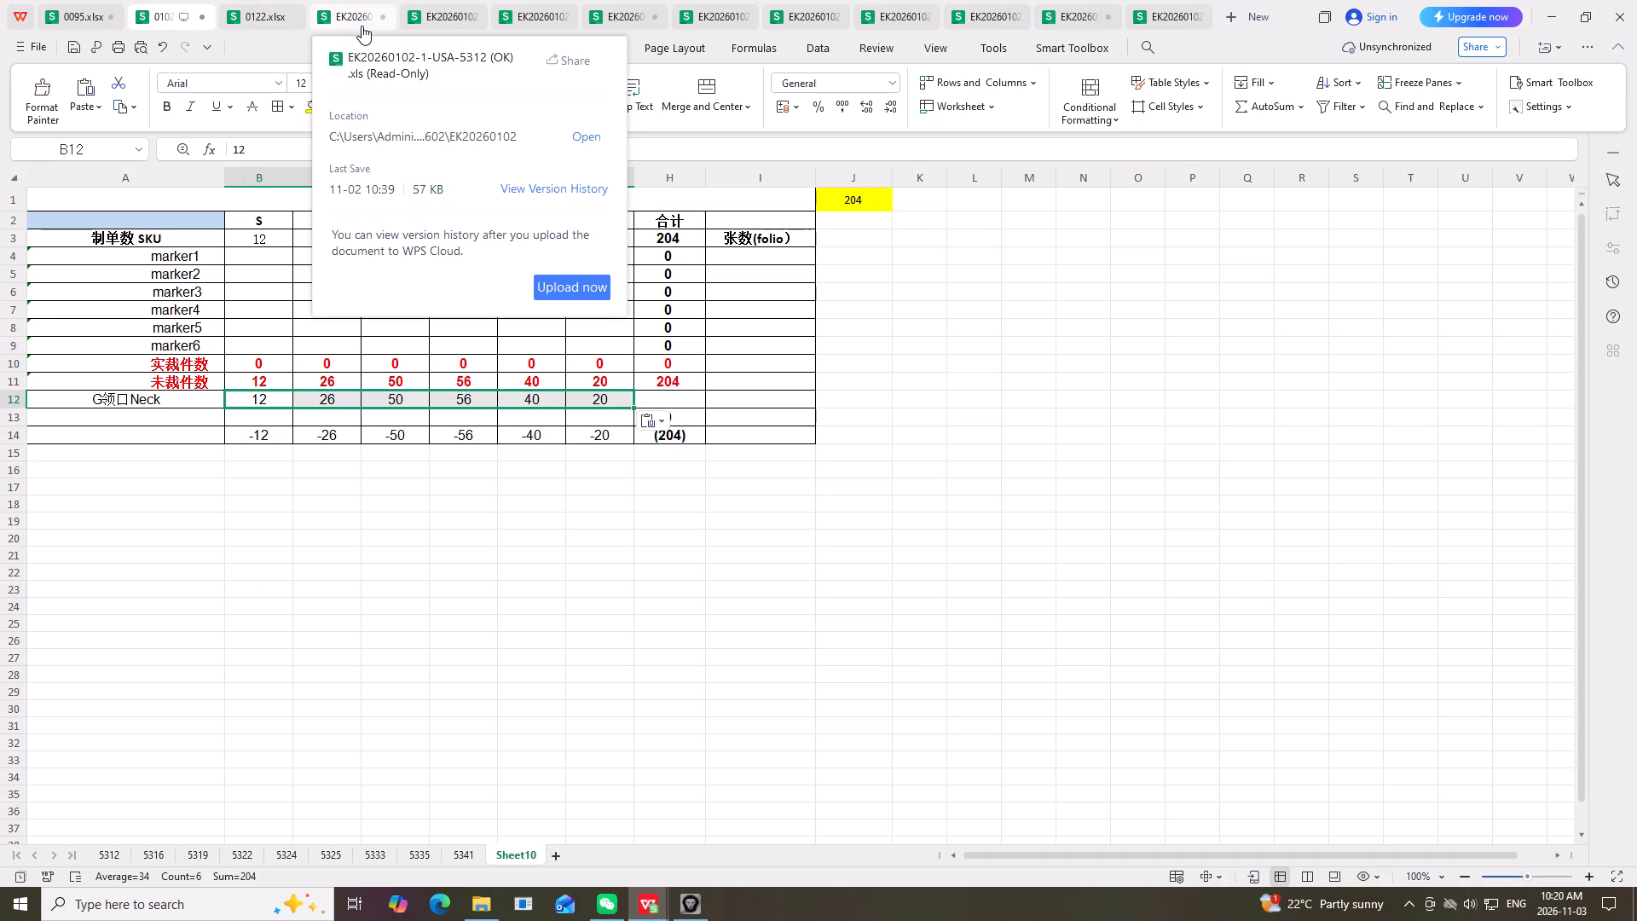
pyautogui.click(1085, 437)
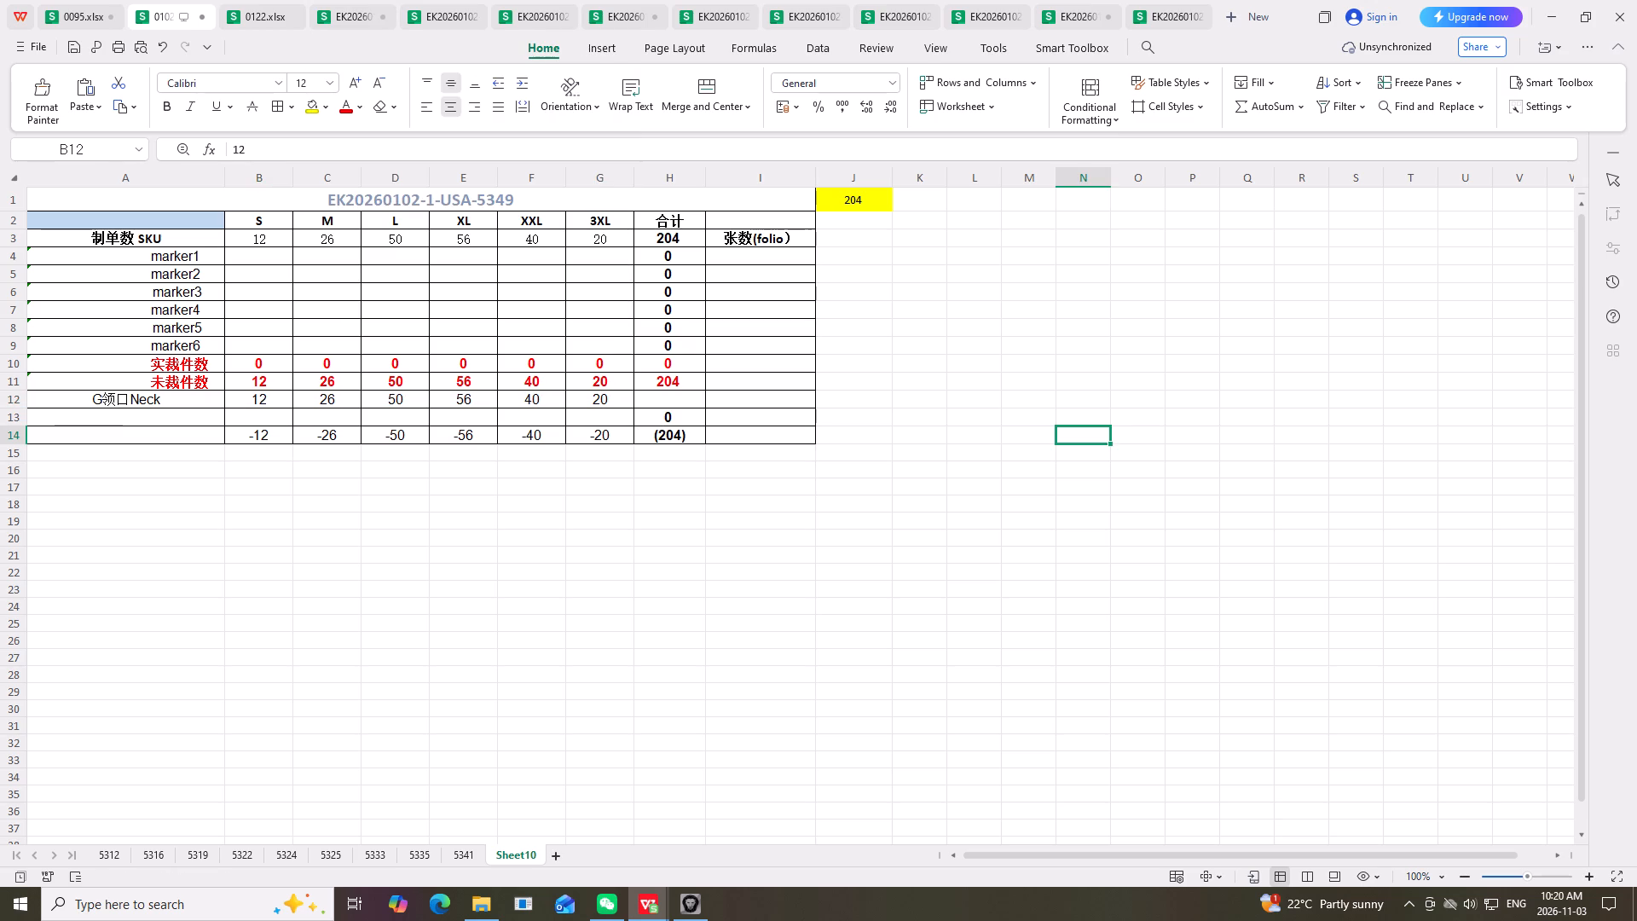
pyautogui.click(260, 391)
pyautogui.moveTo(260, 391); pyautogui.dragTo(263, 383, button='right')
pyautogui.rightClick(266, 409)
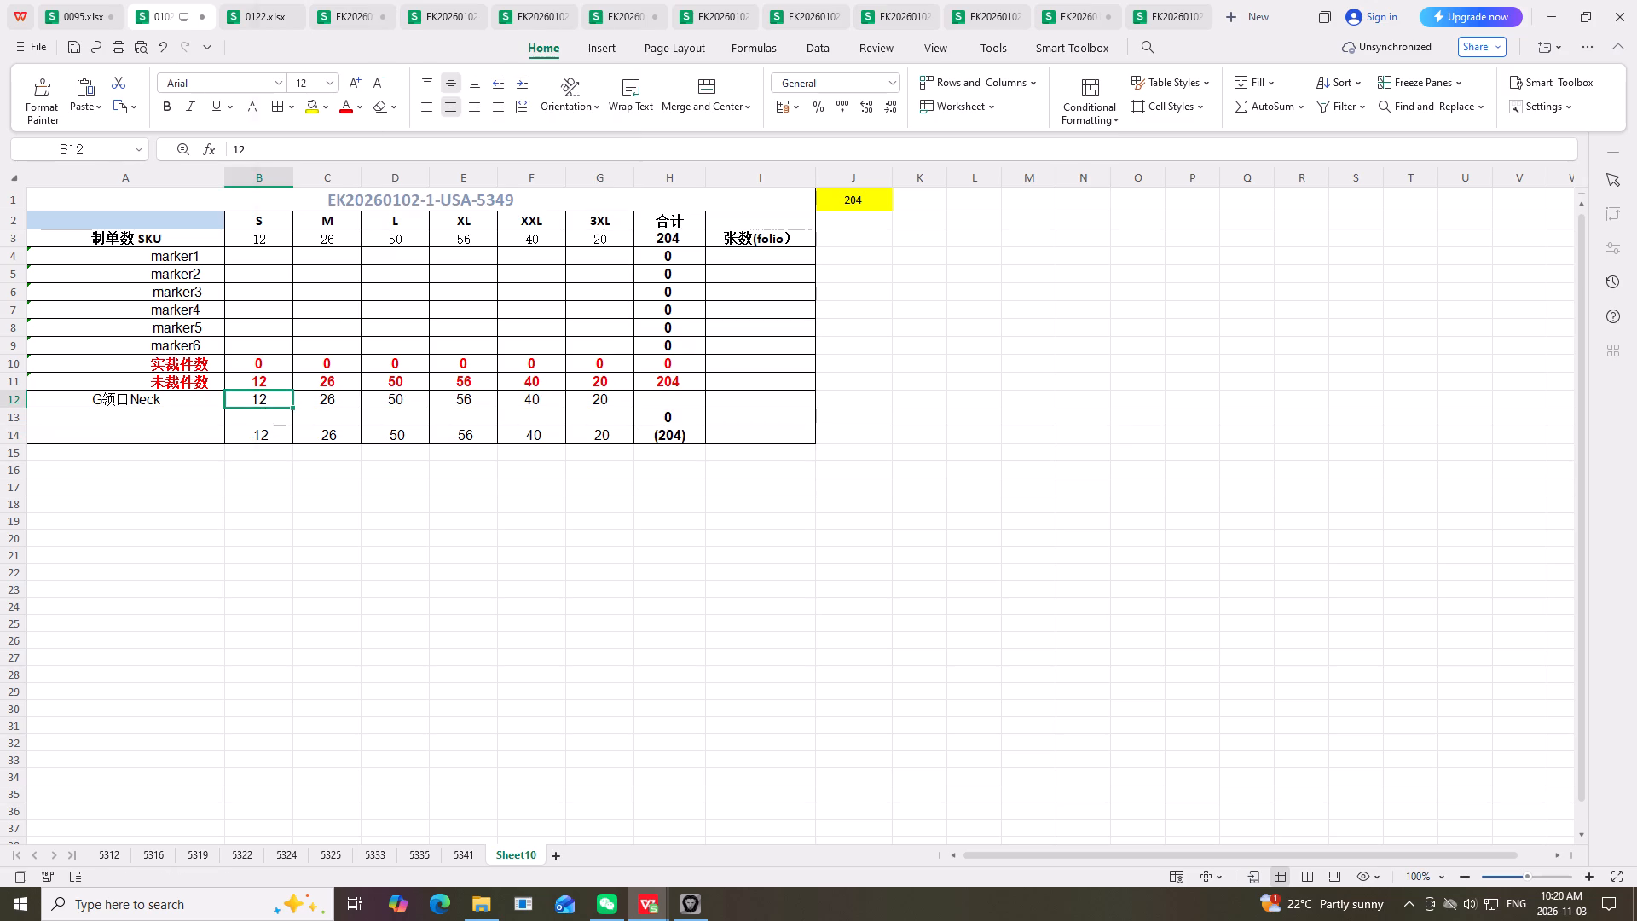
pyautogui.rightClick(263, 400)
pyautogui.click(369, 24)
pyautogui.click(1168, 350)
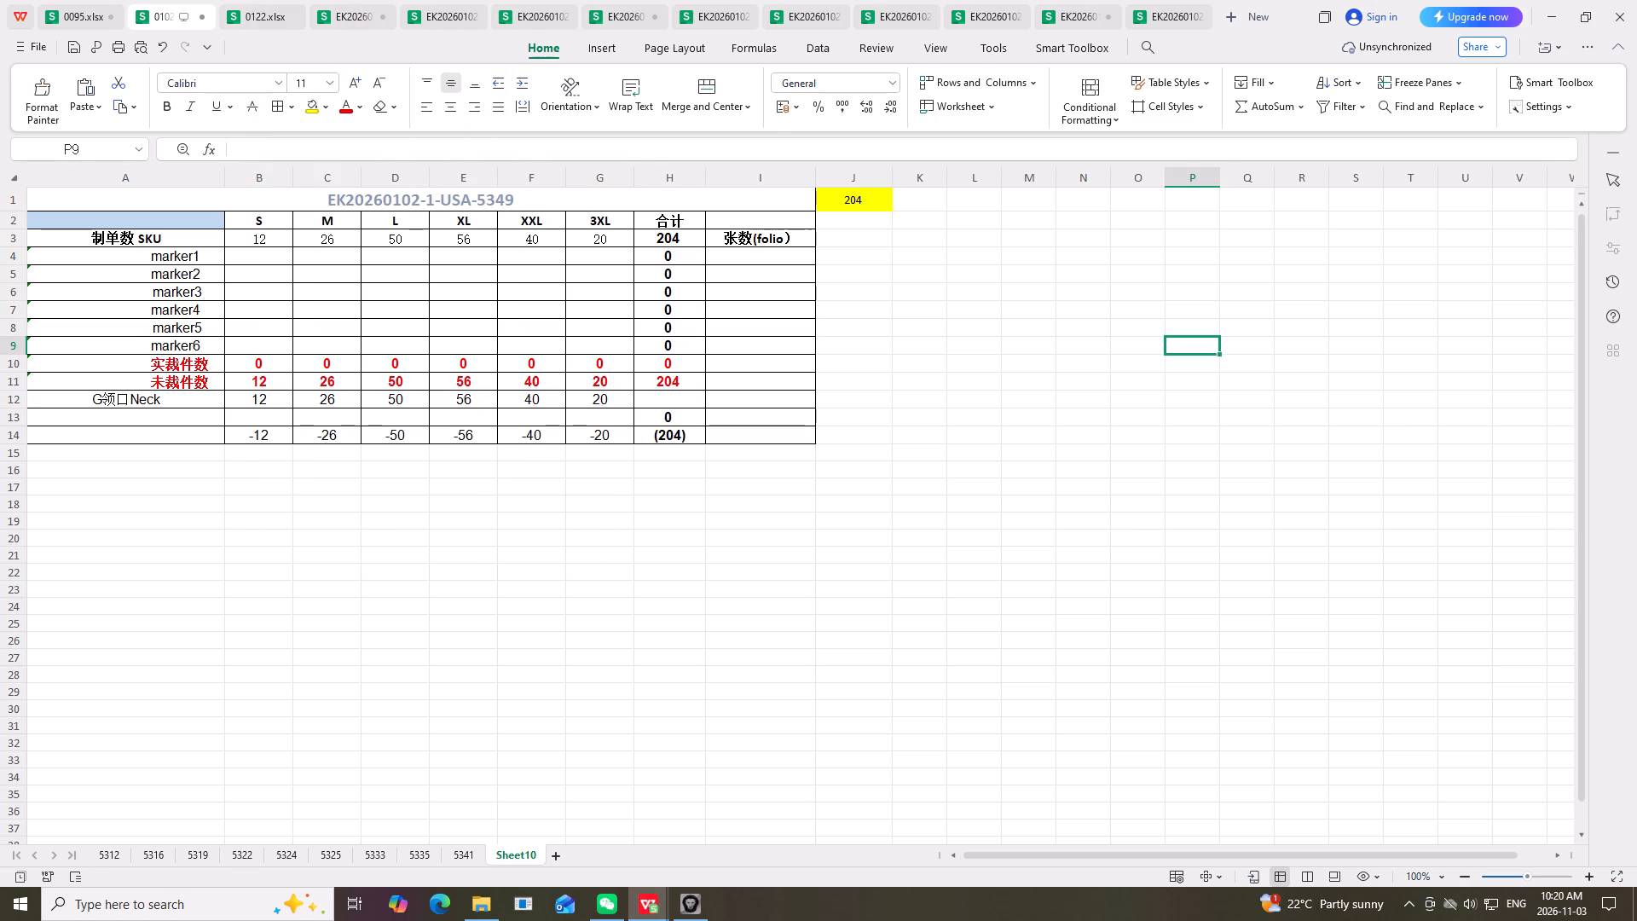
# Compare the lower rows of the new 5349 sheet with those of sheet 5341.
pyautogui.click(465, 851)
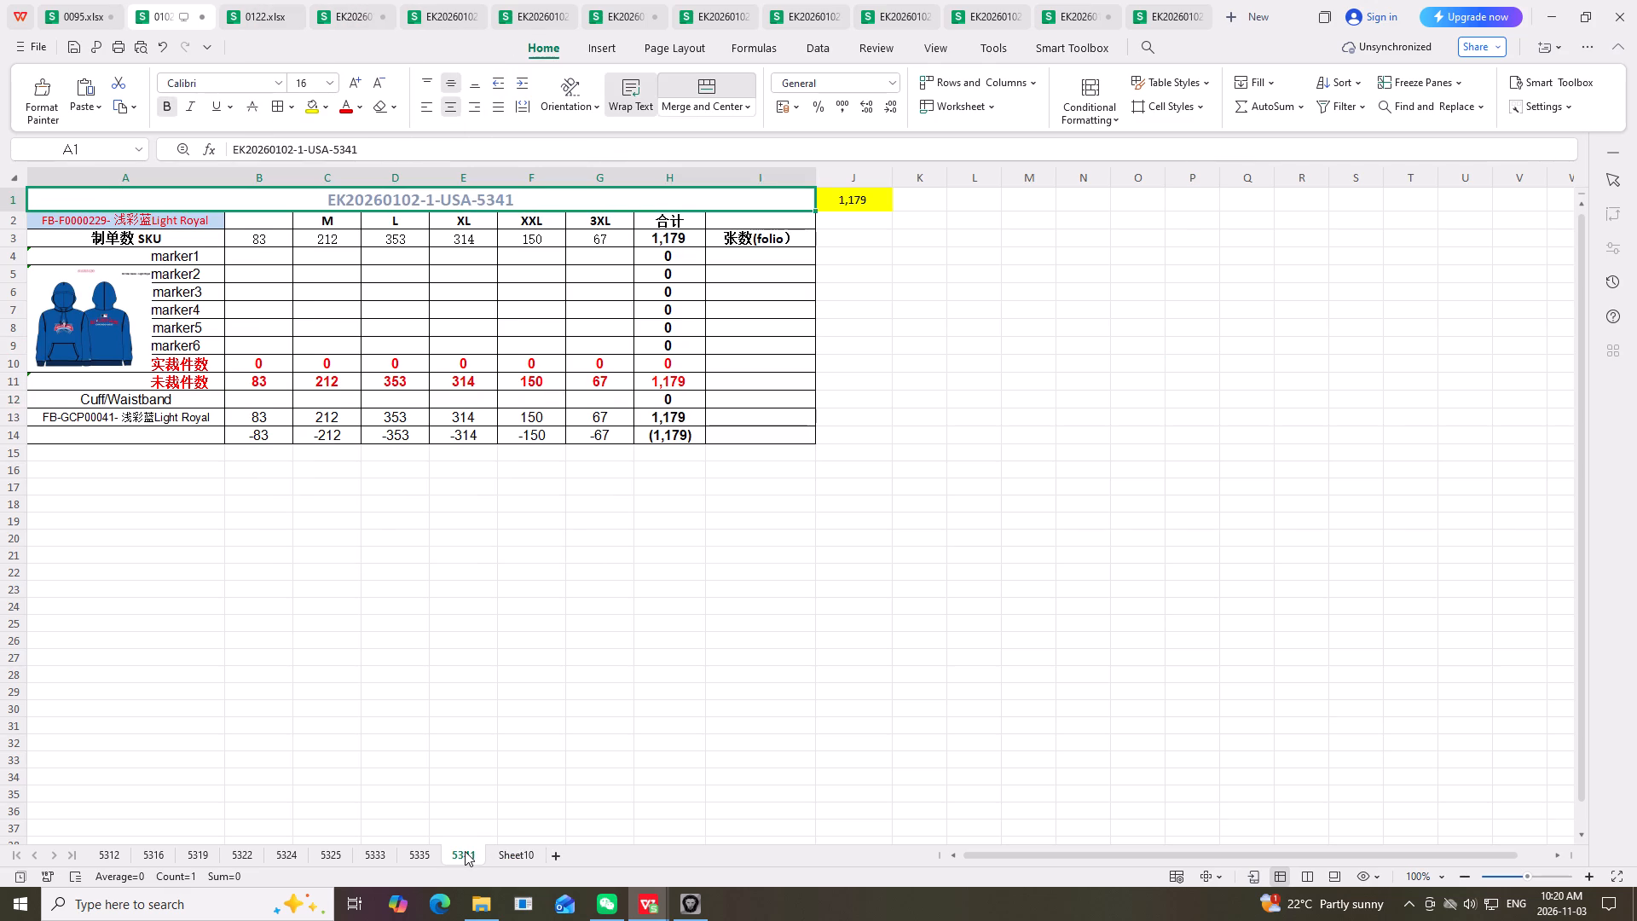
pyautogui.click(504, 852)
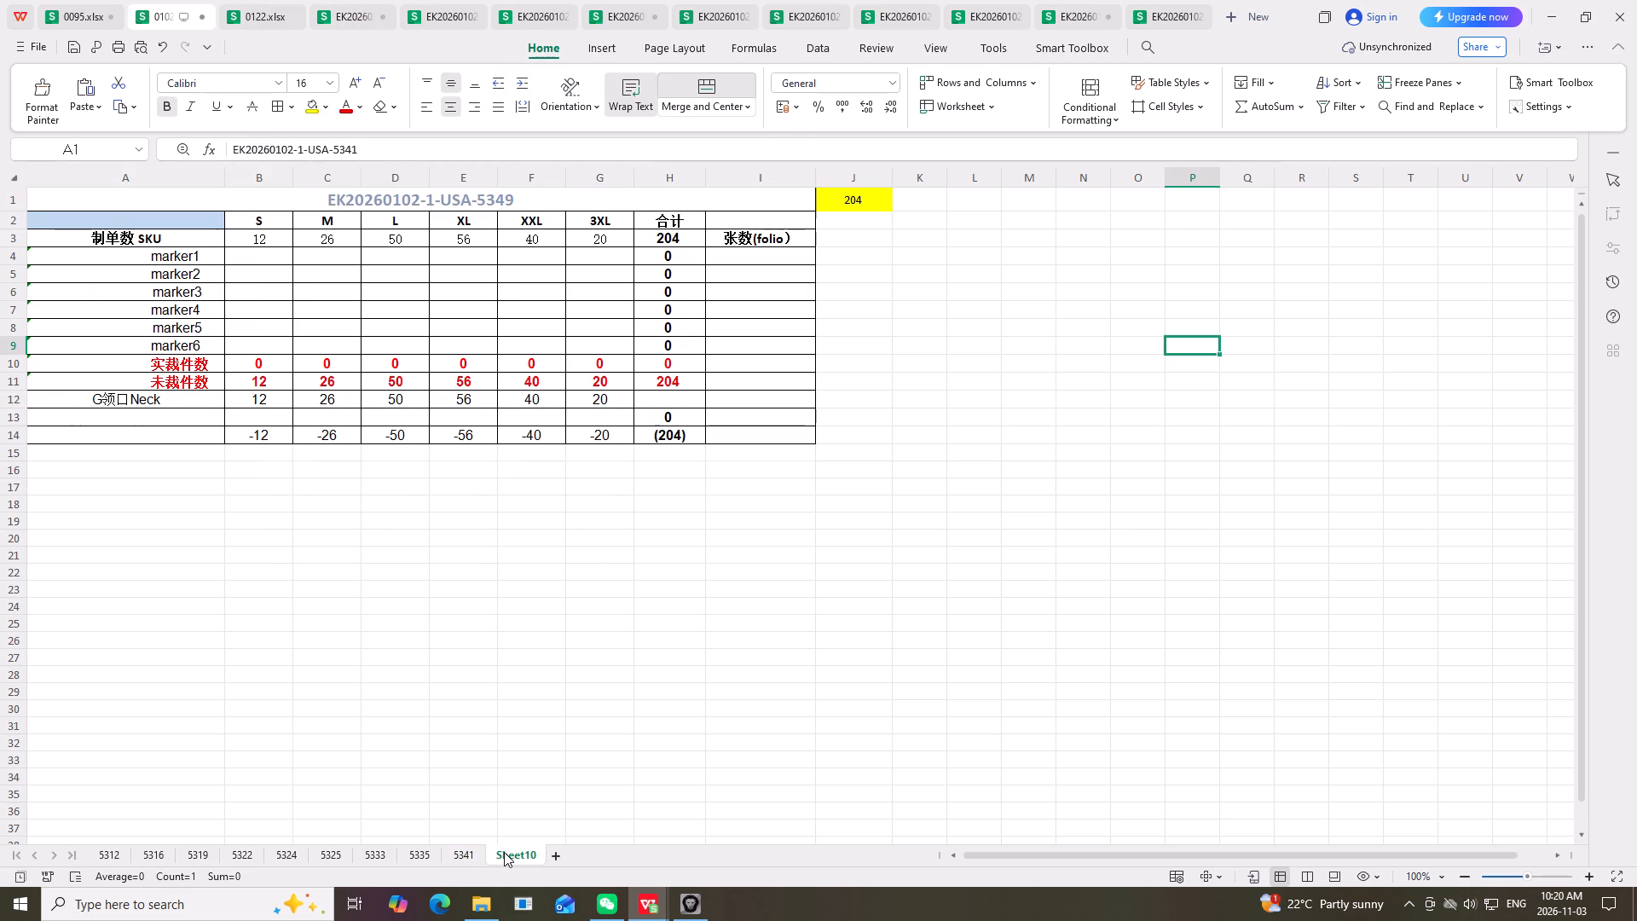
pyautogui.click(468, 853)
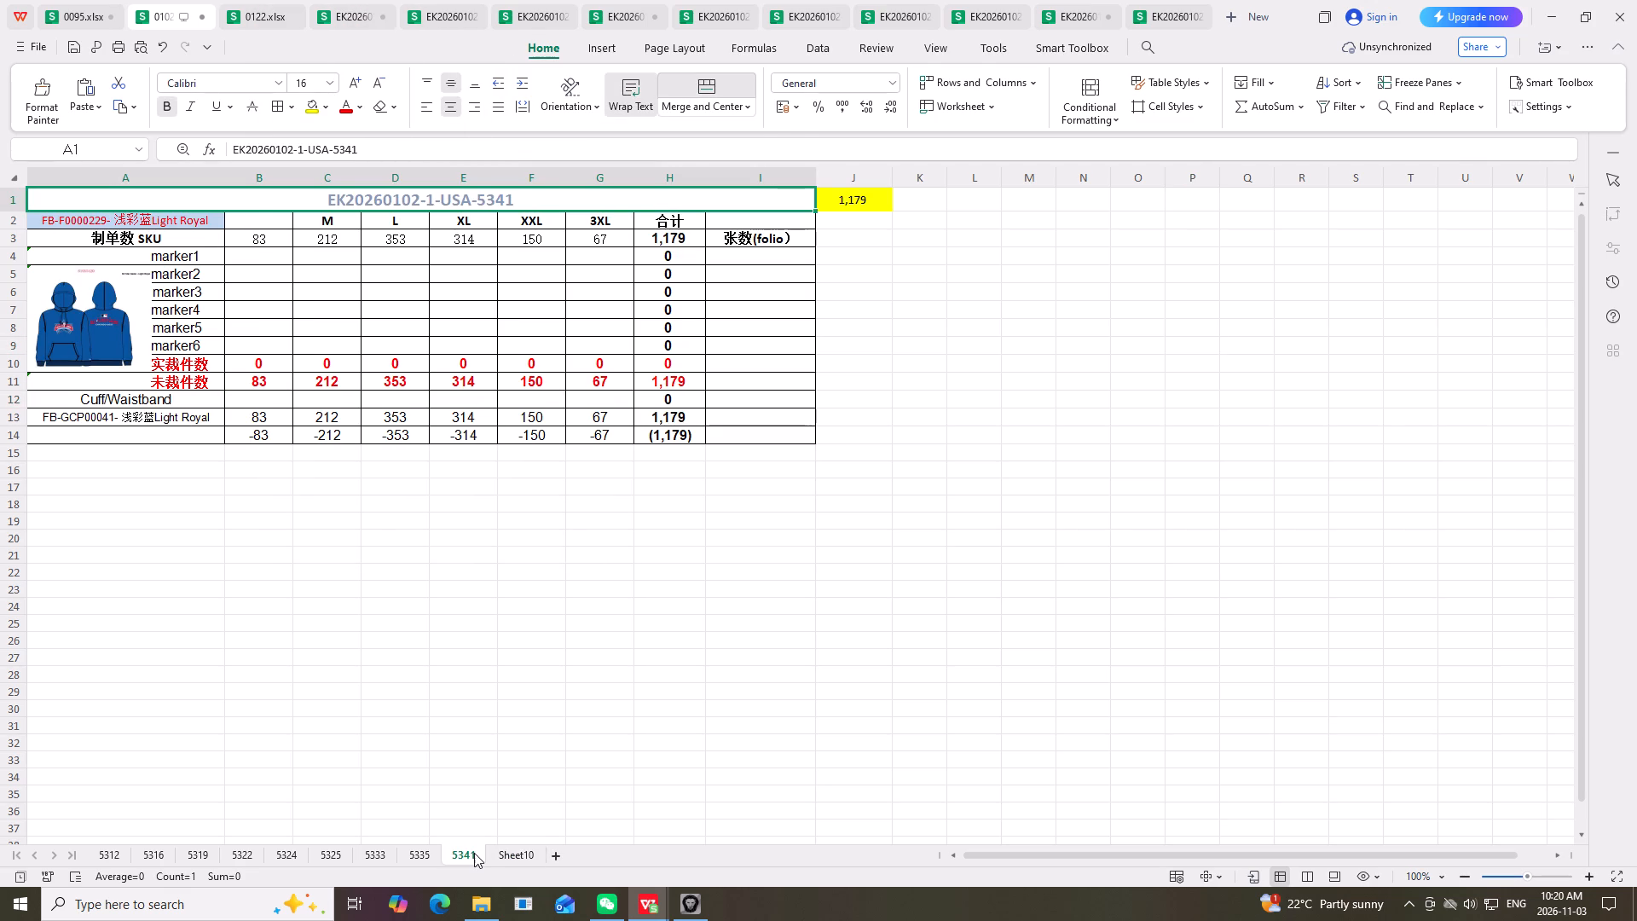
pyautogui.click(513, 853)
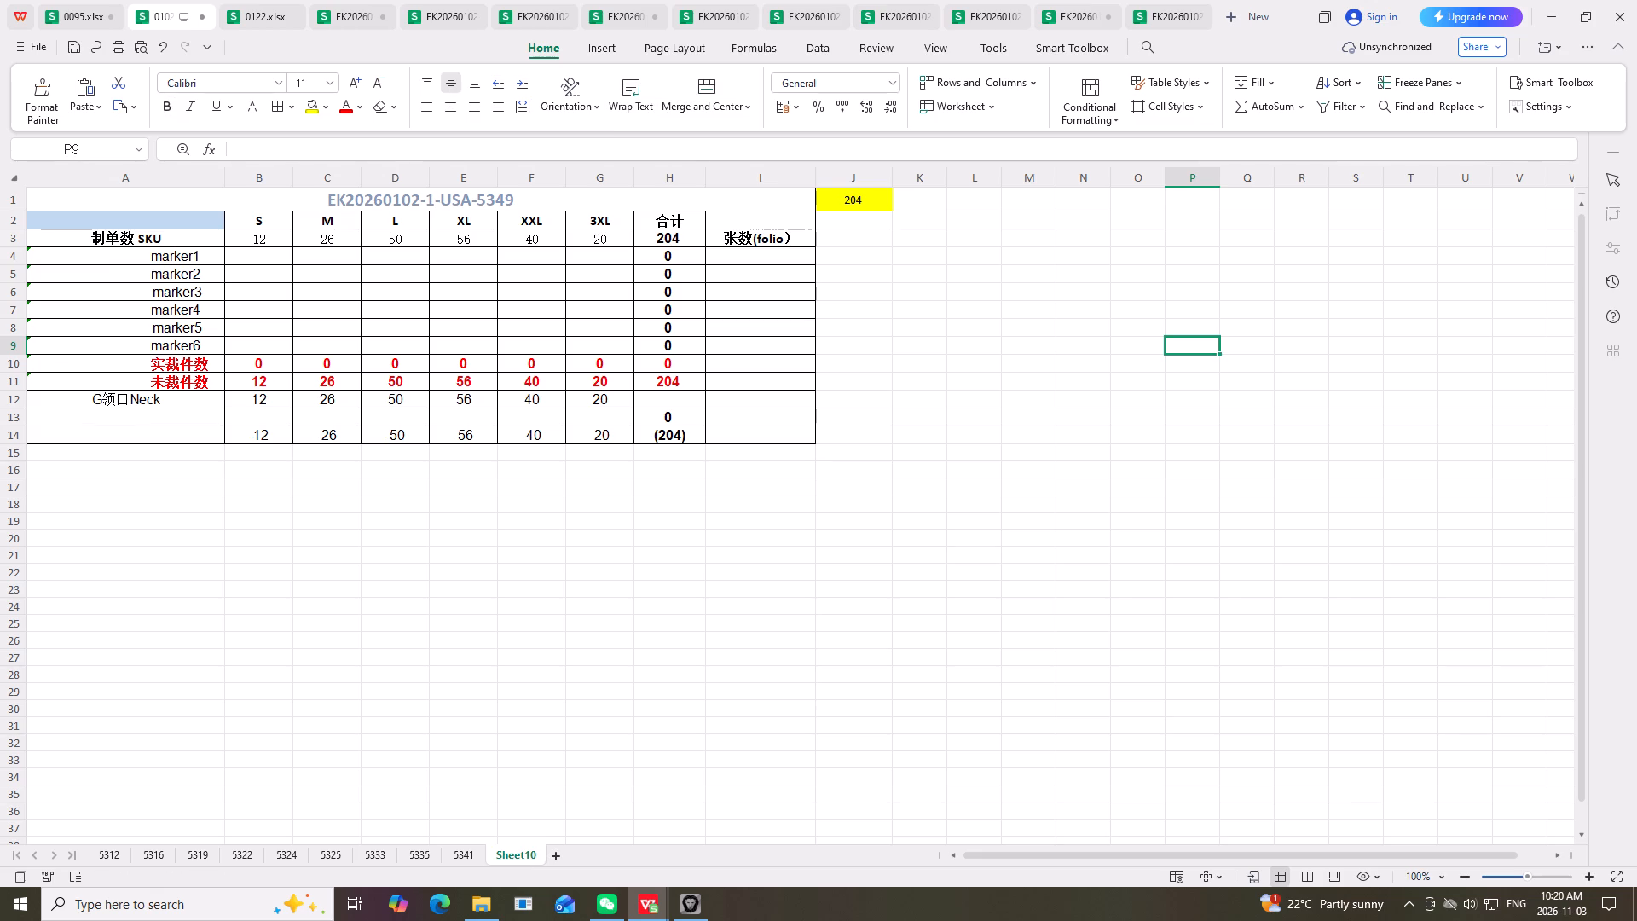
pyautogui.click(20, 419)
pyautogui.rightClick(20, 419)
pyautogui.click(42, 429)
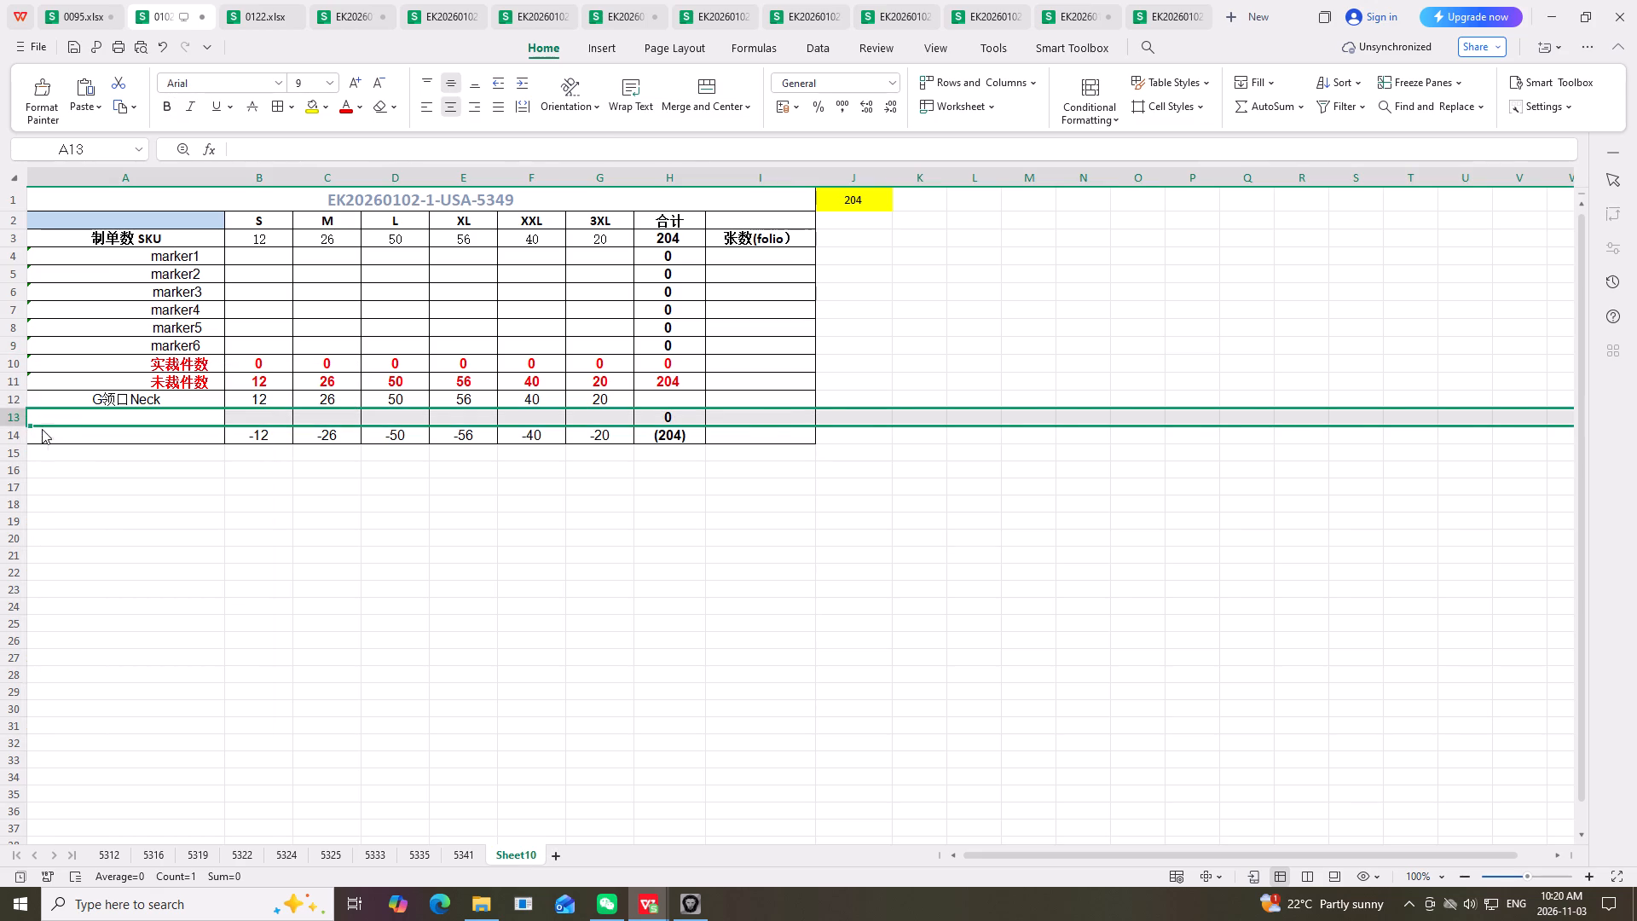
pyautogui.click(509, 856)
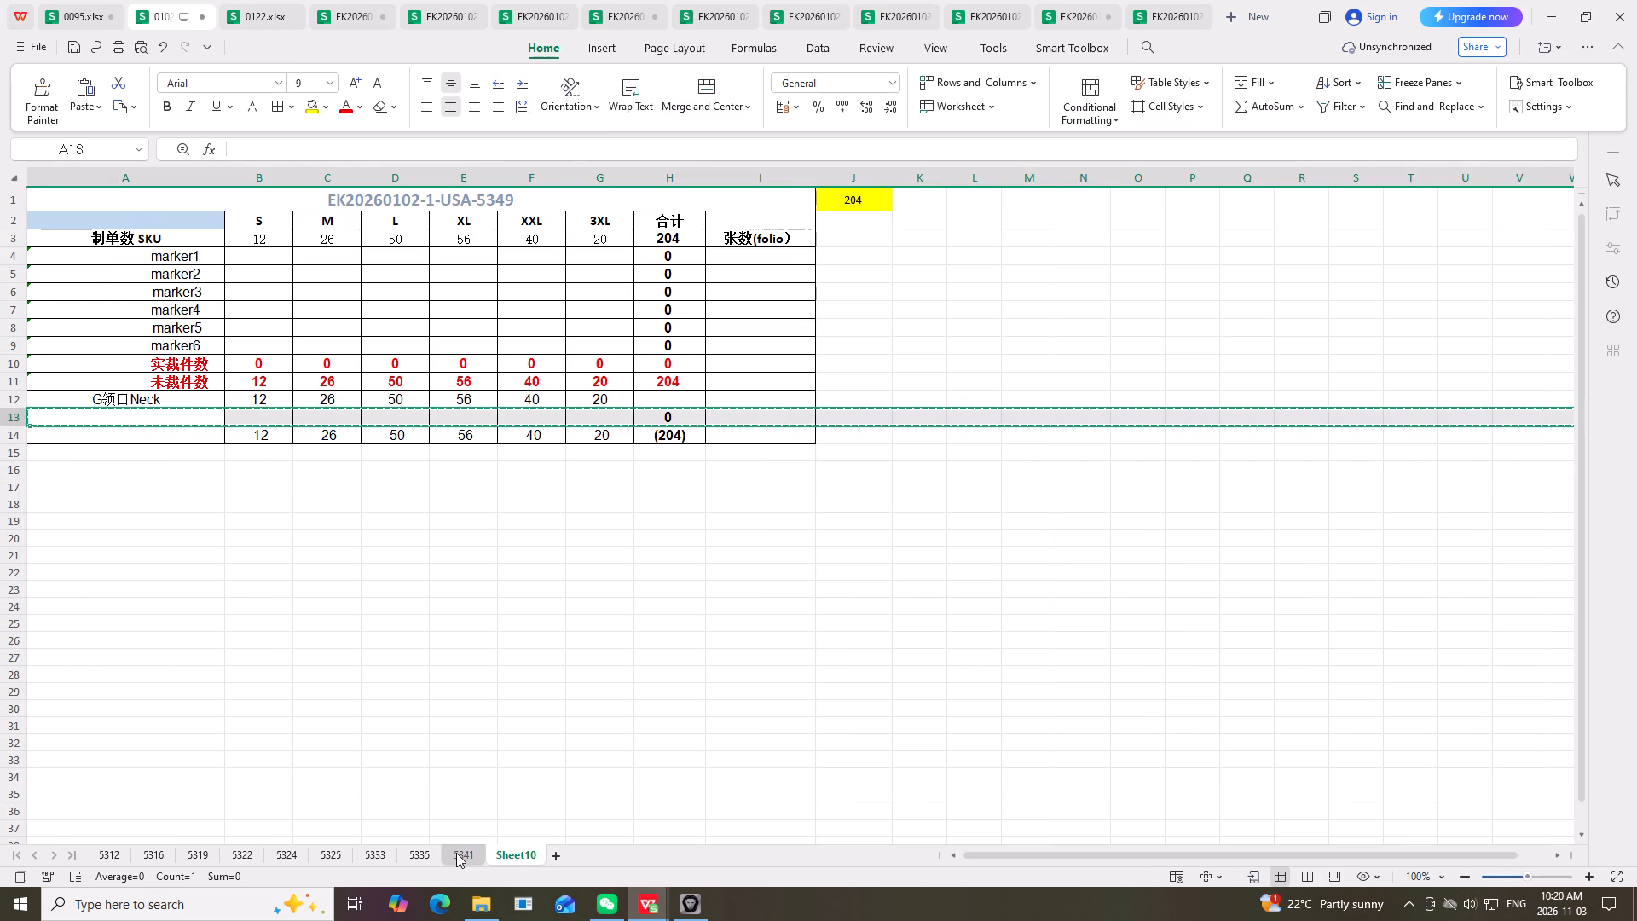
pyautogui.click(456, 853)
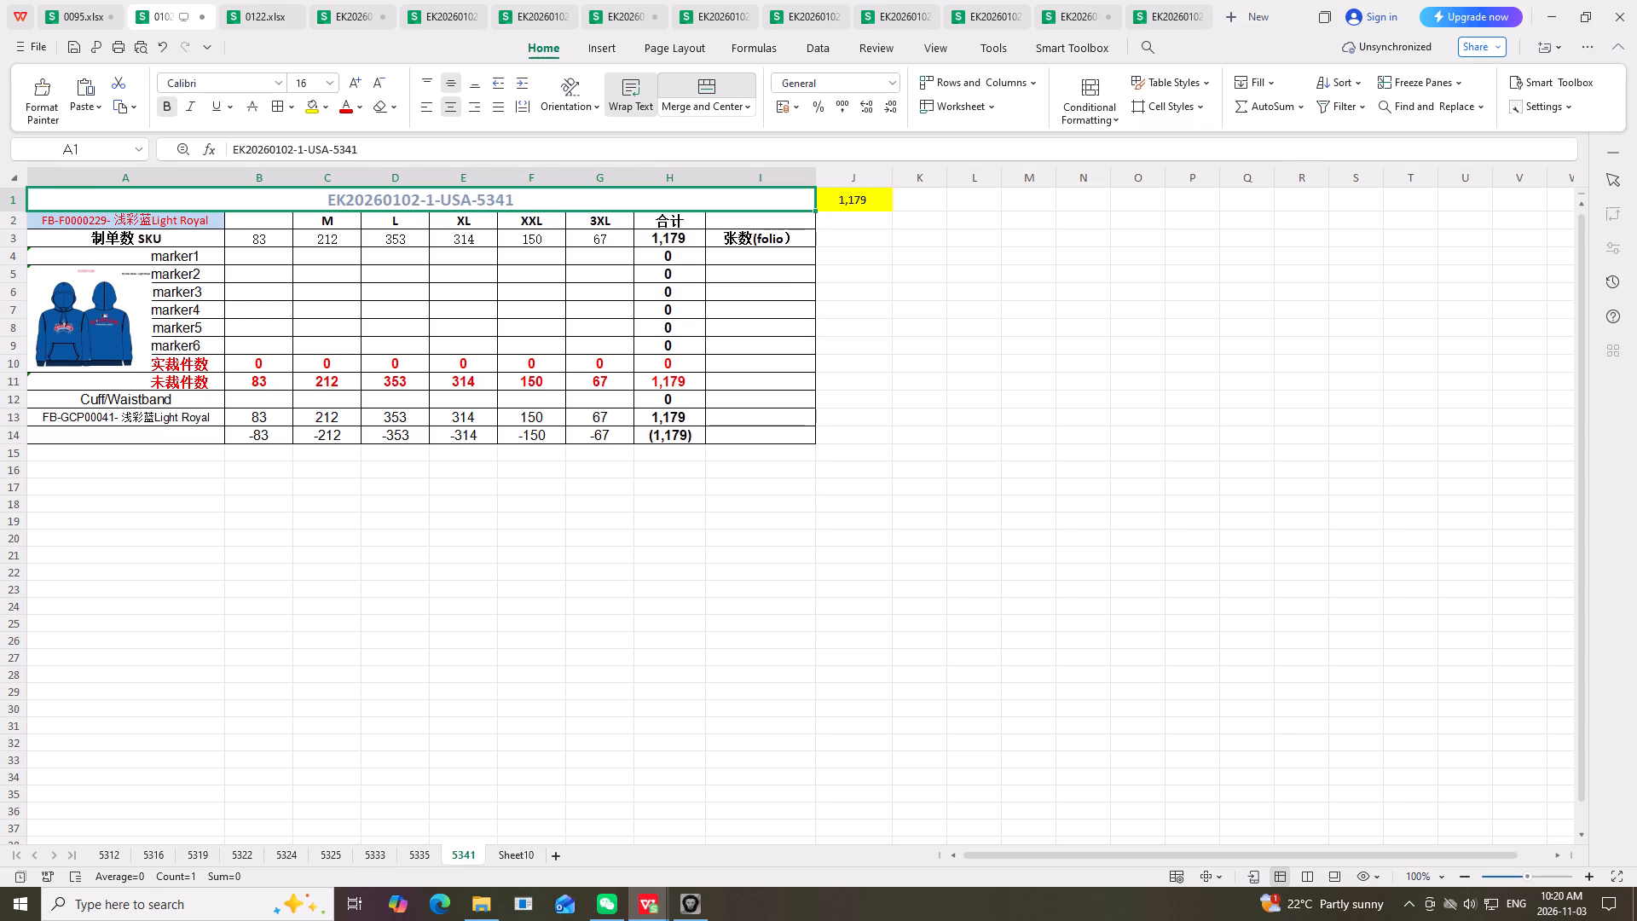
pyautogui.click(525, 857)
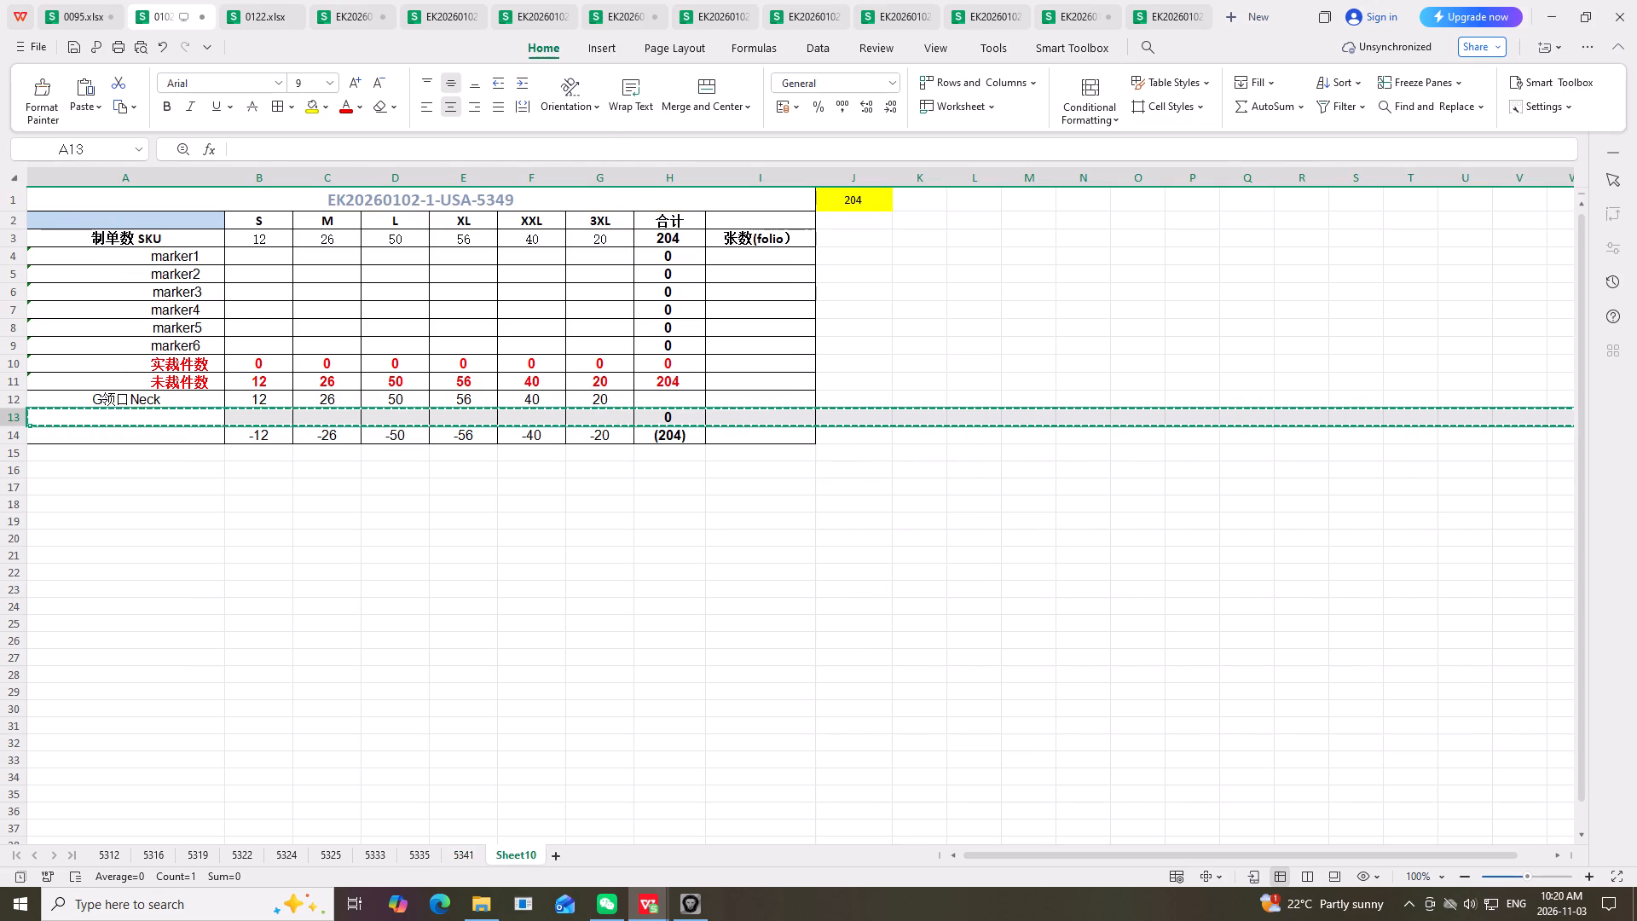
# Copy the G领口Neck row A12:H12, including its total, from sheet 4752 in 0095.xlsx and paste it at A12 of the new 5349 sheet.
pyautogui.click(89, 11)
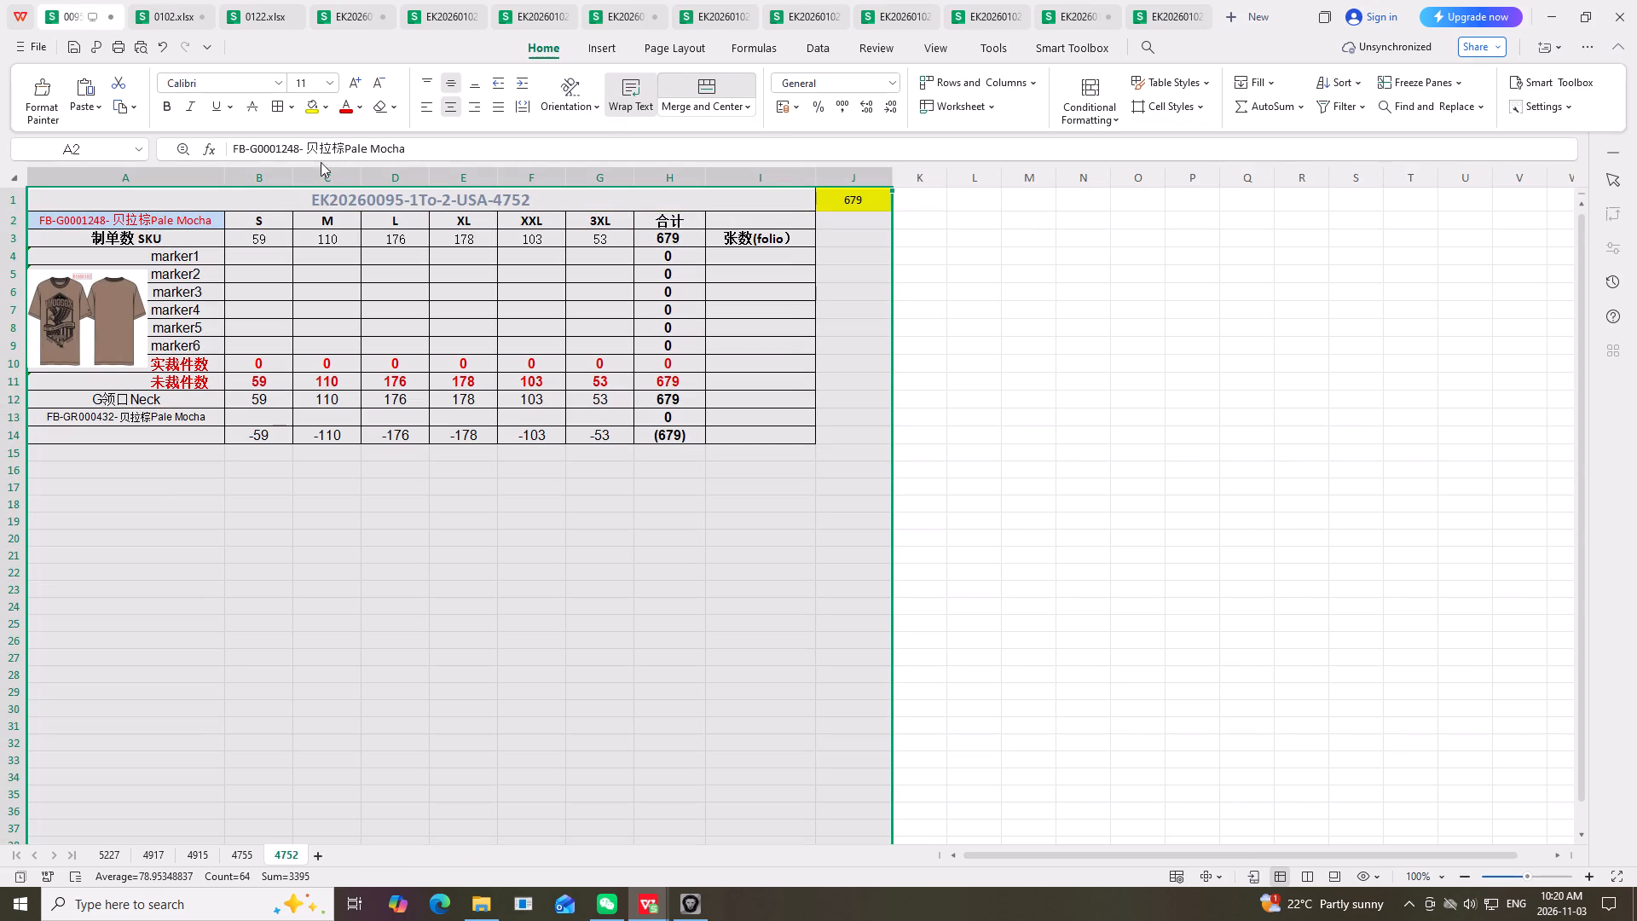
pyautogui.click(1139, 385)
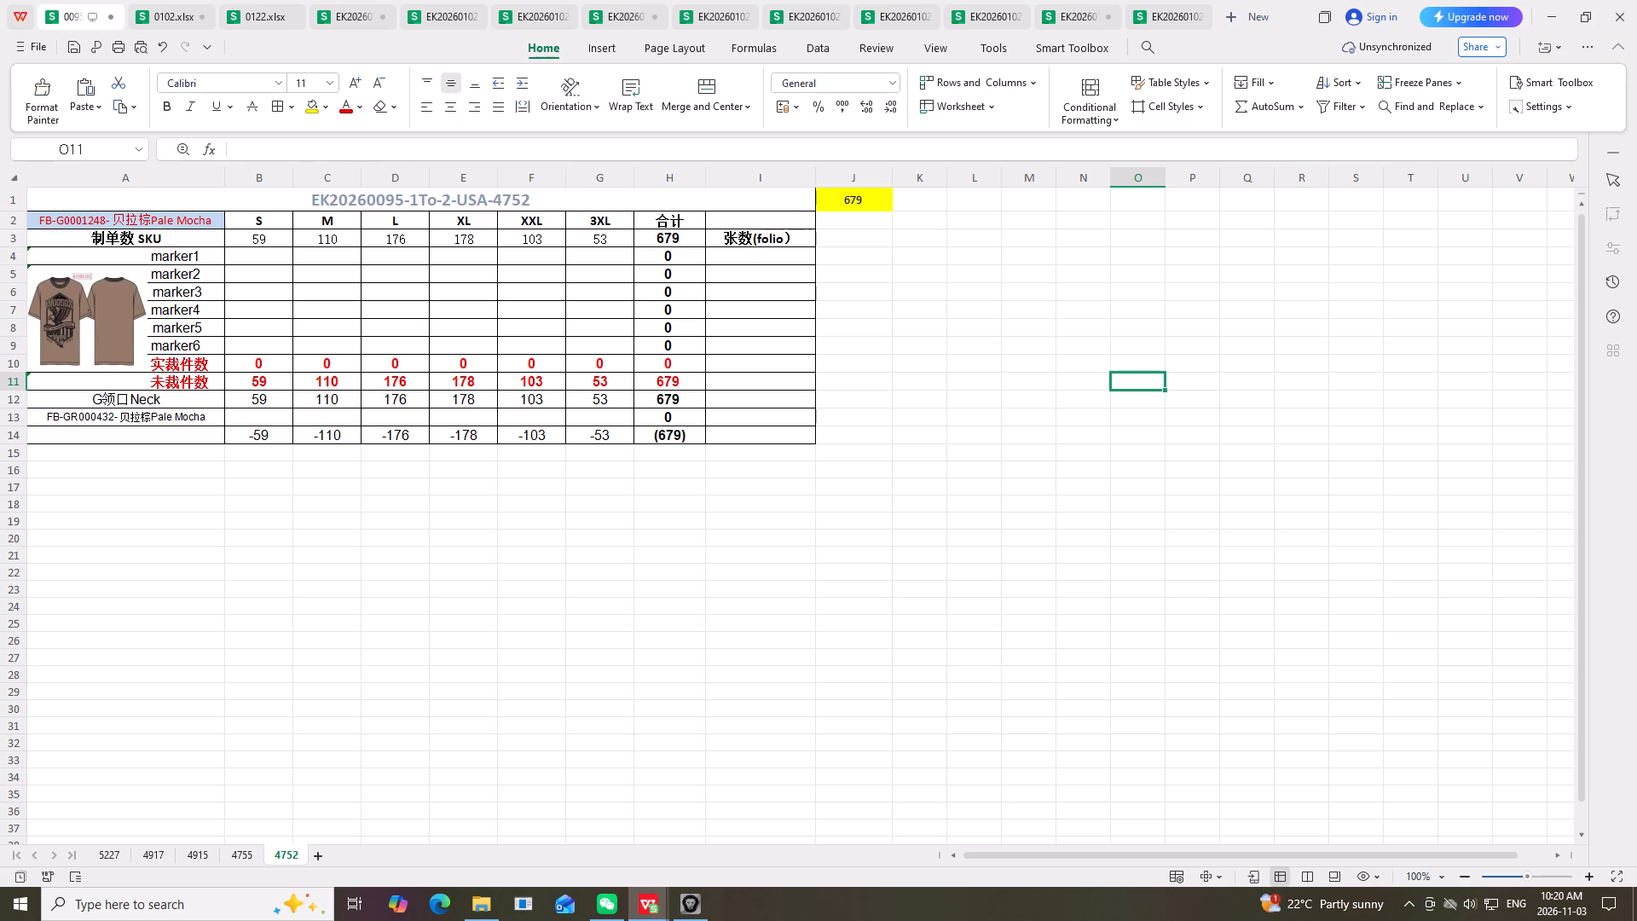
pyautogui.moveTo(41, 396); pyautogui.dragTo(192, 396)
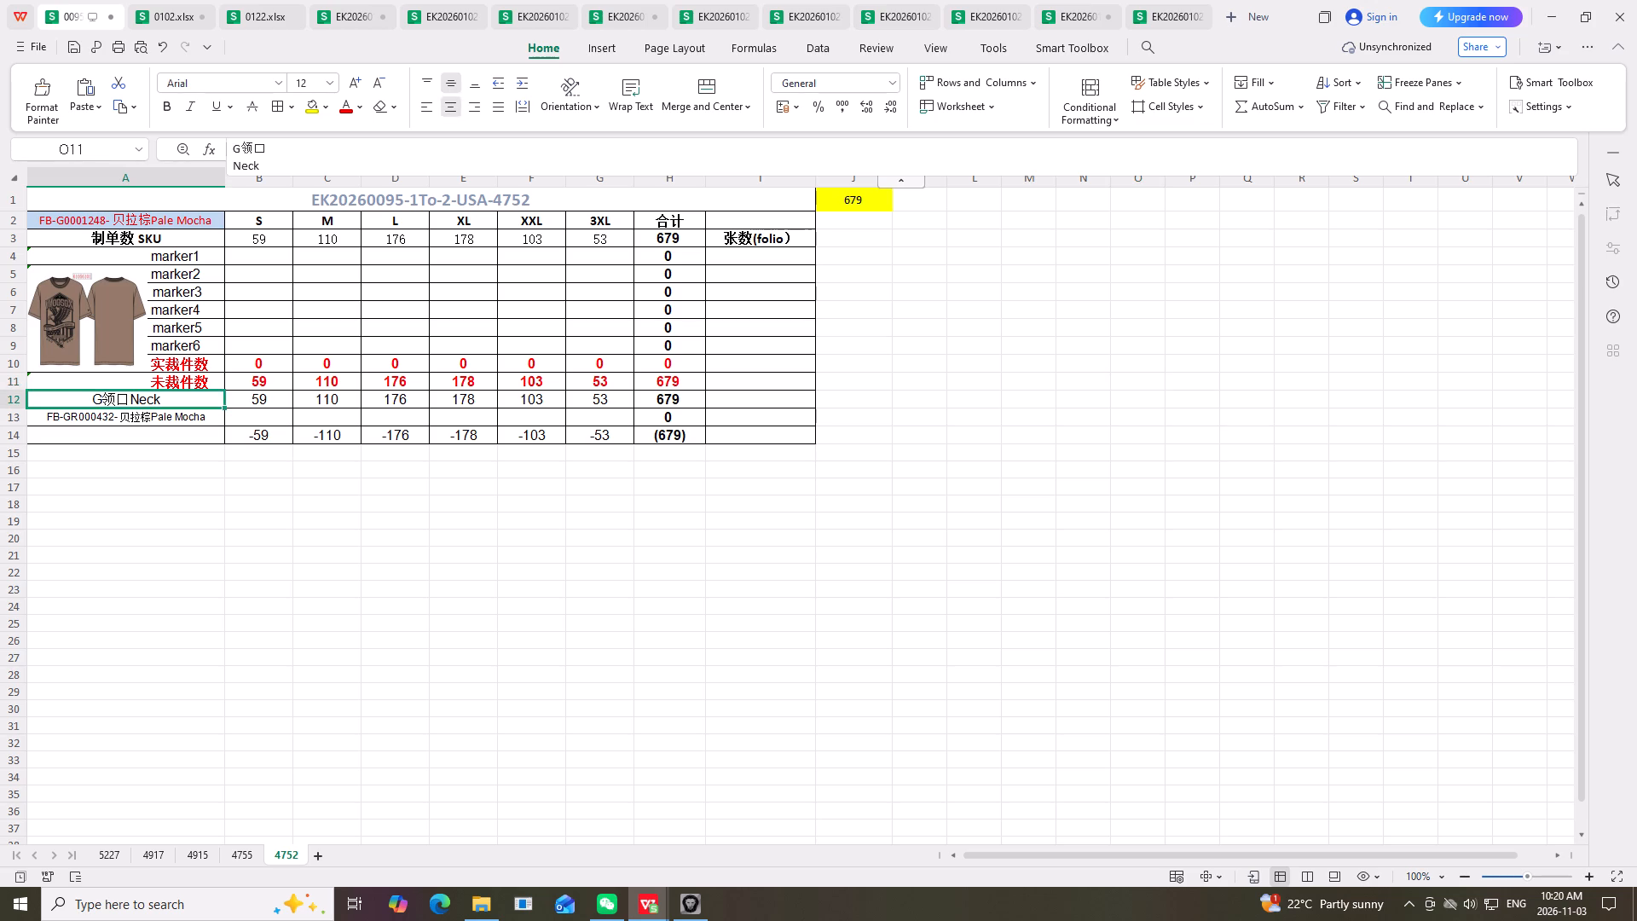
pyautogui.moveTo(192, 396); pyautogui.dragTo(672, 398)
pyautogui.rightClick(672, 398)
pyautogui.click(694, 21)
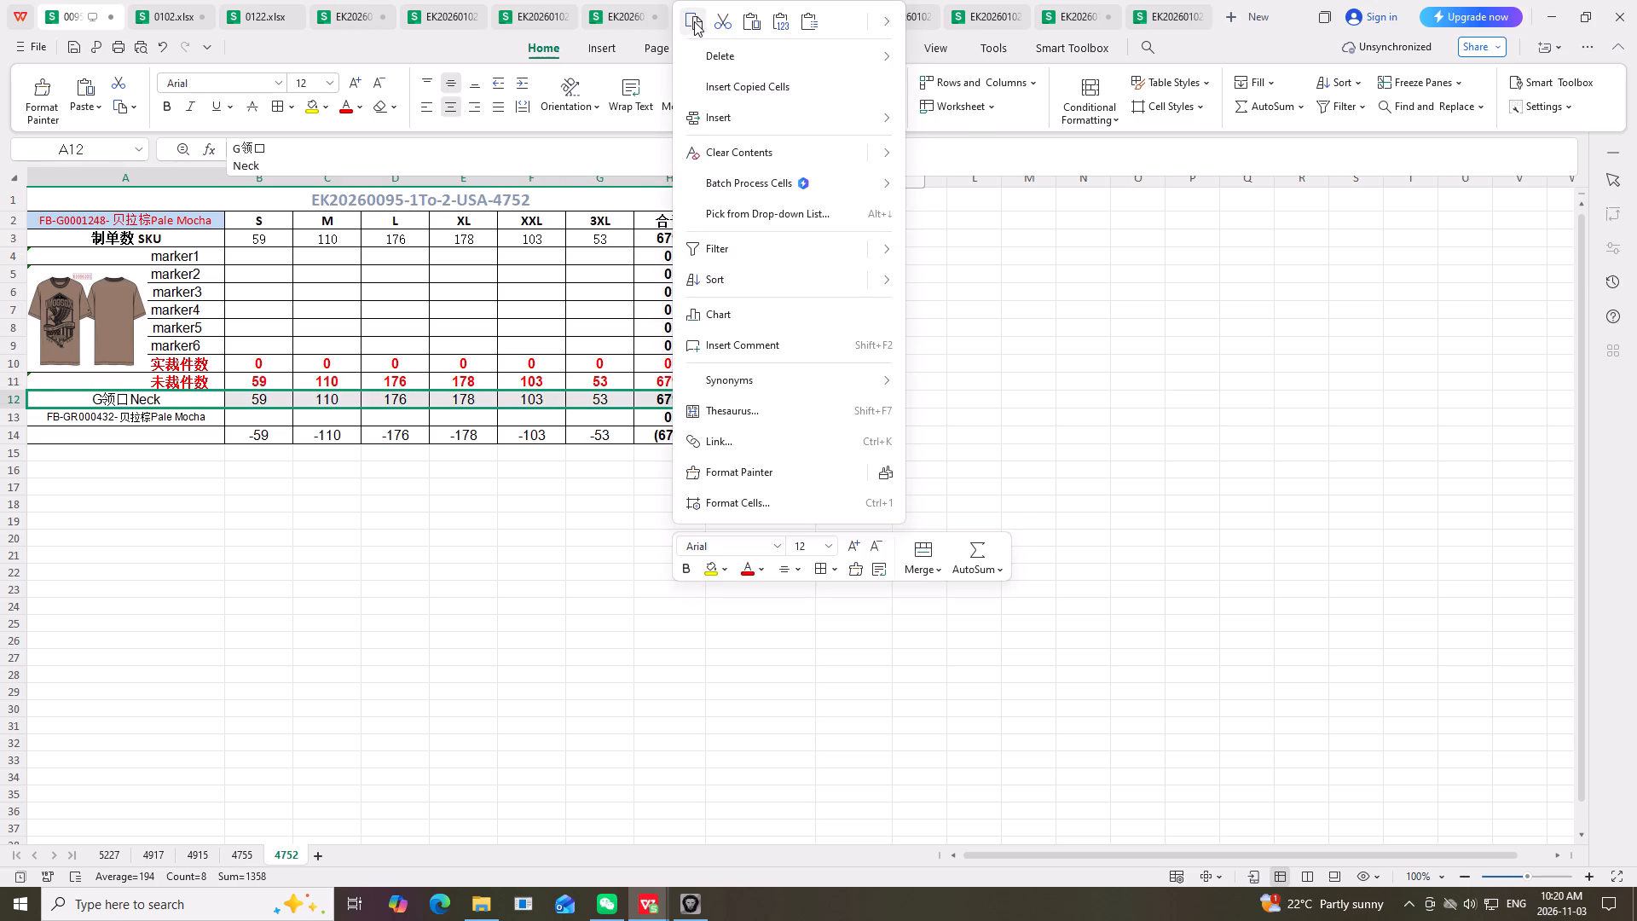
pyautogui.click(179, 13)
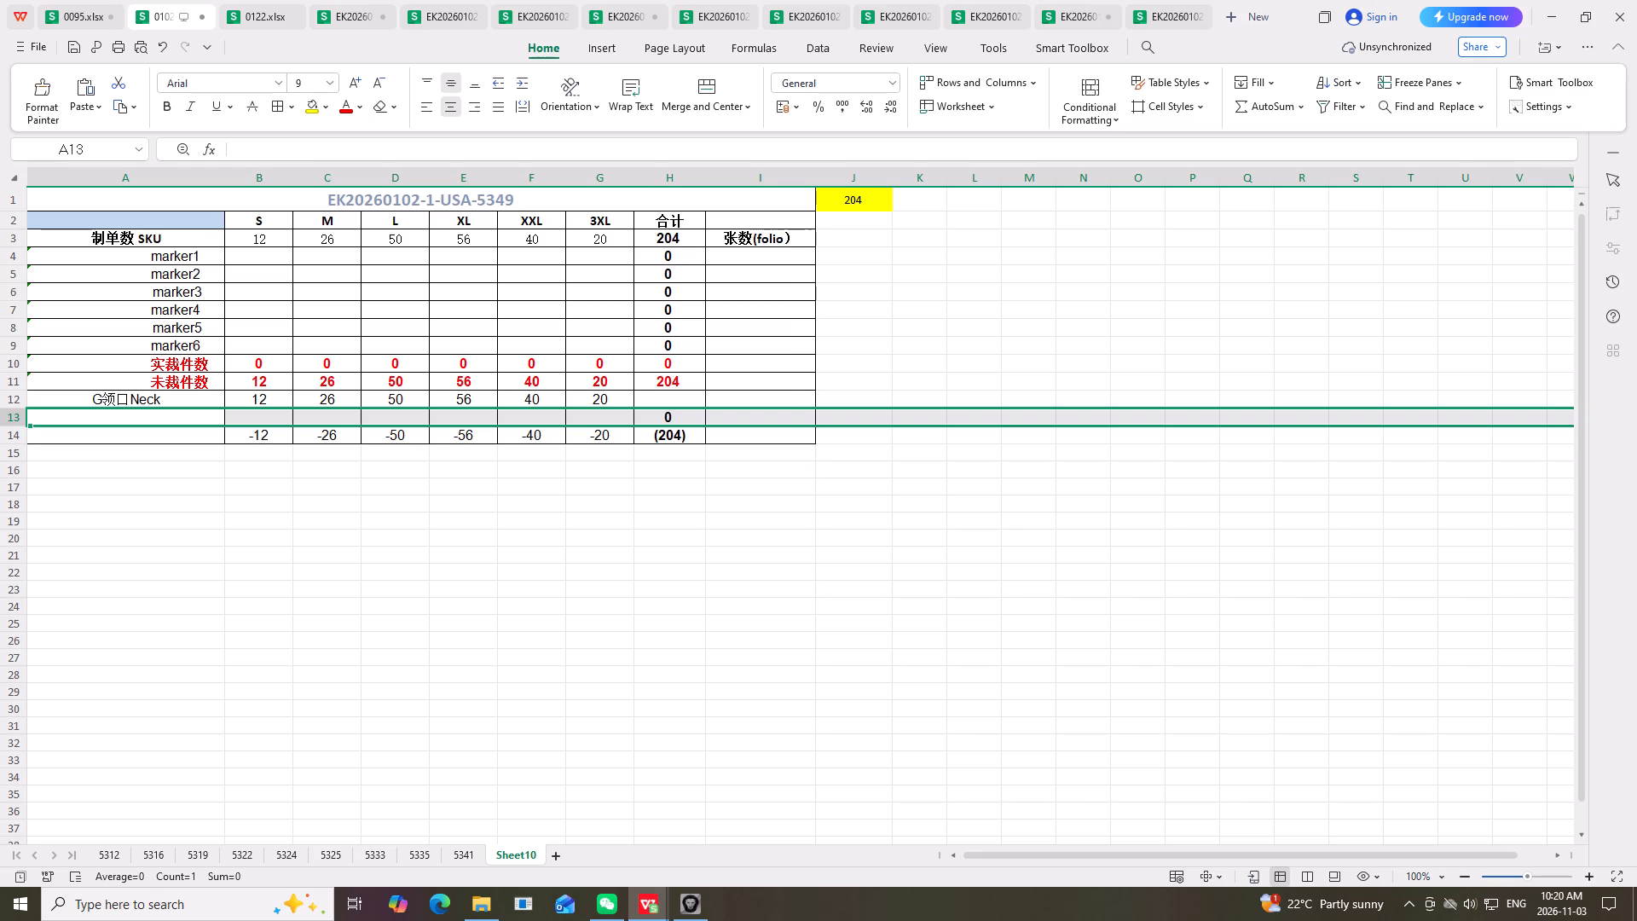
pyautogui.click(96, 391)
pyautogui.rightClick(105, 398)
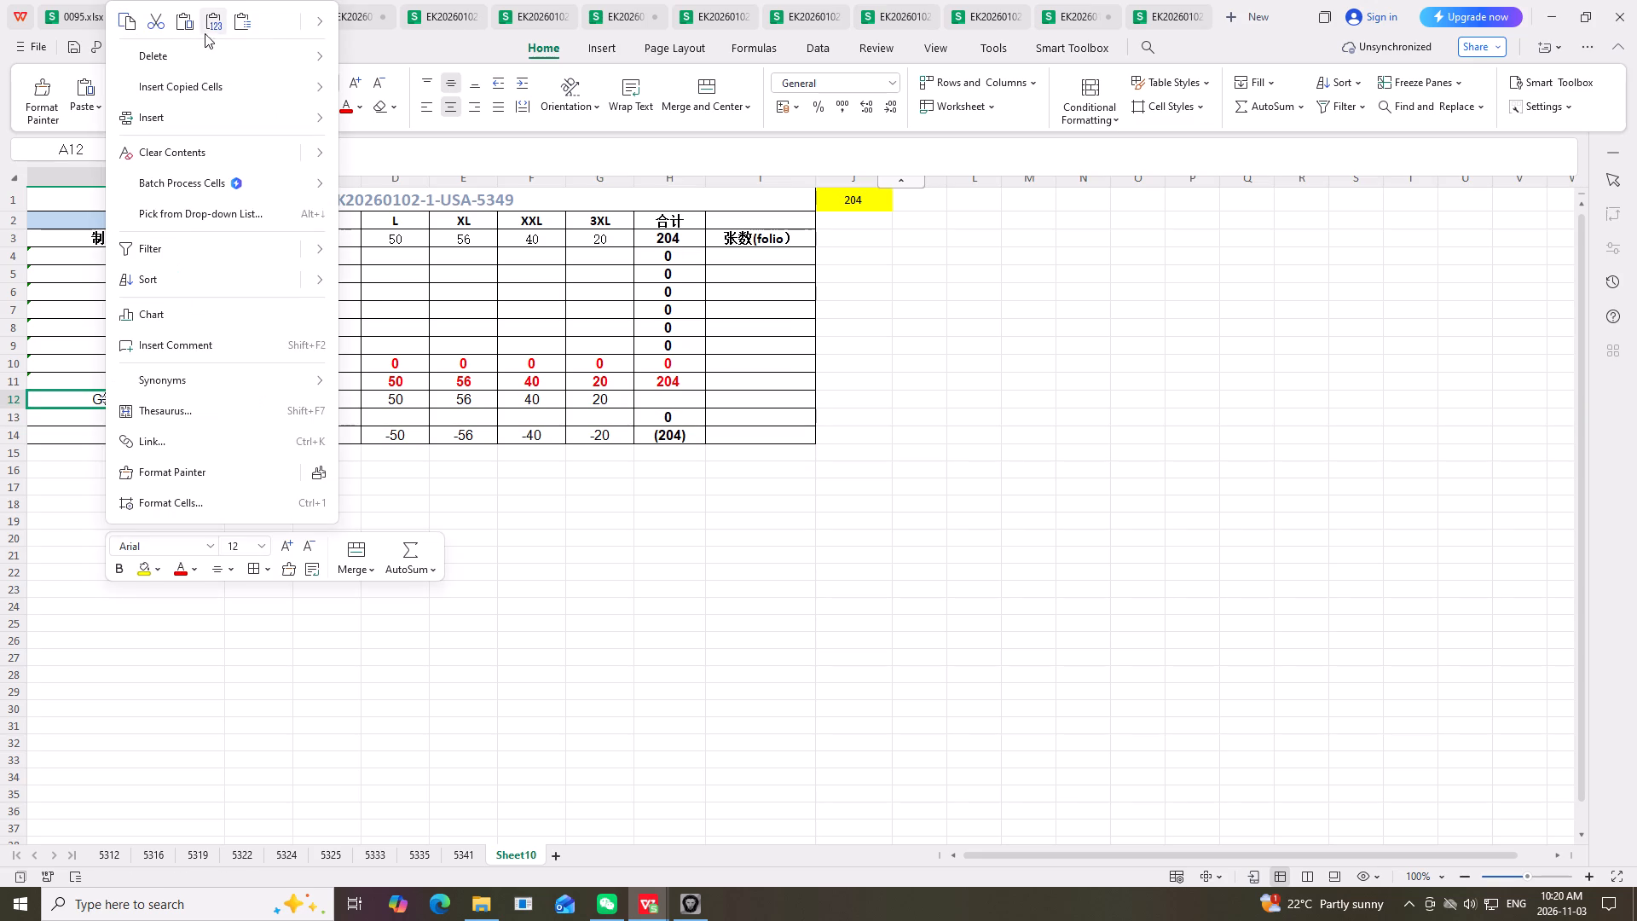
pyautogui.click(180, 20)
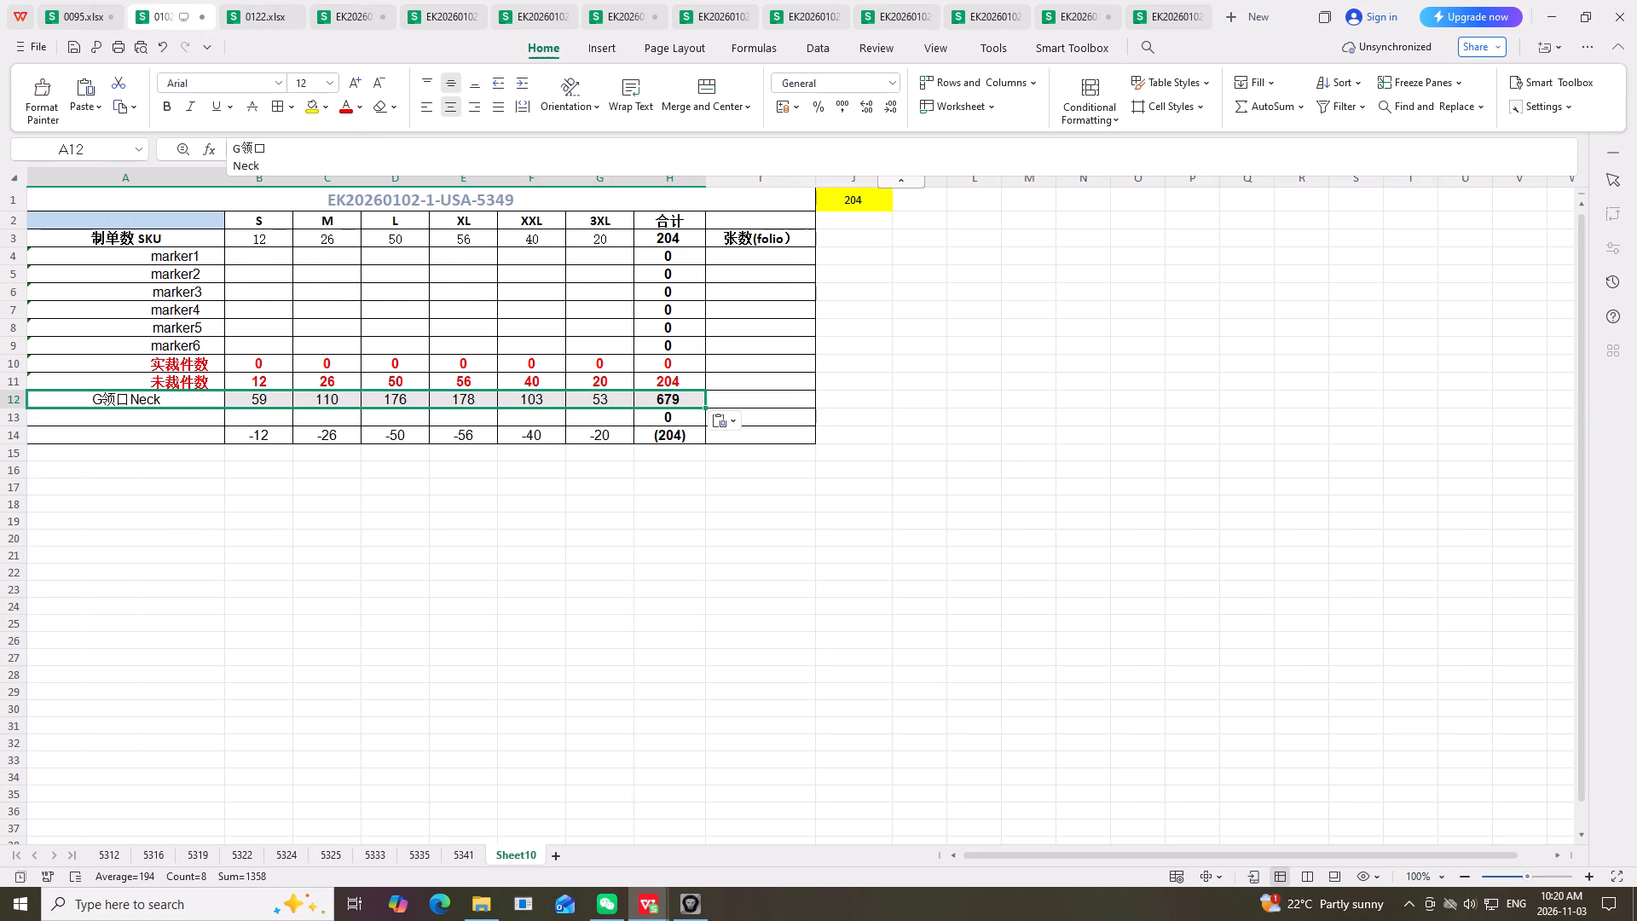
pyautogui.moveTo(159, 474); pyautogui.dragTo(153, 463)
pyautogui.click(128, 402)
pyautogui.moveTo(128, 402); pyautogui.dragTo(133, 392, button='right')
pyautogui.click(233, 21)
pyautogui.click(1001, 335)
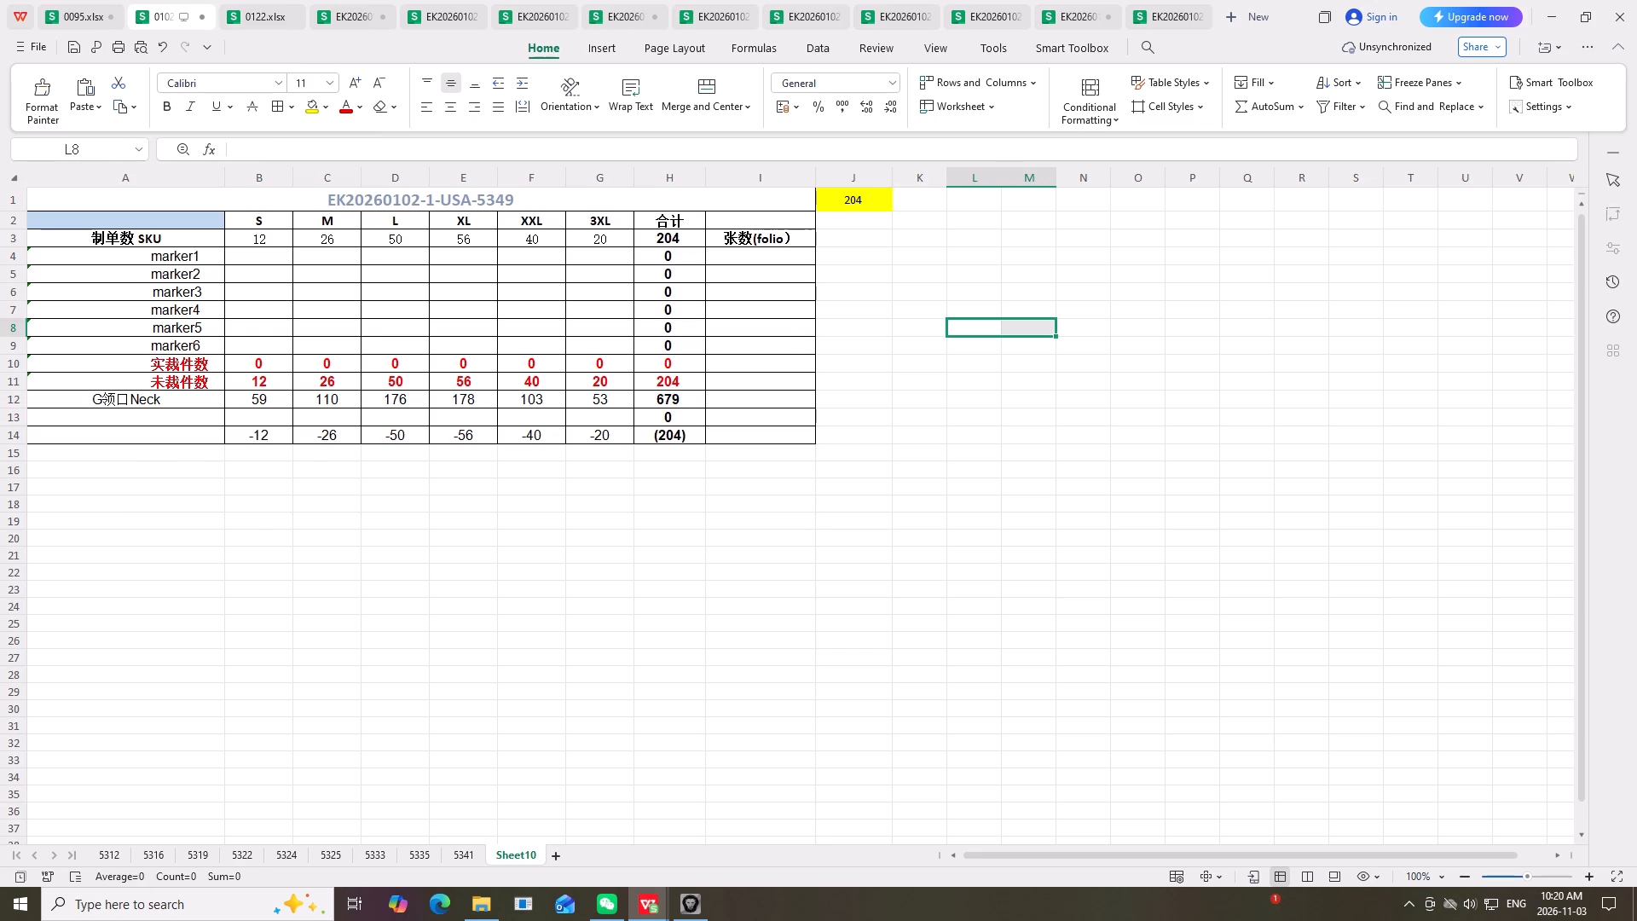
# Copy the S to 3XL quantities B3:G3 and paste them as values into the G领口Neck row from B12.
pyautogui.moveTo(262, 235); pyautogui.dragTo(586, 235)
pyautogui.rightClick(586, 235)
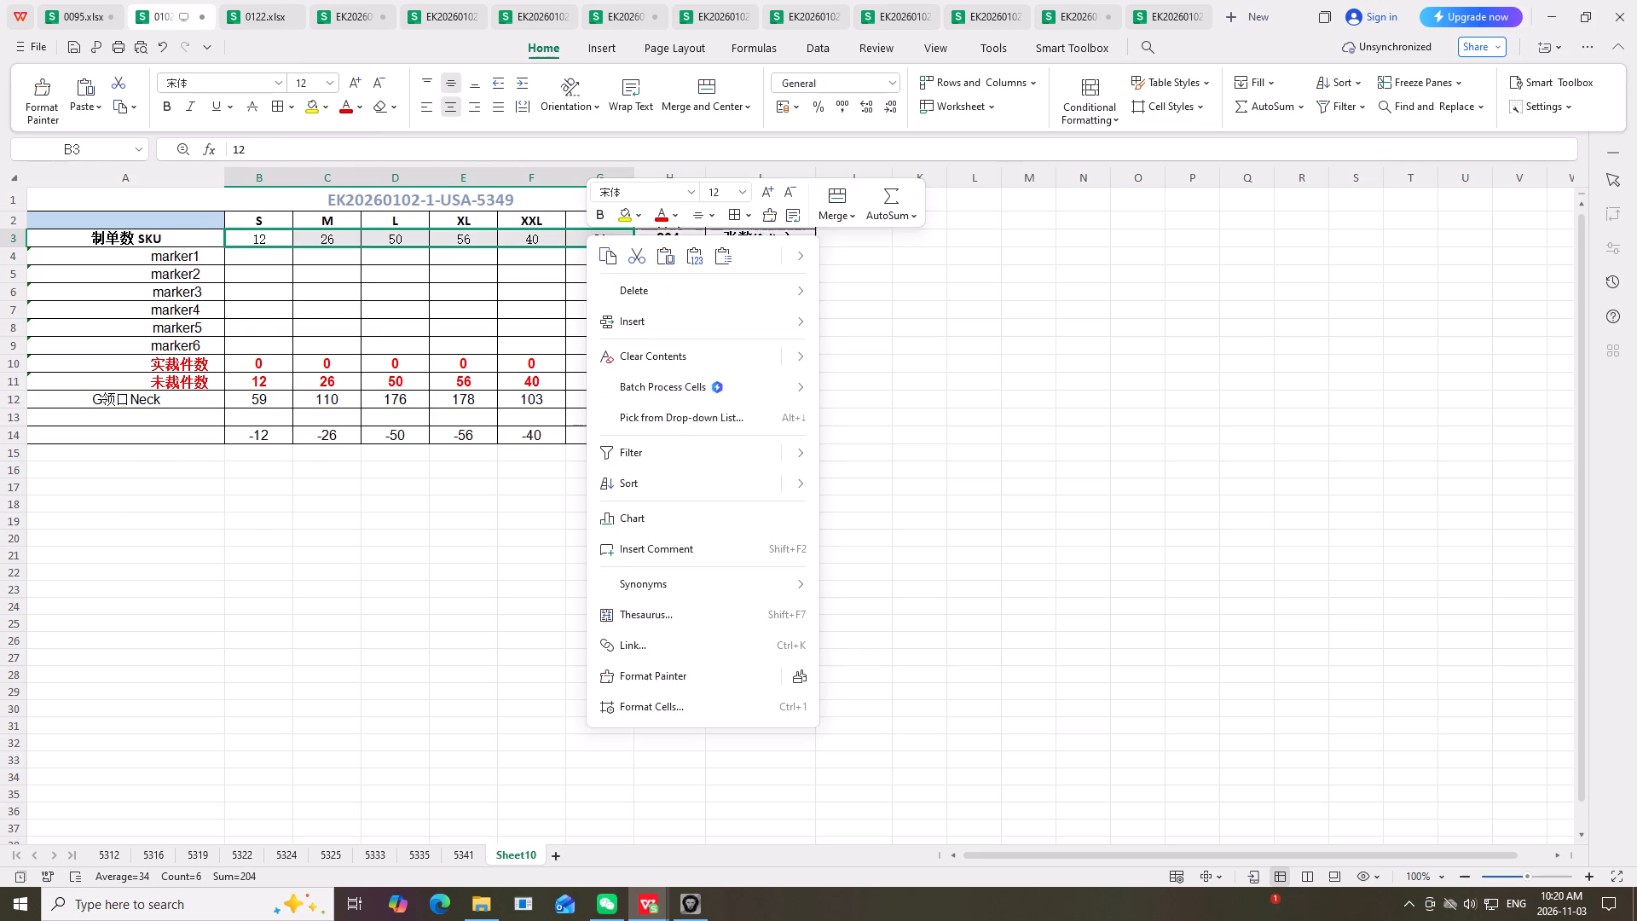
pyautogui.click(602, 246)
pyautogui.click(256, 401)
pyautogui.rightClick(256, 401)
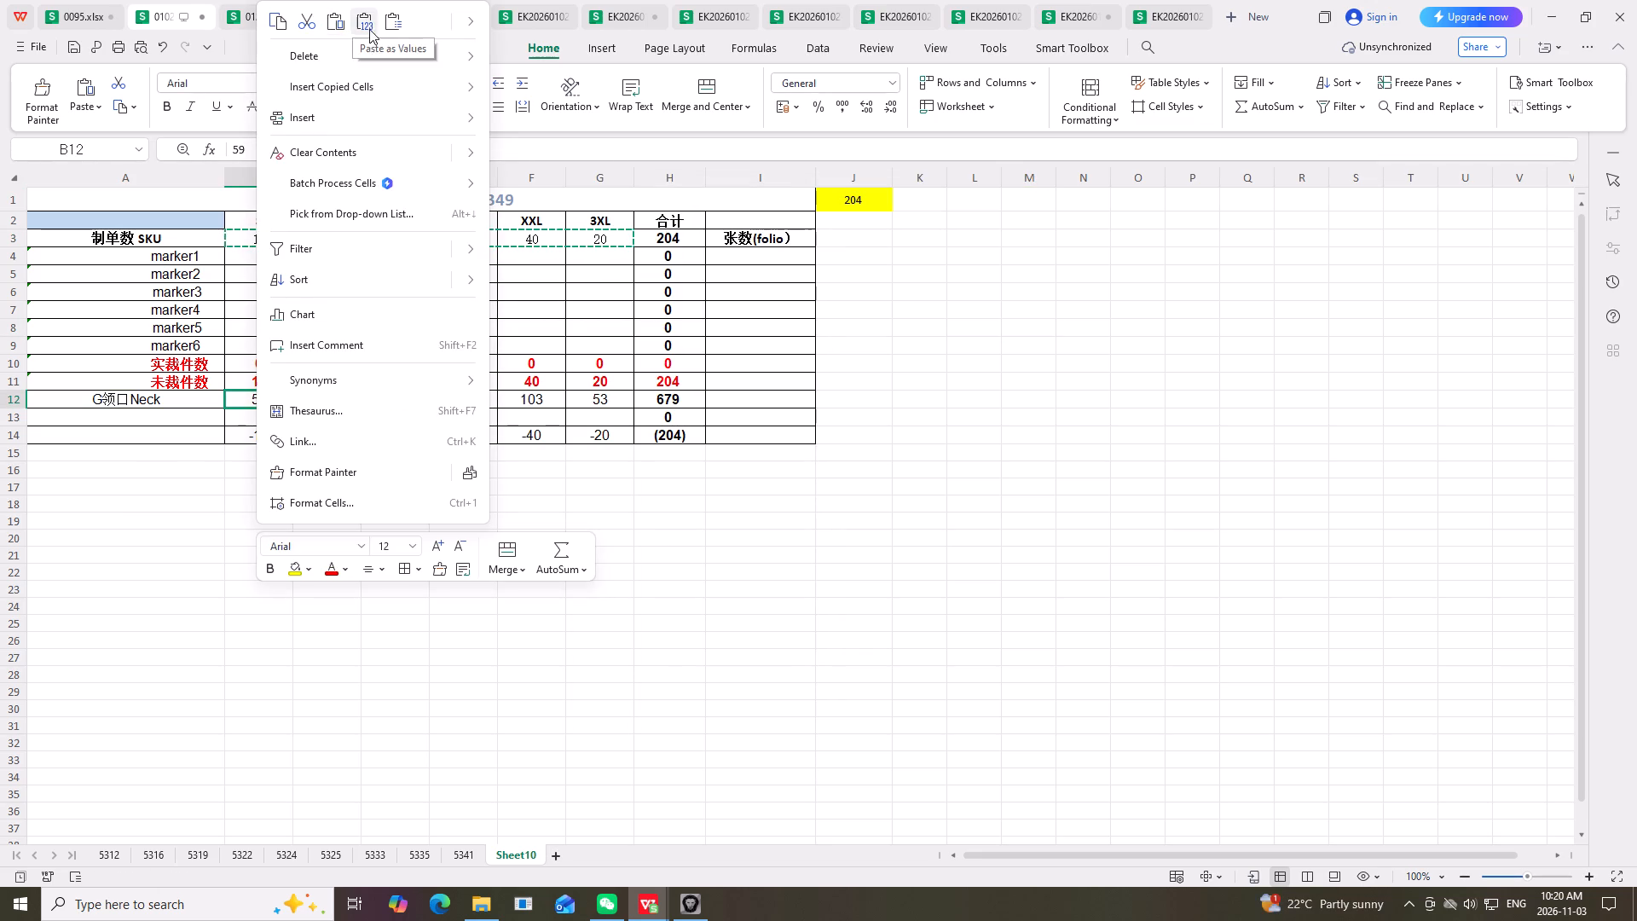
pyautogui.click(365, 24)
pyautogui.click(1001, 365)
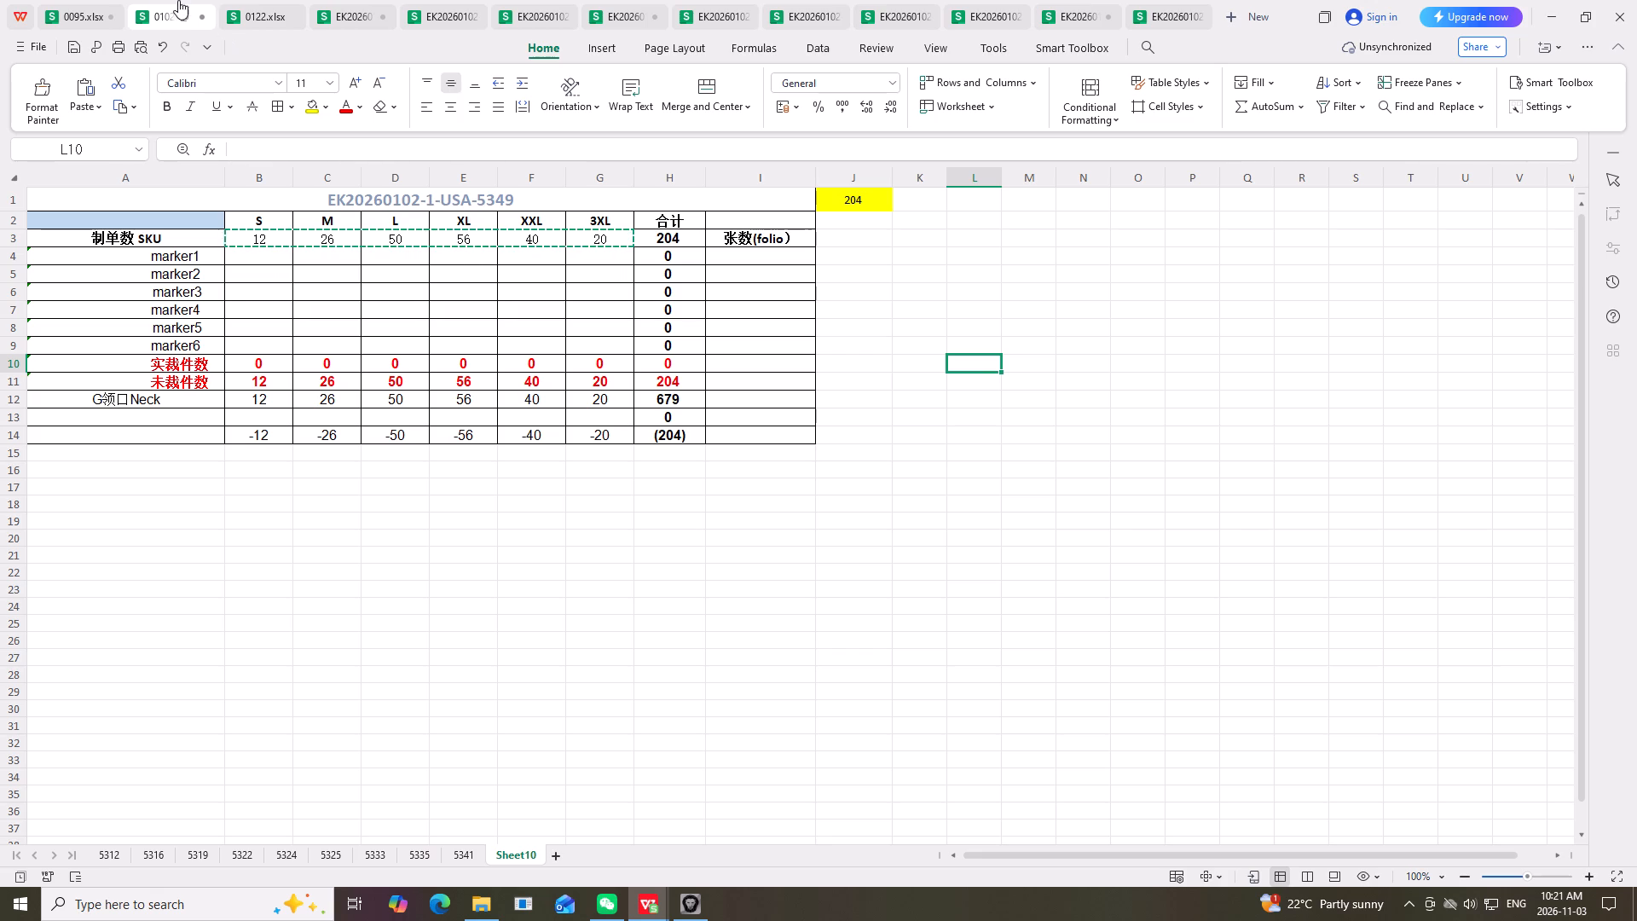
# Copy the neck block A12:I14, including its formulas, from sheet 4752 in 0095.xlsx and paste it at A12 of the new 5349 sheet.
pyautogui.click(80, 13)
pyautogui.moveTo(594, 576); pyautogui.dragTo(574, 564)
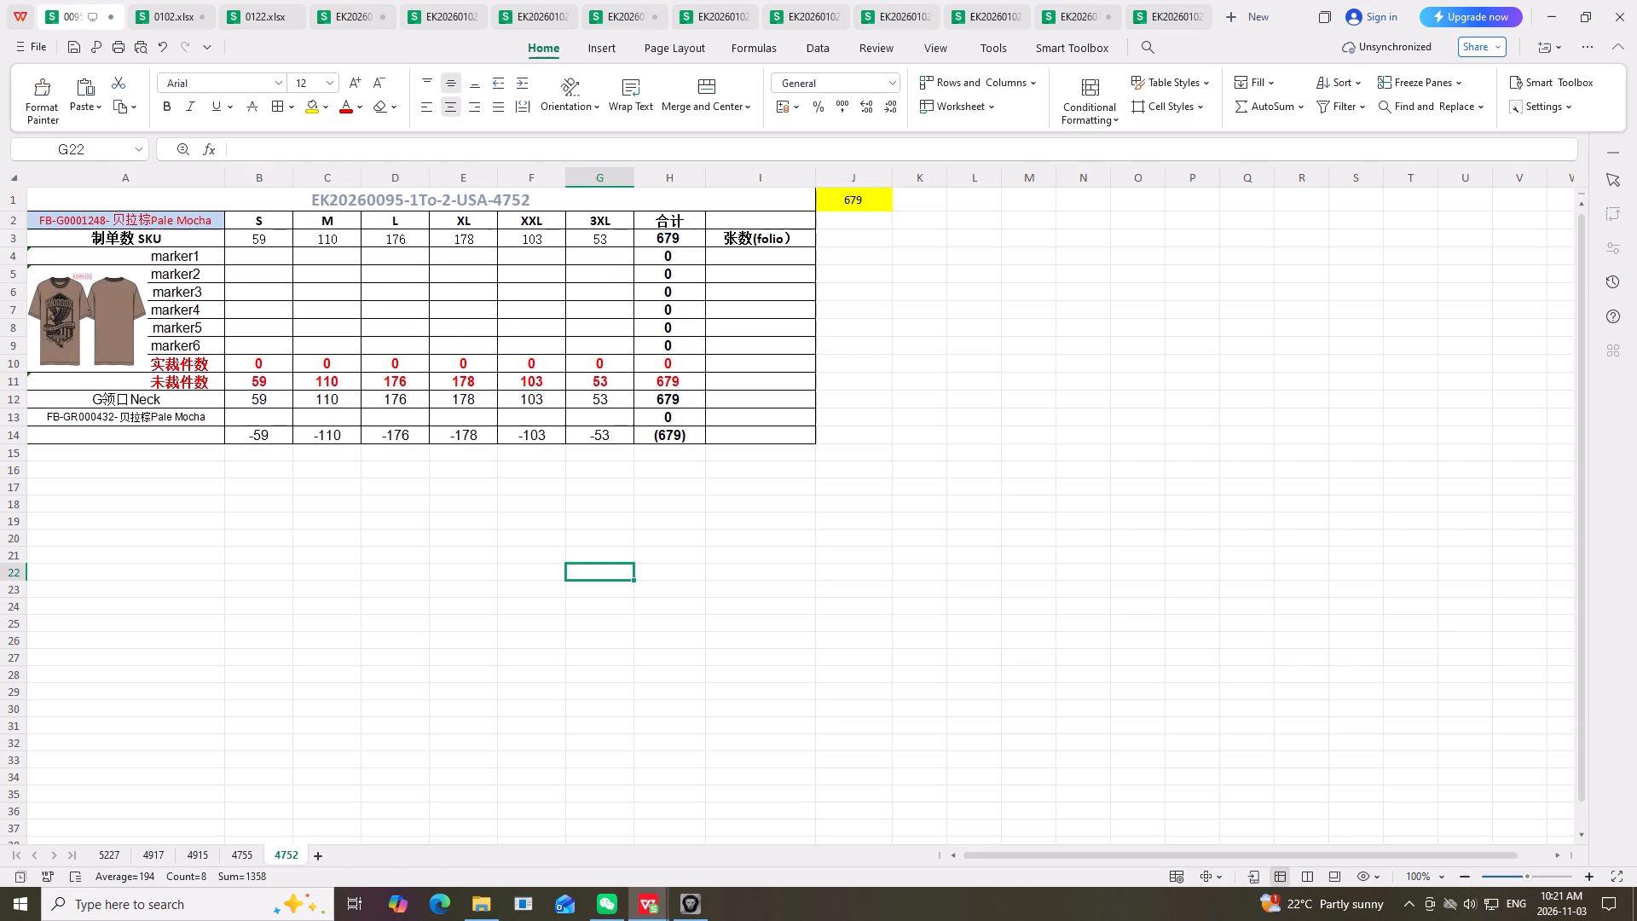
pyautogui.moveTo(42, 397); pyautogui.dragTo(358, 412)
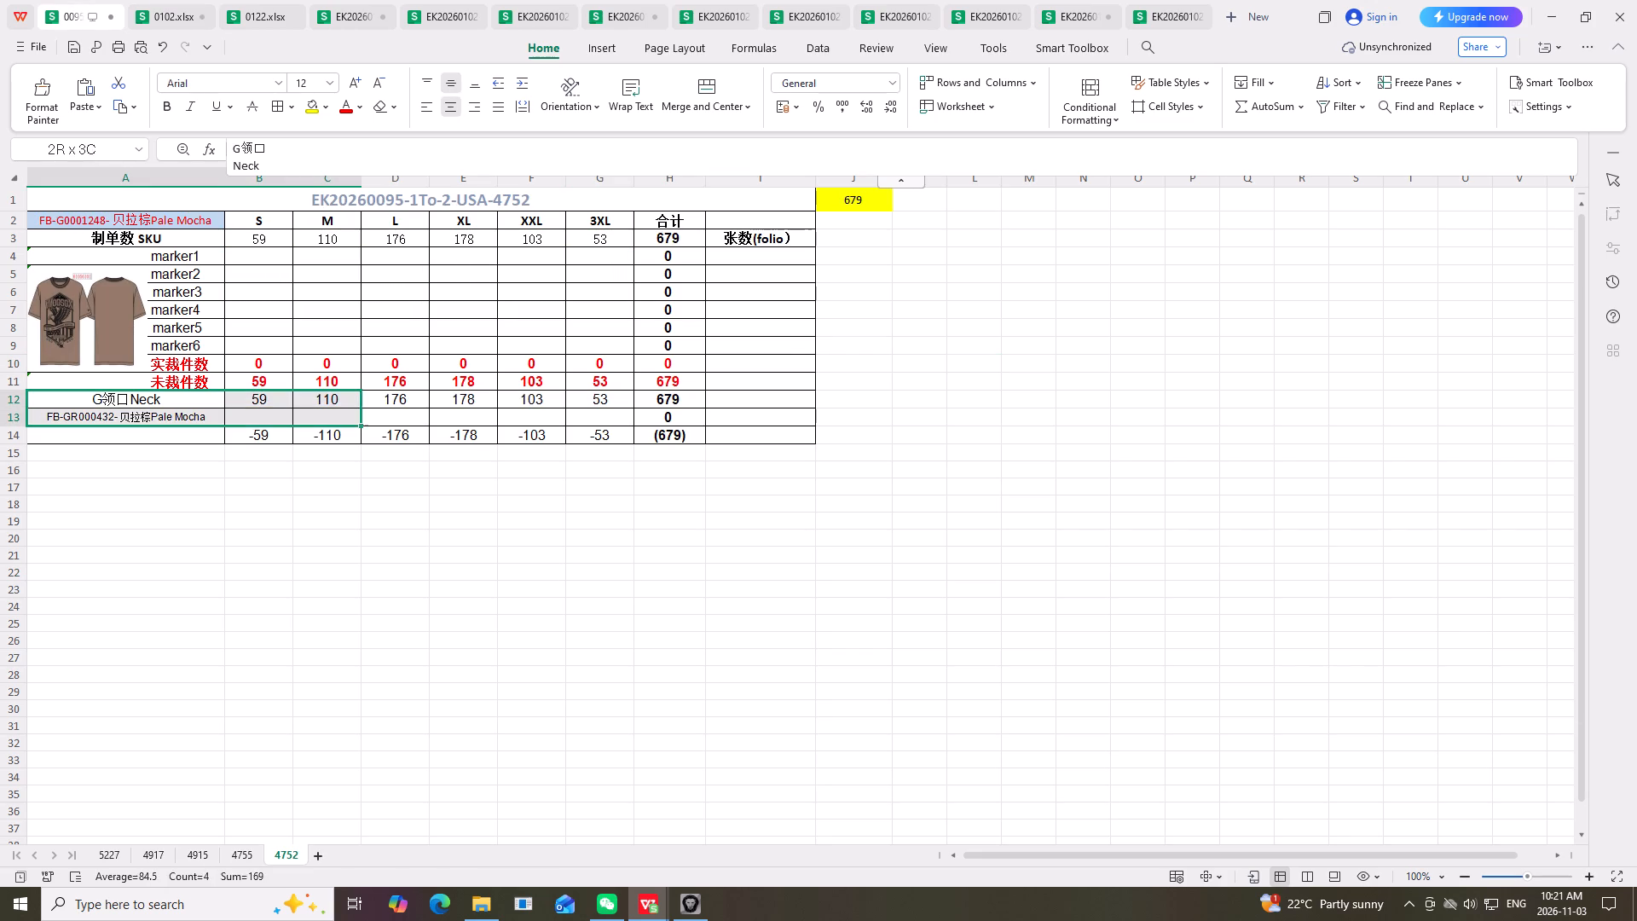
pyautogui.moveTo(358, 412); pyautogui.dragTo(774, 429)
pyautogui.rightClick(774, 430)
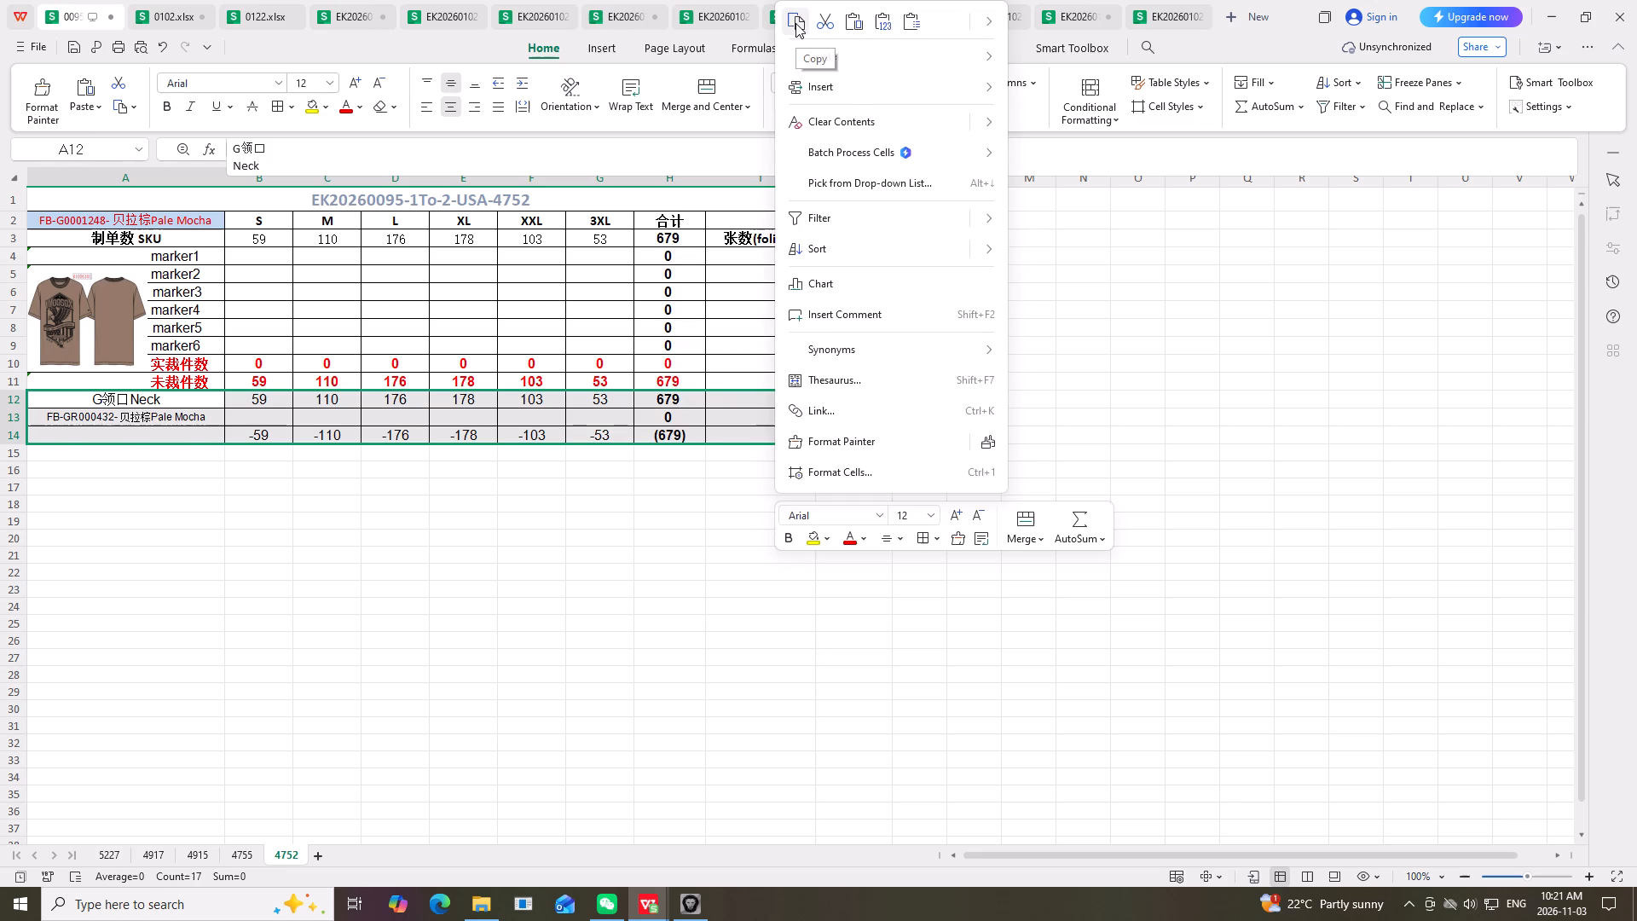
pyautogui.click(795, 23)
pyautogui.click(166, 11)
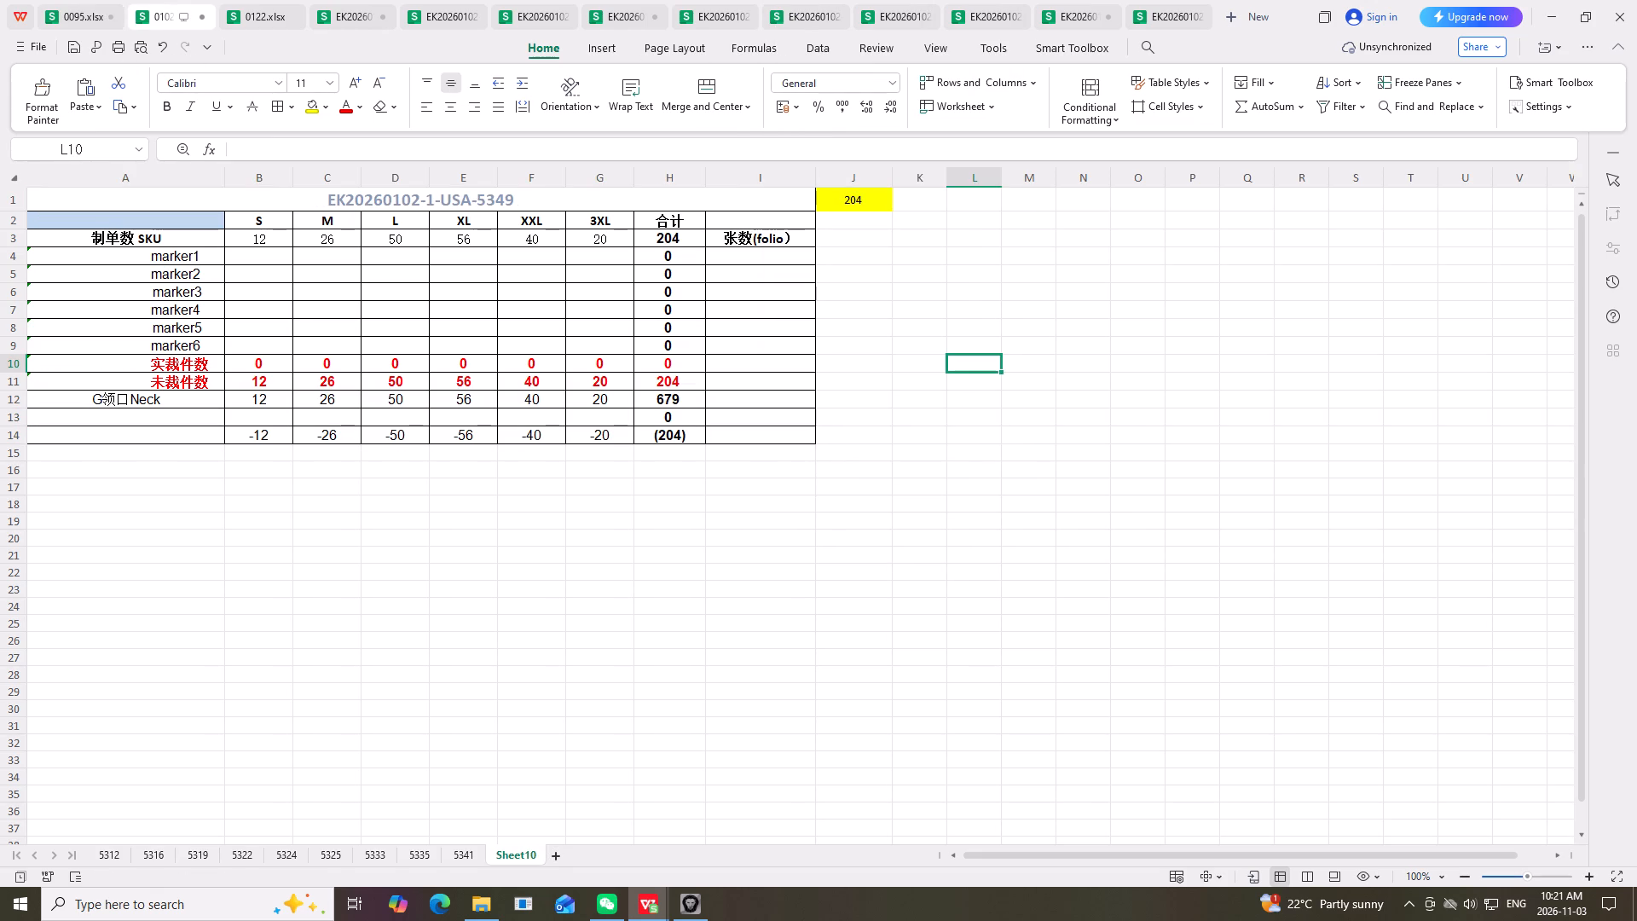
pyautogui.click(55, 397)
pyautogui.rightClick(55, 397)
pyautogui.click(136, 16)
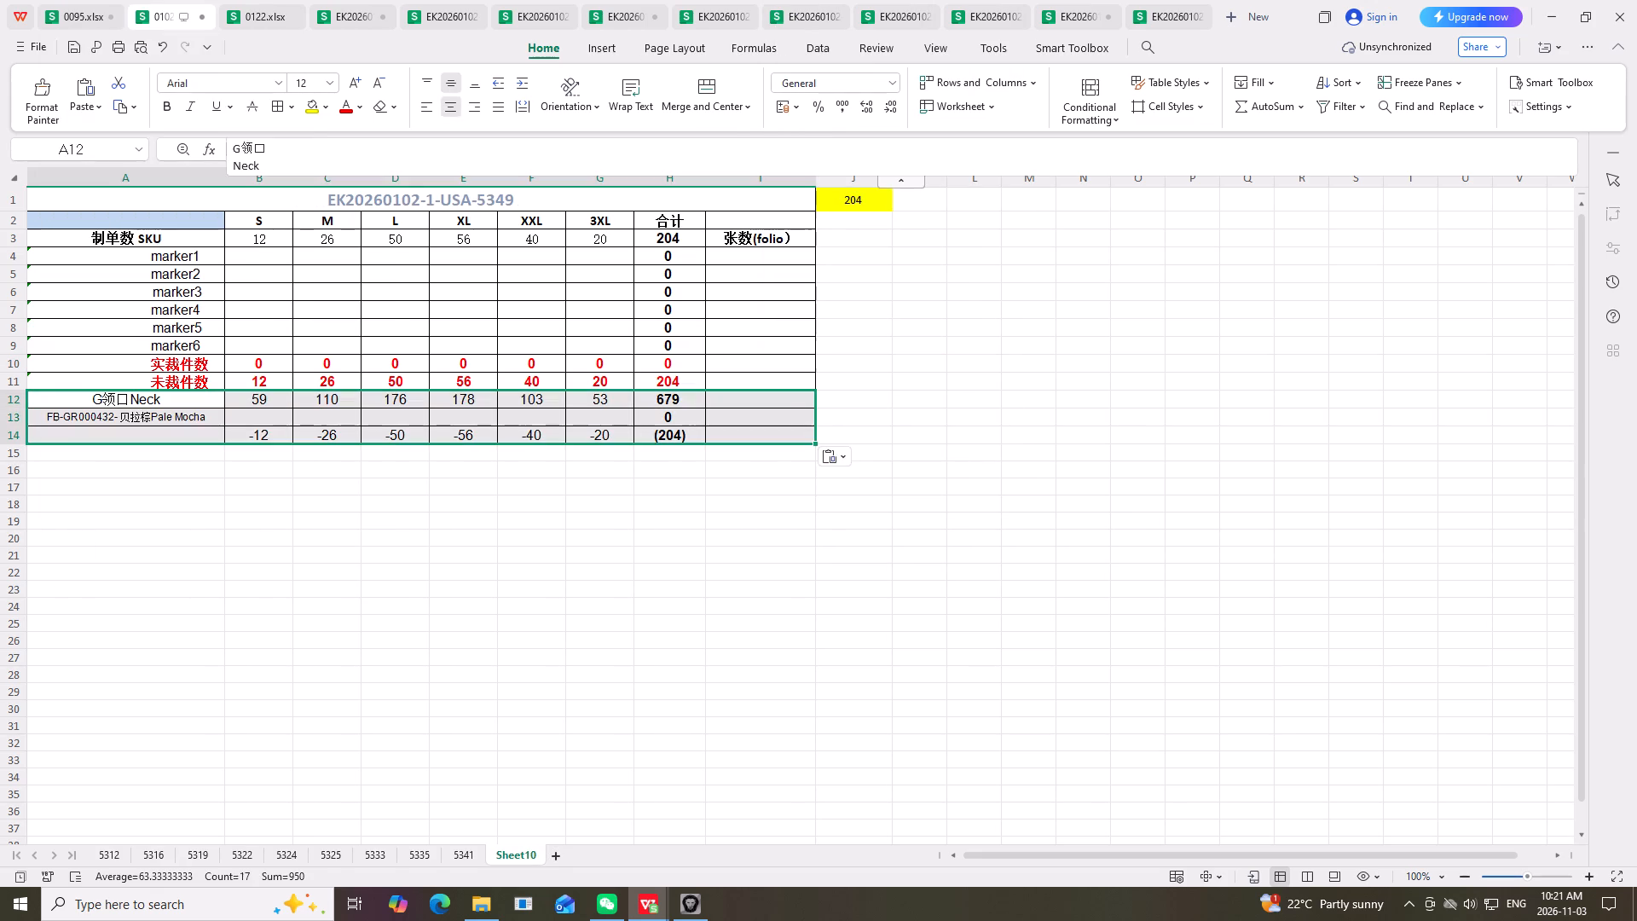
pyautogui.click(951, 306)
# Copy the S to 3XL quantities B3:G3 of the new 5349 sheet and paste them as values from B12.
pyautogui.moveTo(264, 242); pyautogui.dragTo(410, 243)
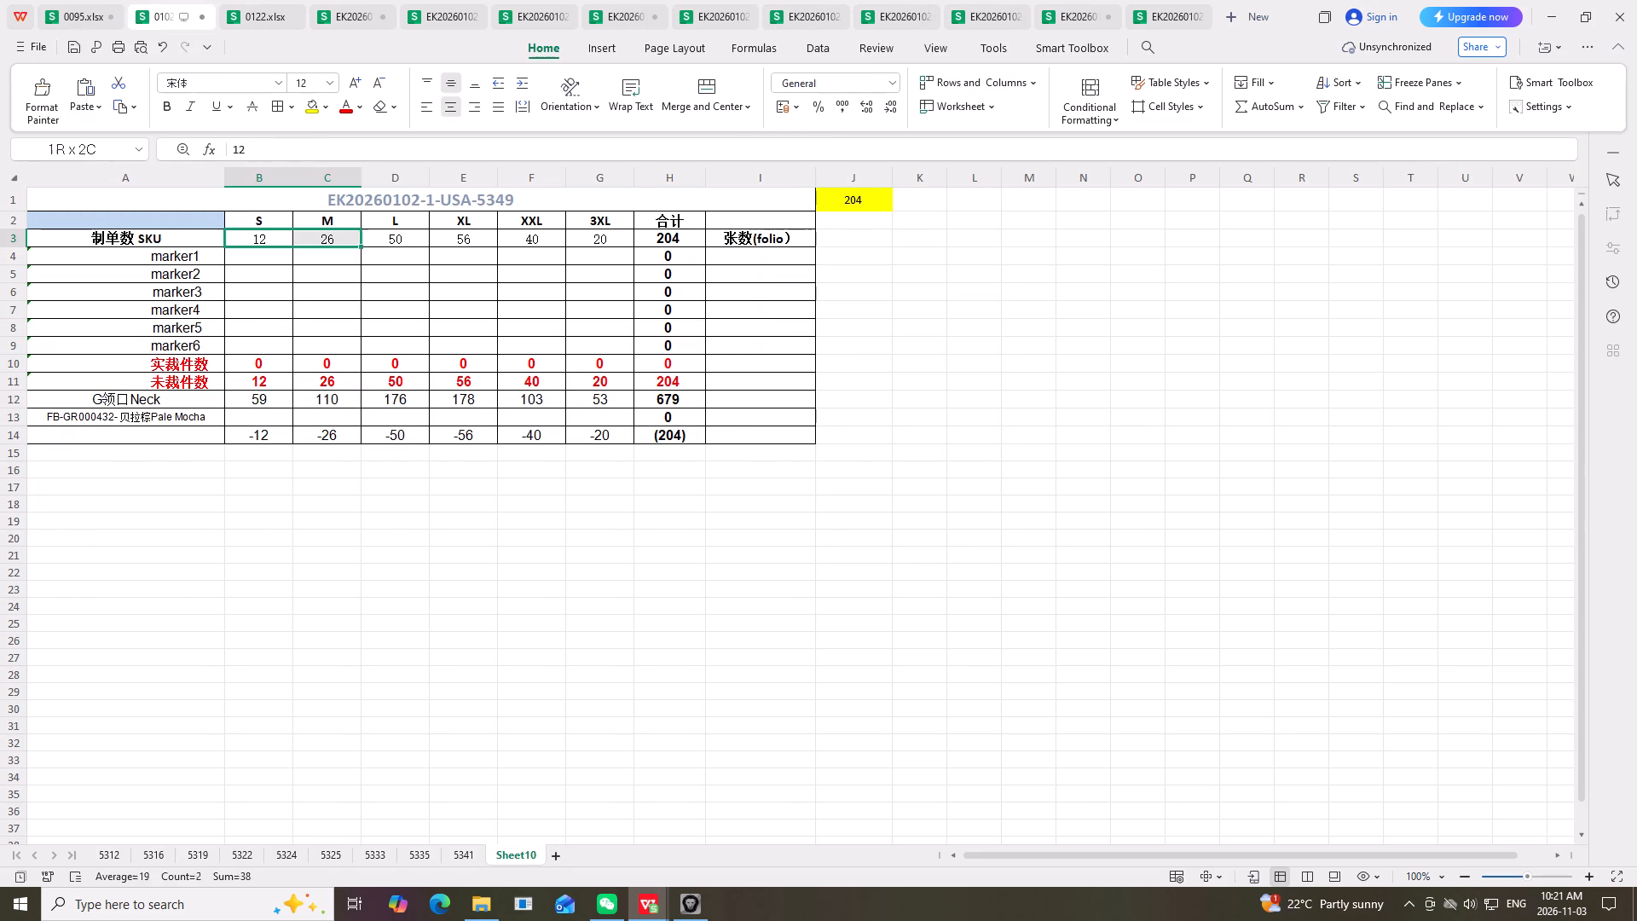
pyautogui.moveTo(410, 243); pyautogui.dragTo(629, 240)
pyautogui.rightClick(629, 240)
pyautogui.click(649, 258)
pyautogui.click(260, 398)
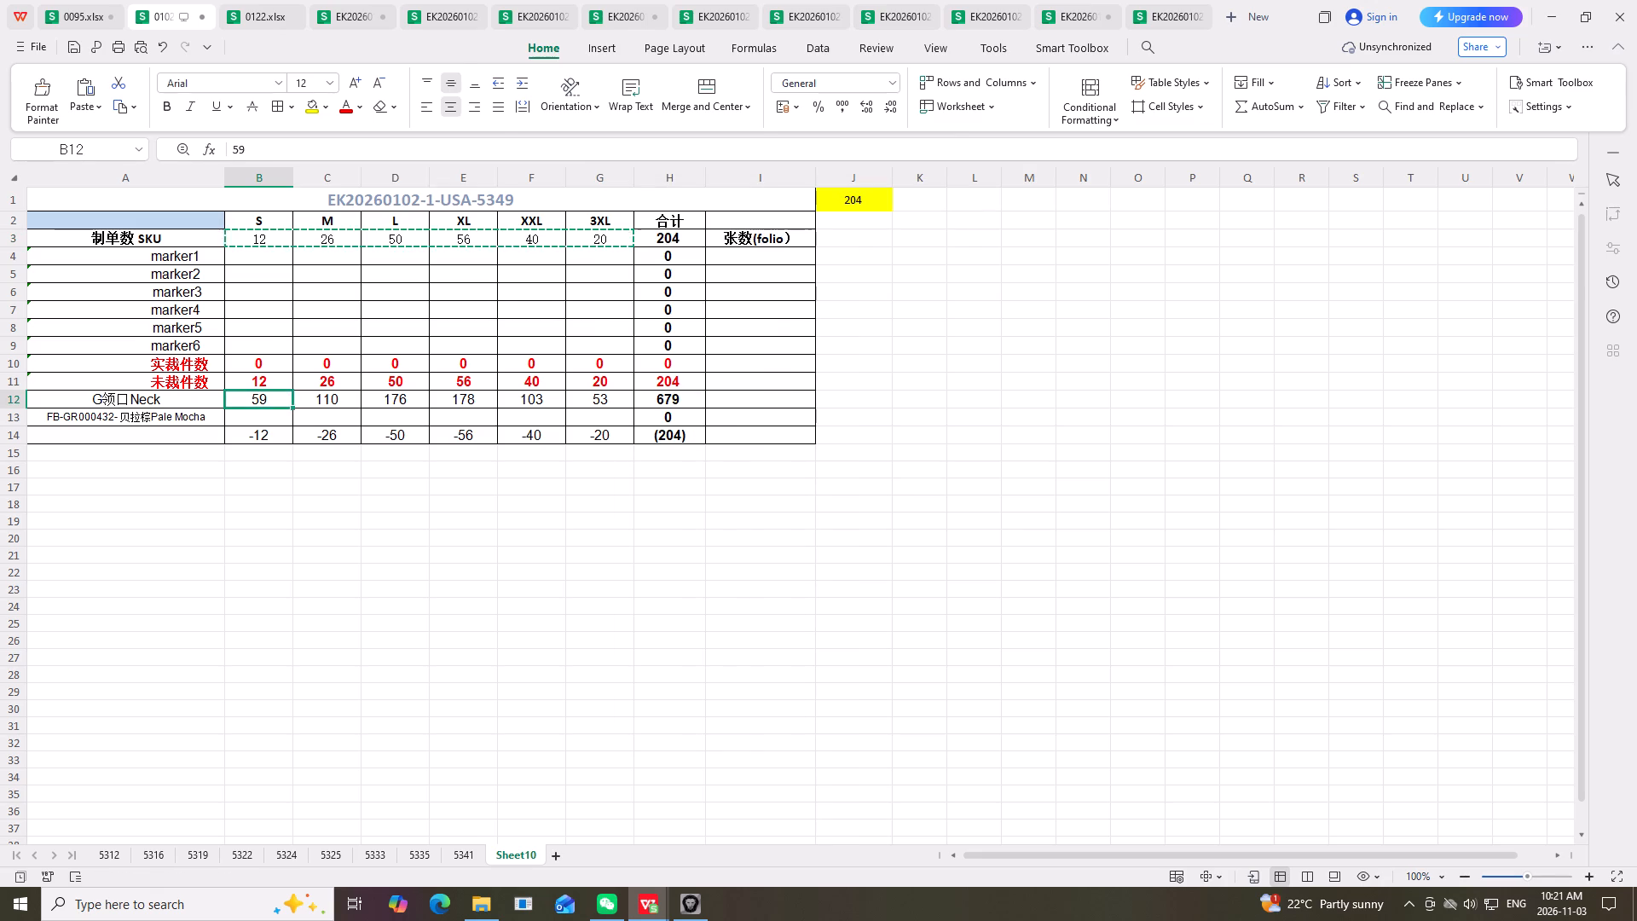
pyautogui.moveTo(260, 398); pyautogui.dragTo(298, 327, button='right')
pyautogui.click(366, 24)
pyautogui.click(1025, 316)
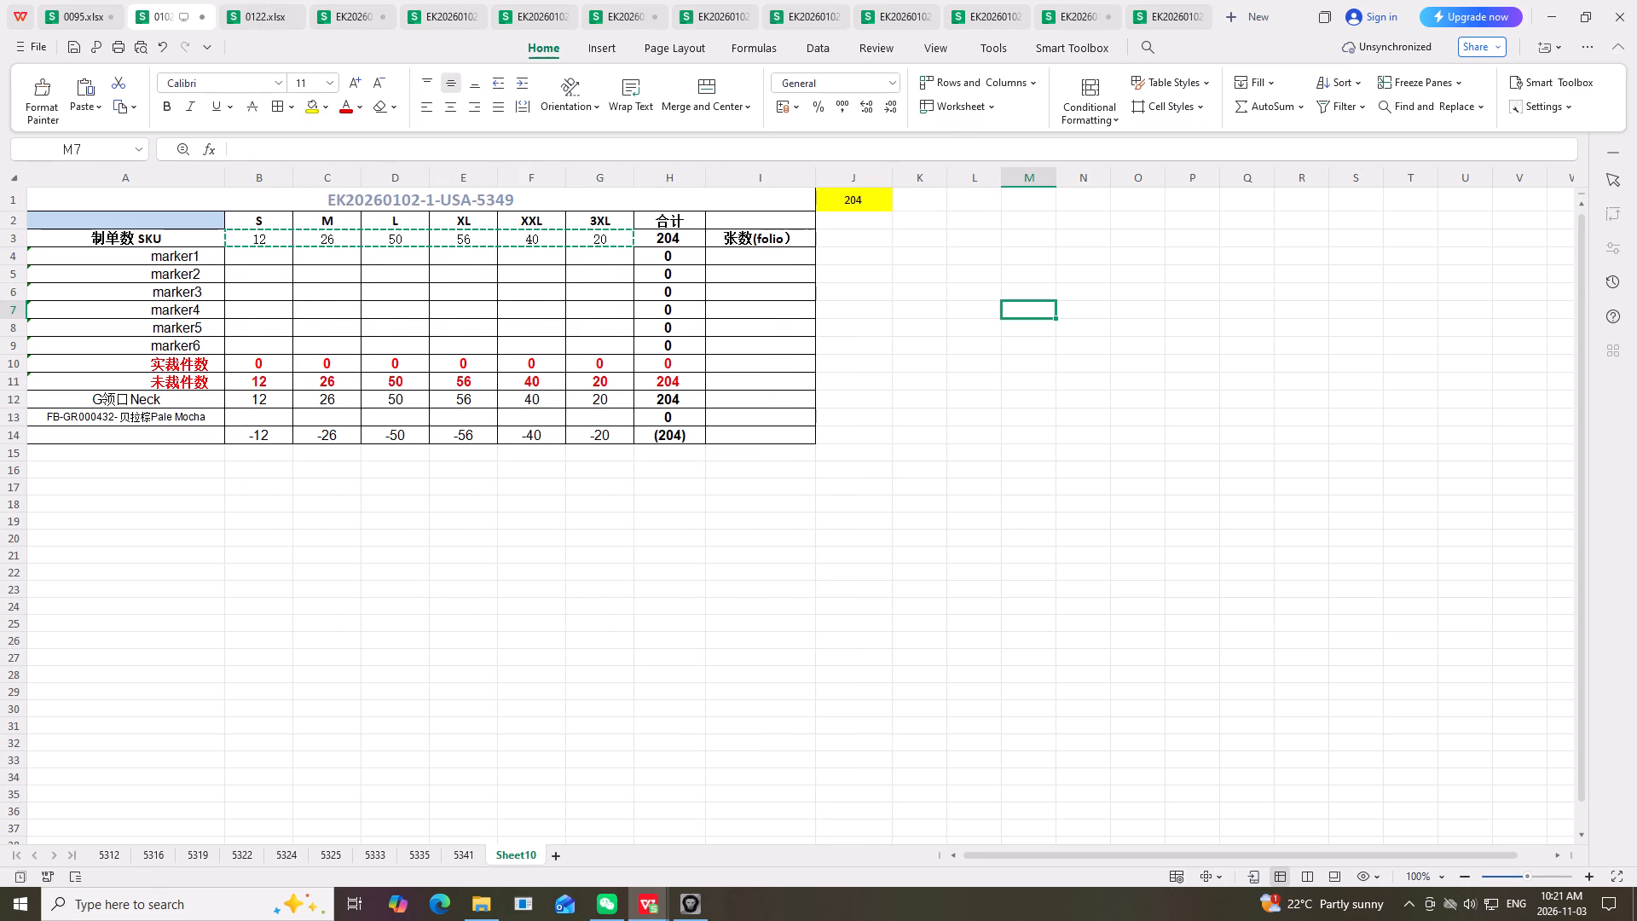
pyautogui.press('Escape')
pyautogui.click(1238, 680)
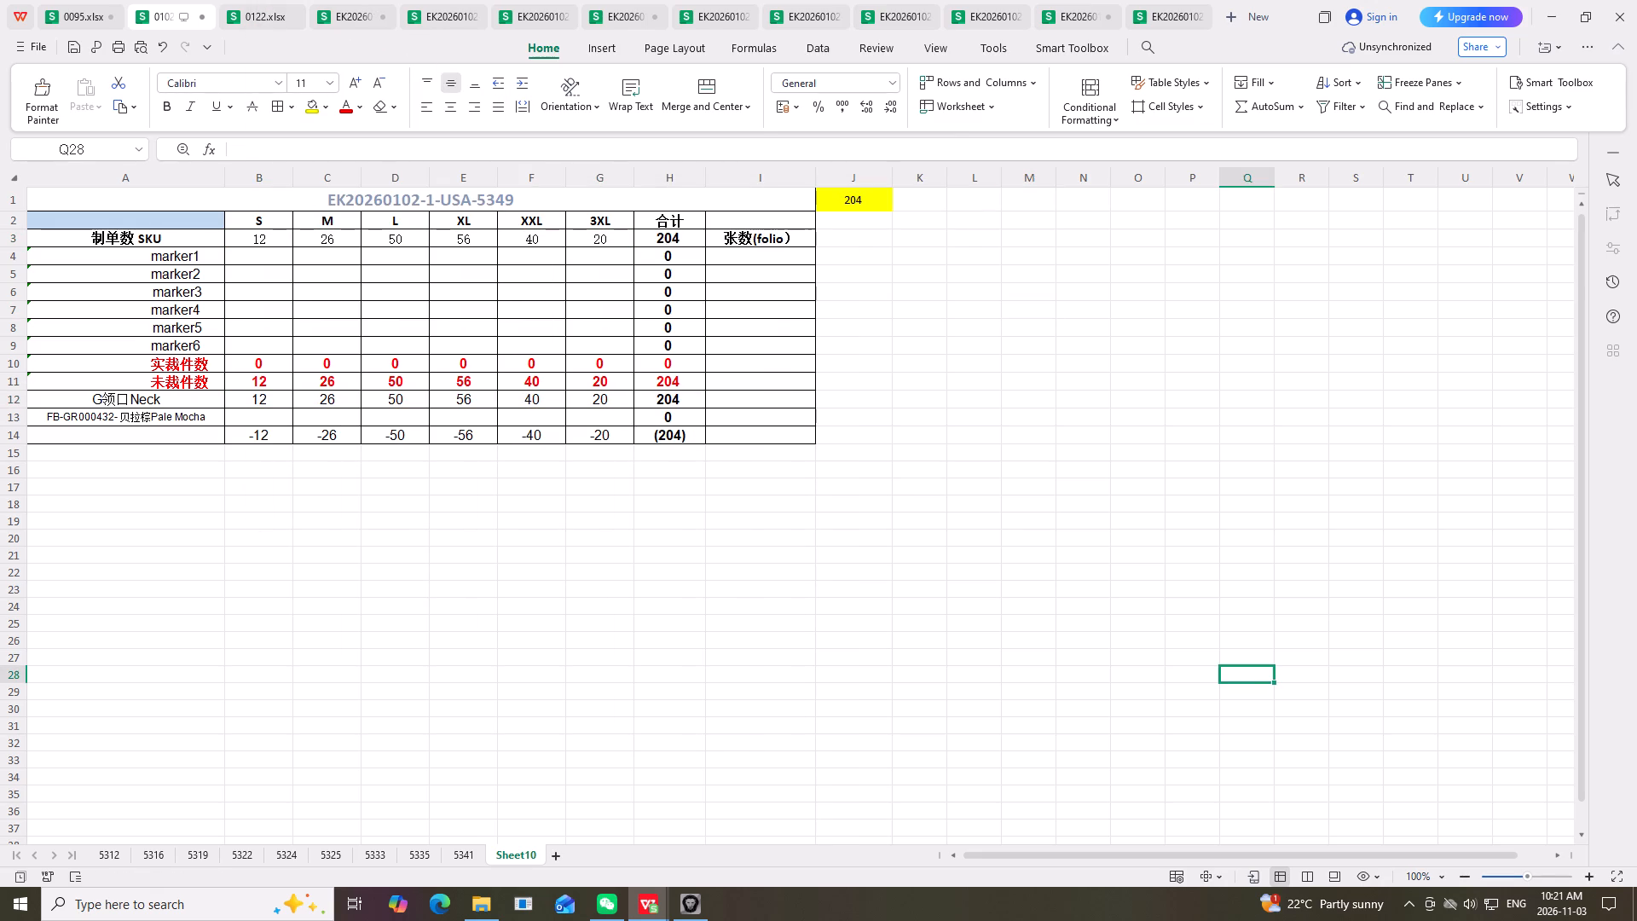
# Look through sheets 5341, 5335 and 5333 to compare their layout with the new 5349 sheet.
pyautogui.moveTo(438, 861); pyautogui.dragTo(448, 861)
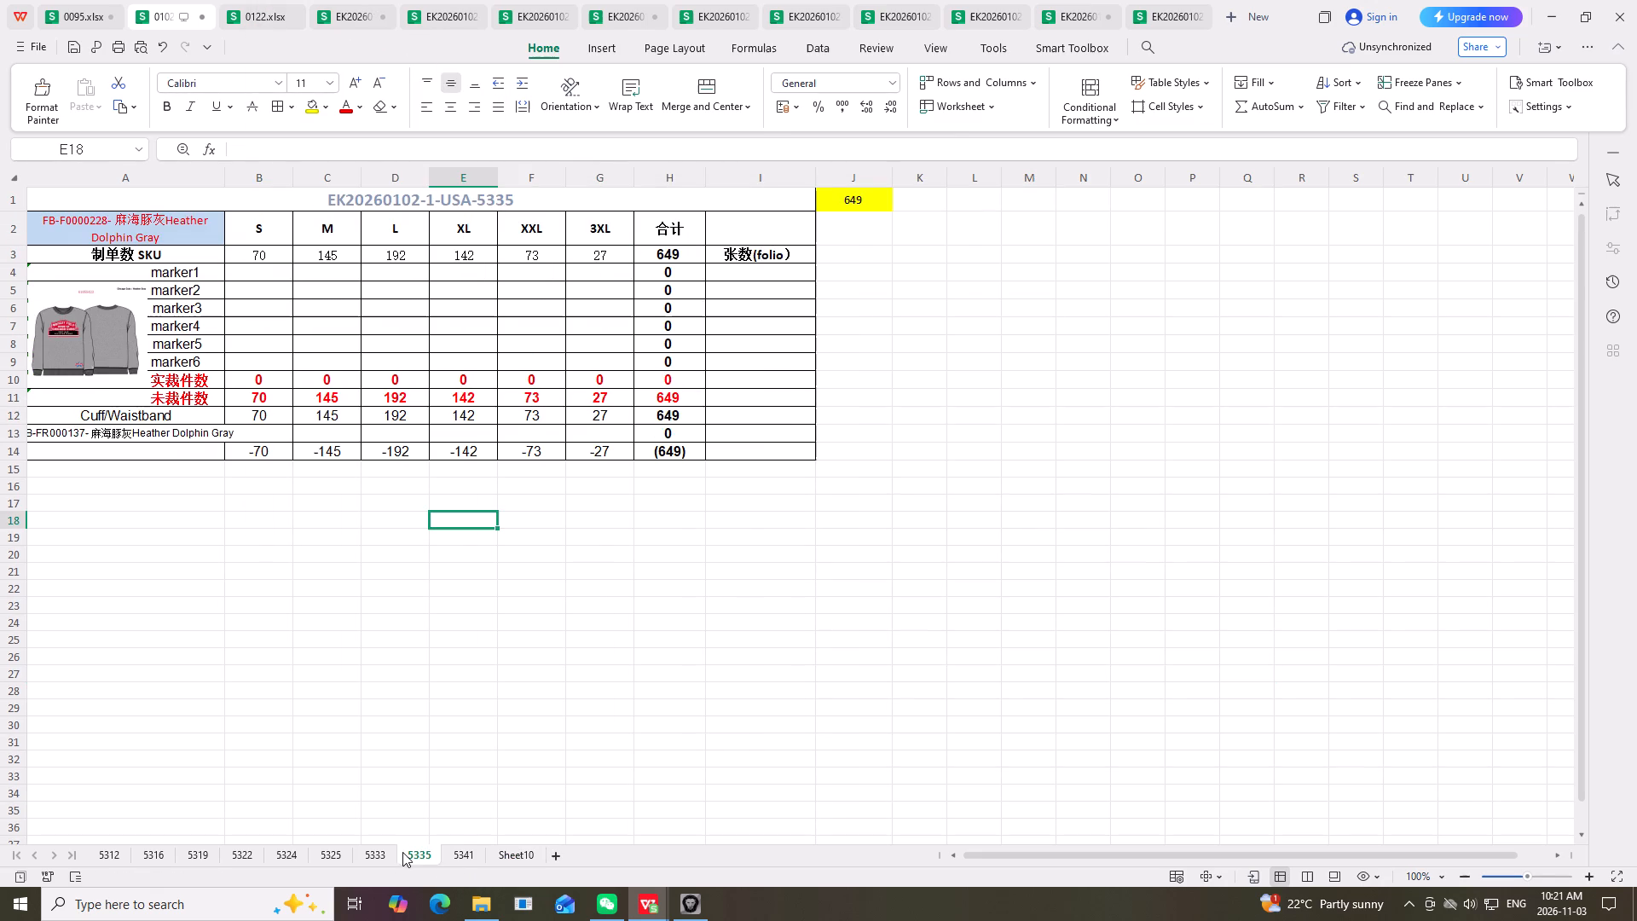
pyautogui.click(402, 852)
pyautogui.click(370, 856)
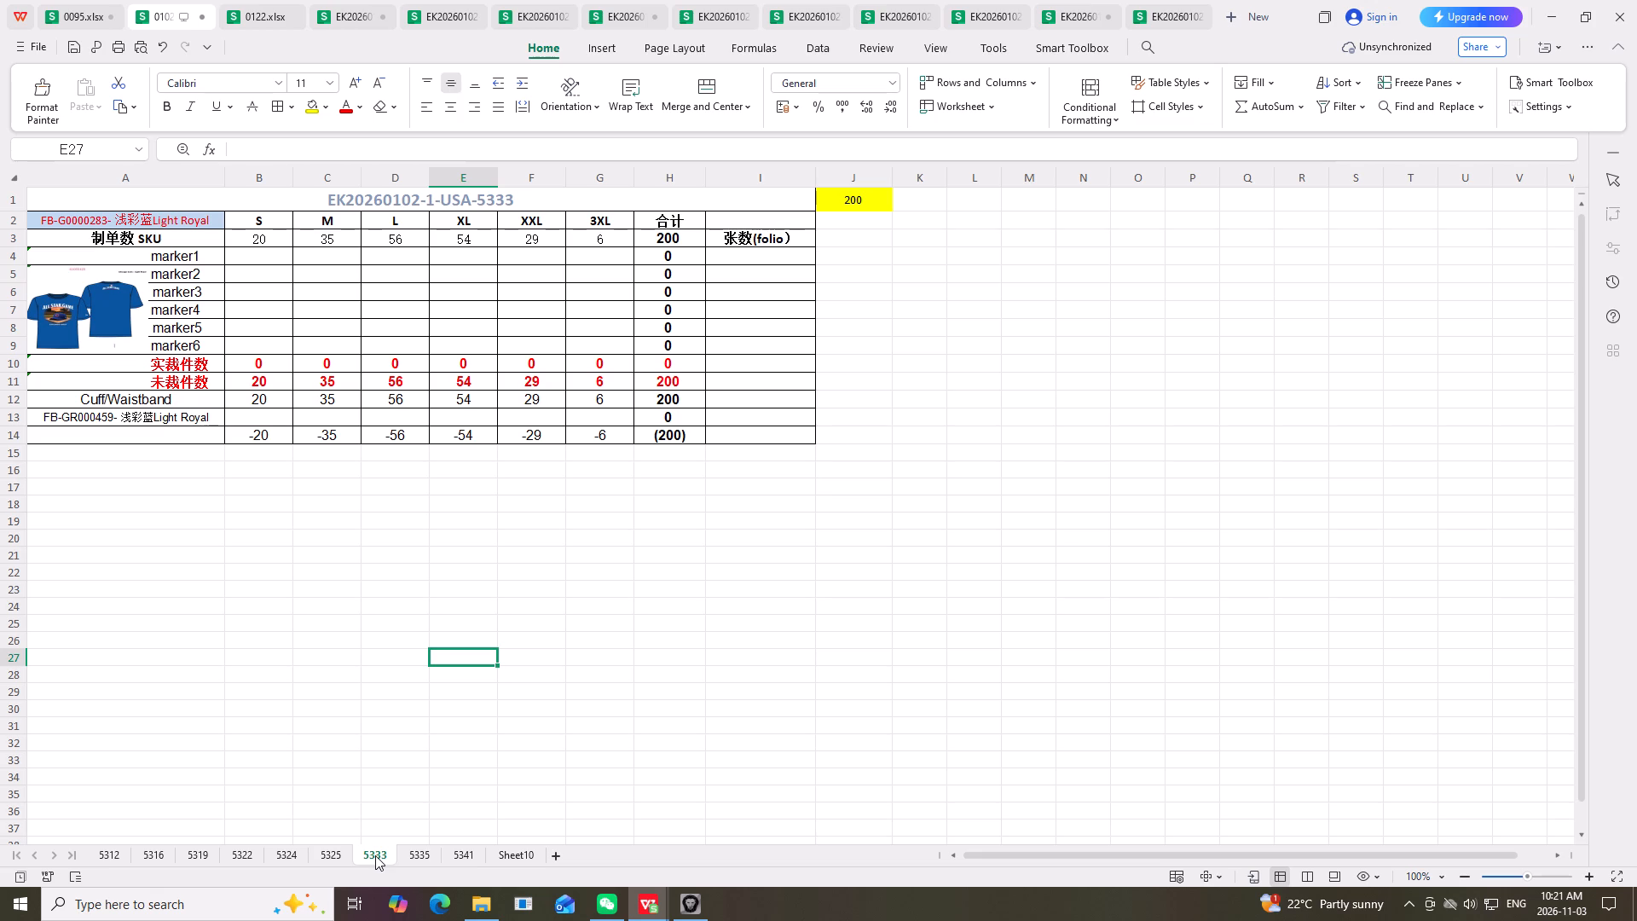
pyautogui.scroll(3, 375, 855)
pyautogui.click(419, 856)
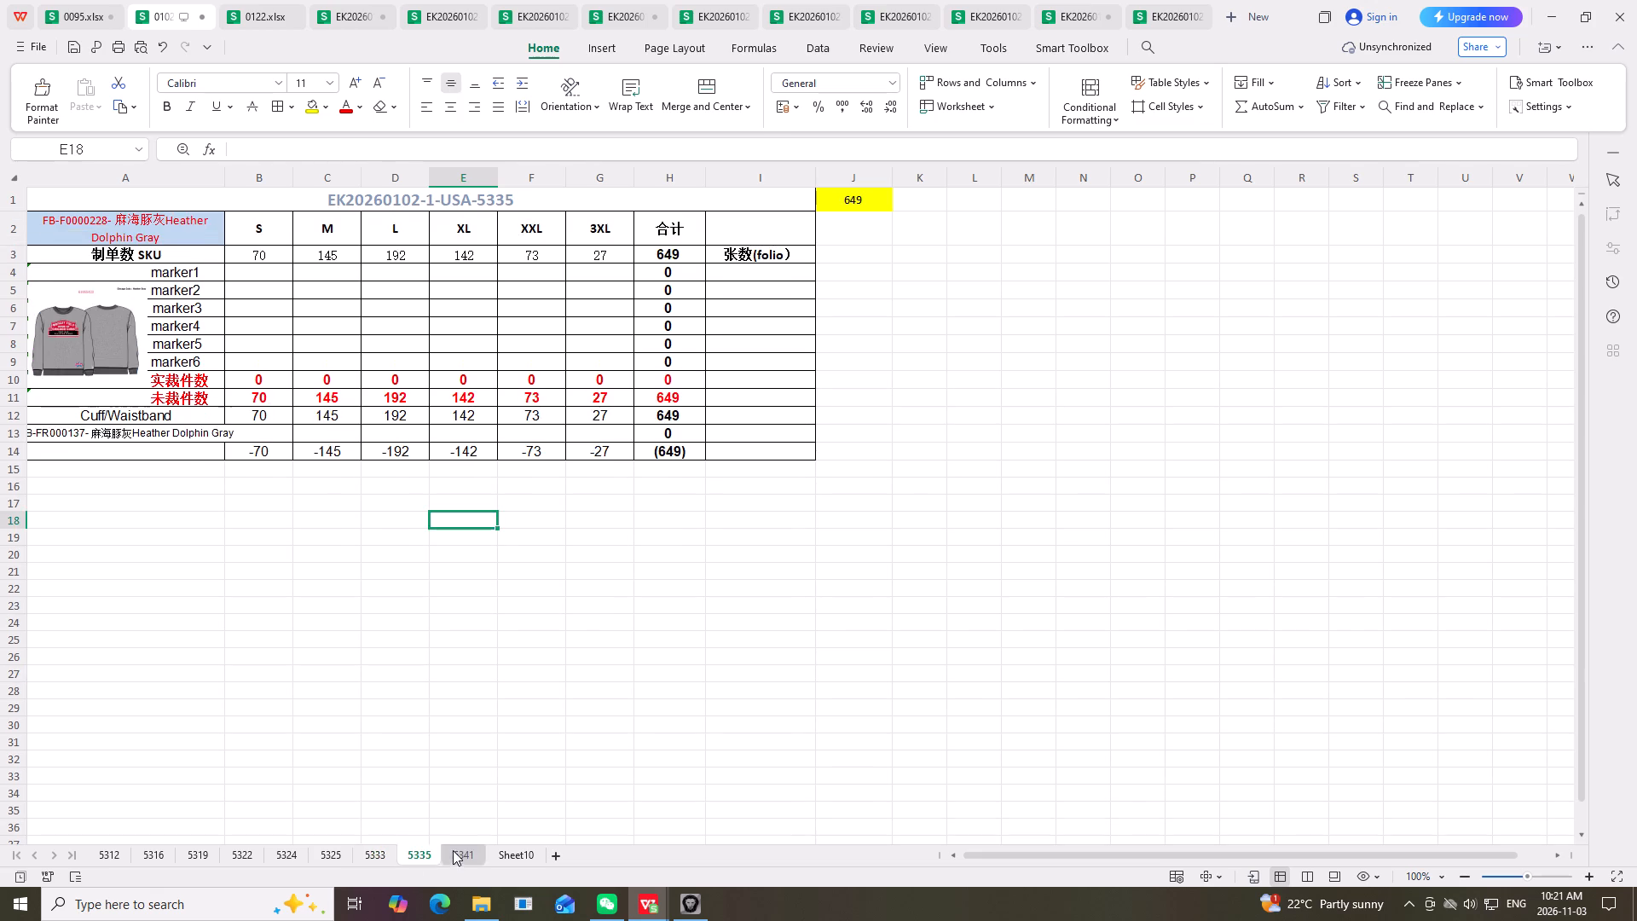
pyautogui.click(453, 850)
pyautogui.click(511, 846)
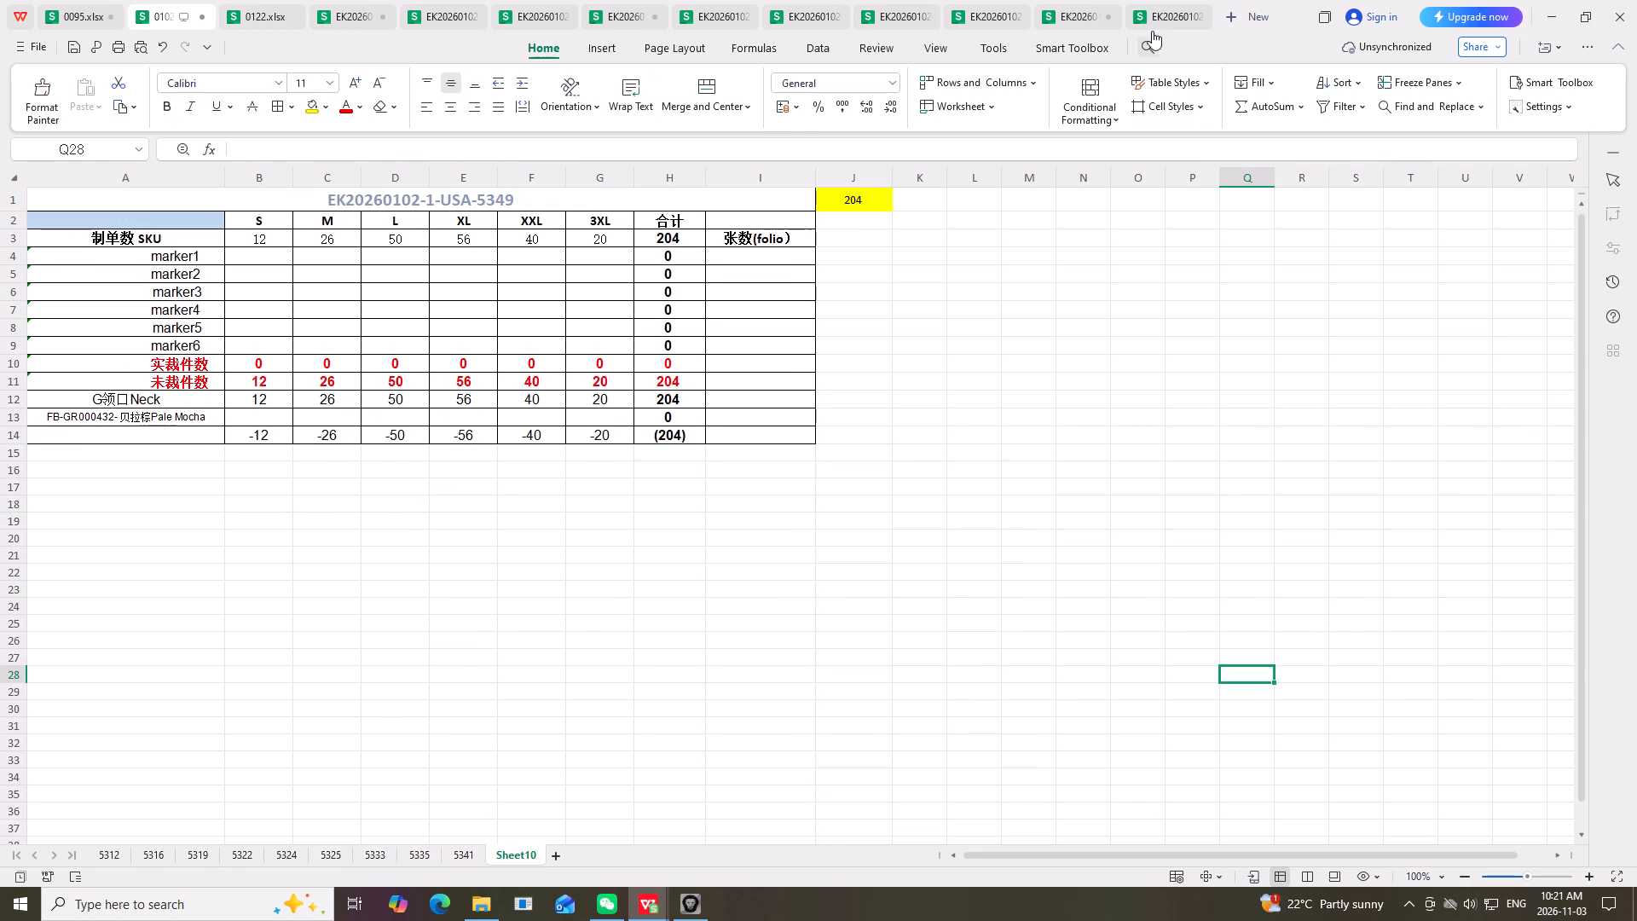
# Copy the garment picture from the 5349 production order and paste it into the new 5349 sheet of 0102.xlsx.
pyautogui.click(1158, 14)
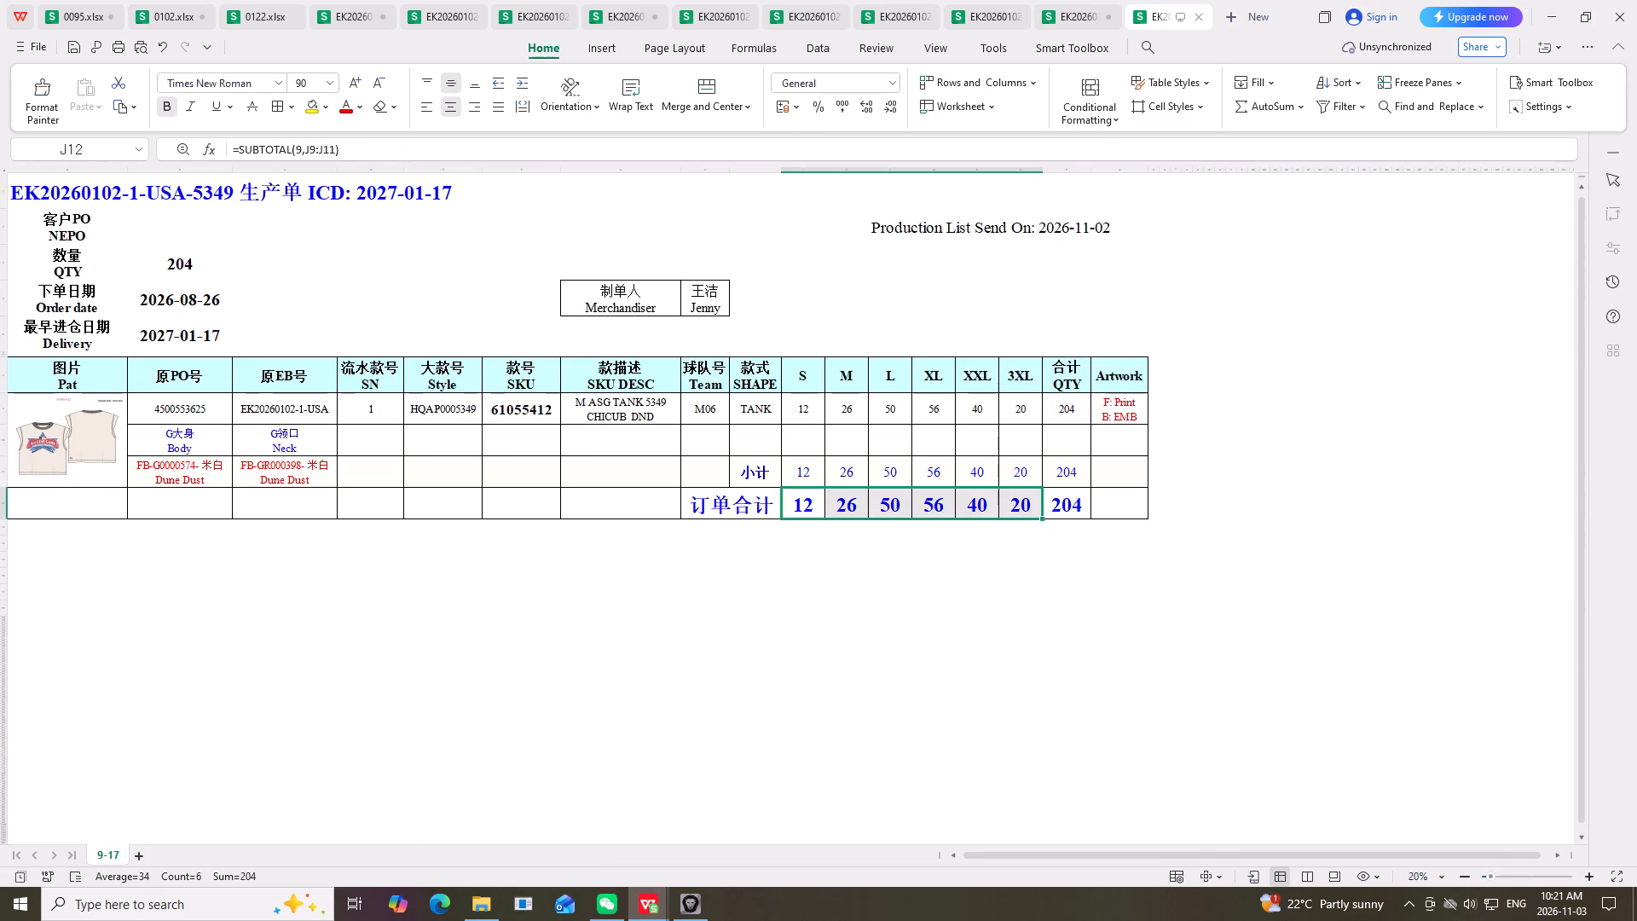
pyautogui.click(80, 435)
pyautogui.rightClick(80, 437)
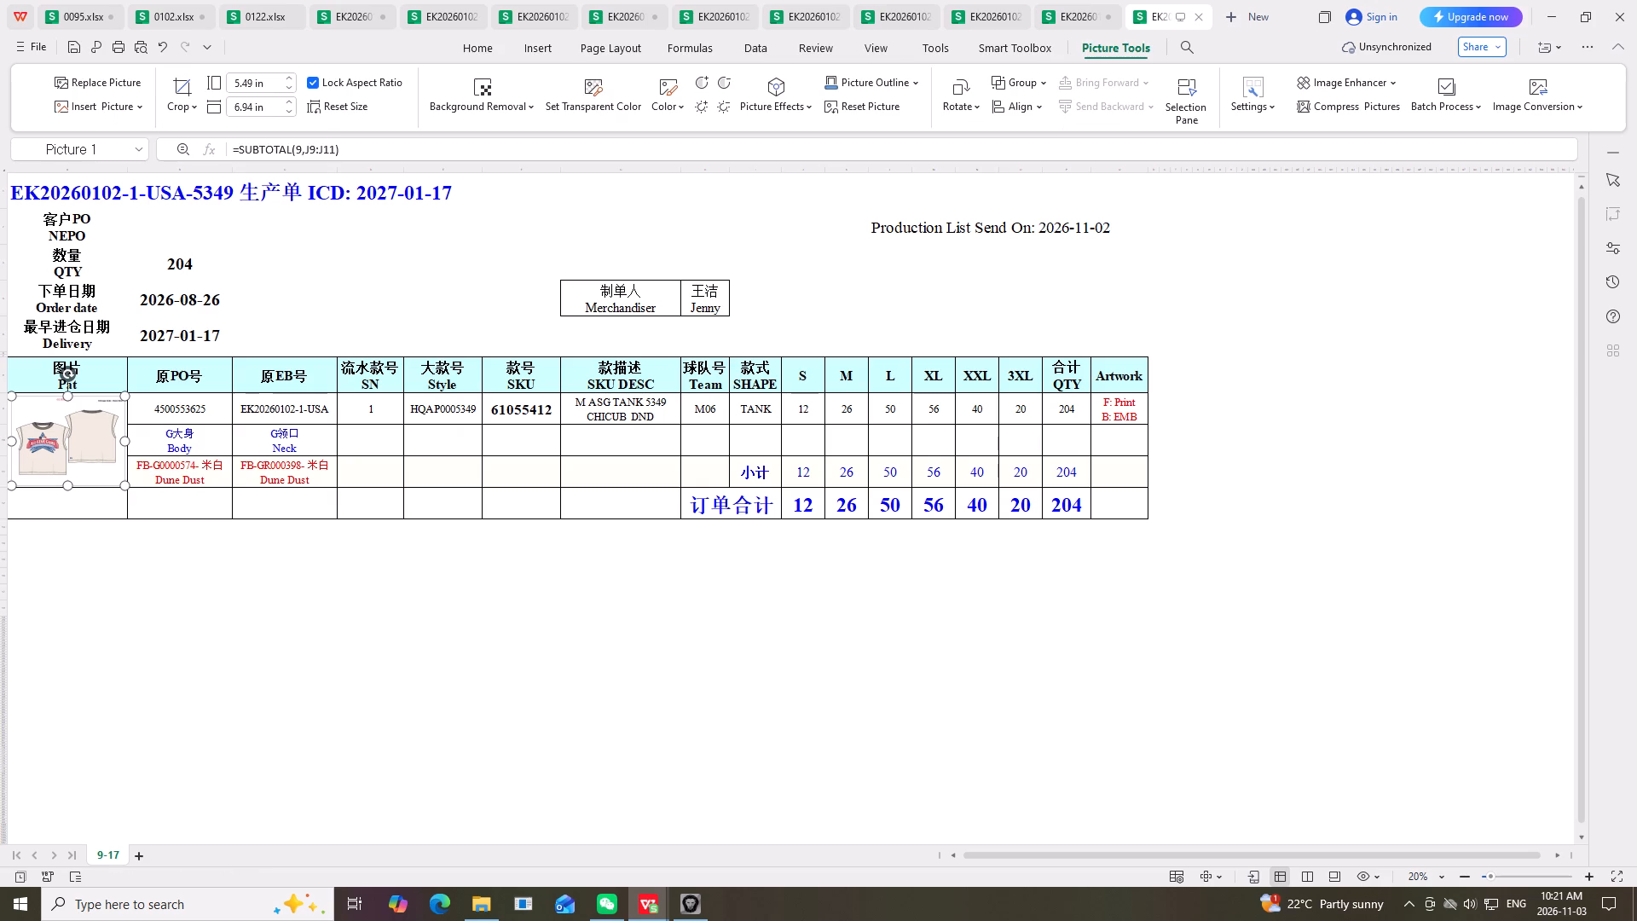
pyautogui.click(101, 460)
pyautogui.click(162, 14)
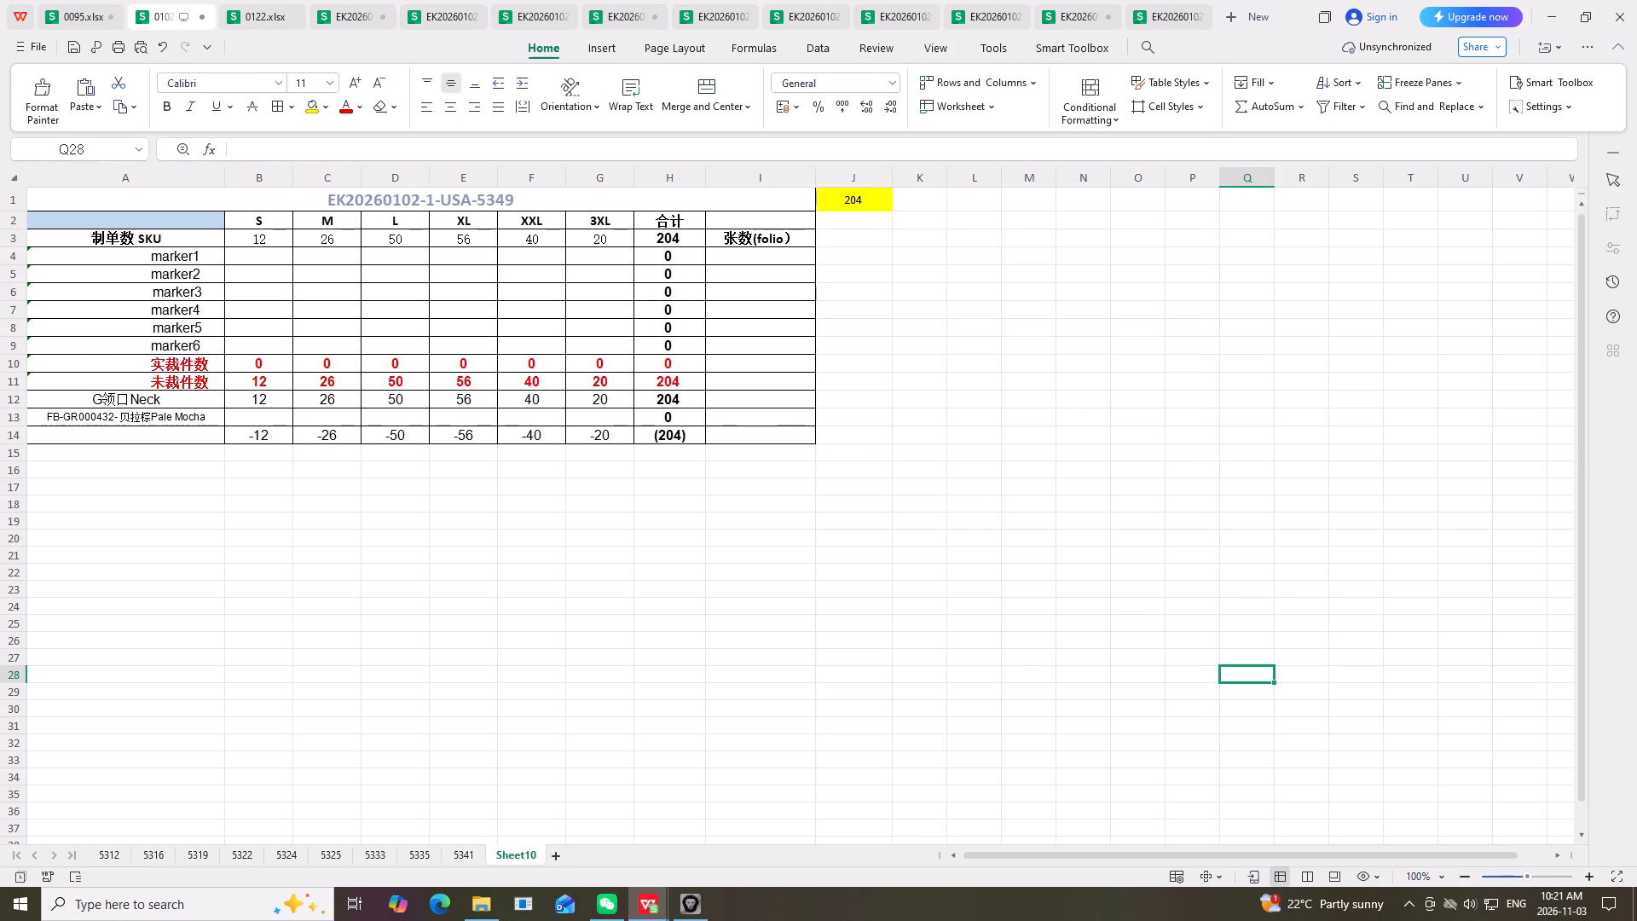
pyautogui.rightClick(957, 212)
pyautogui.click(1029, 228)
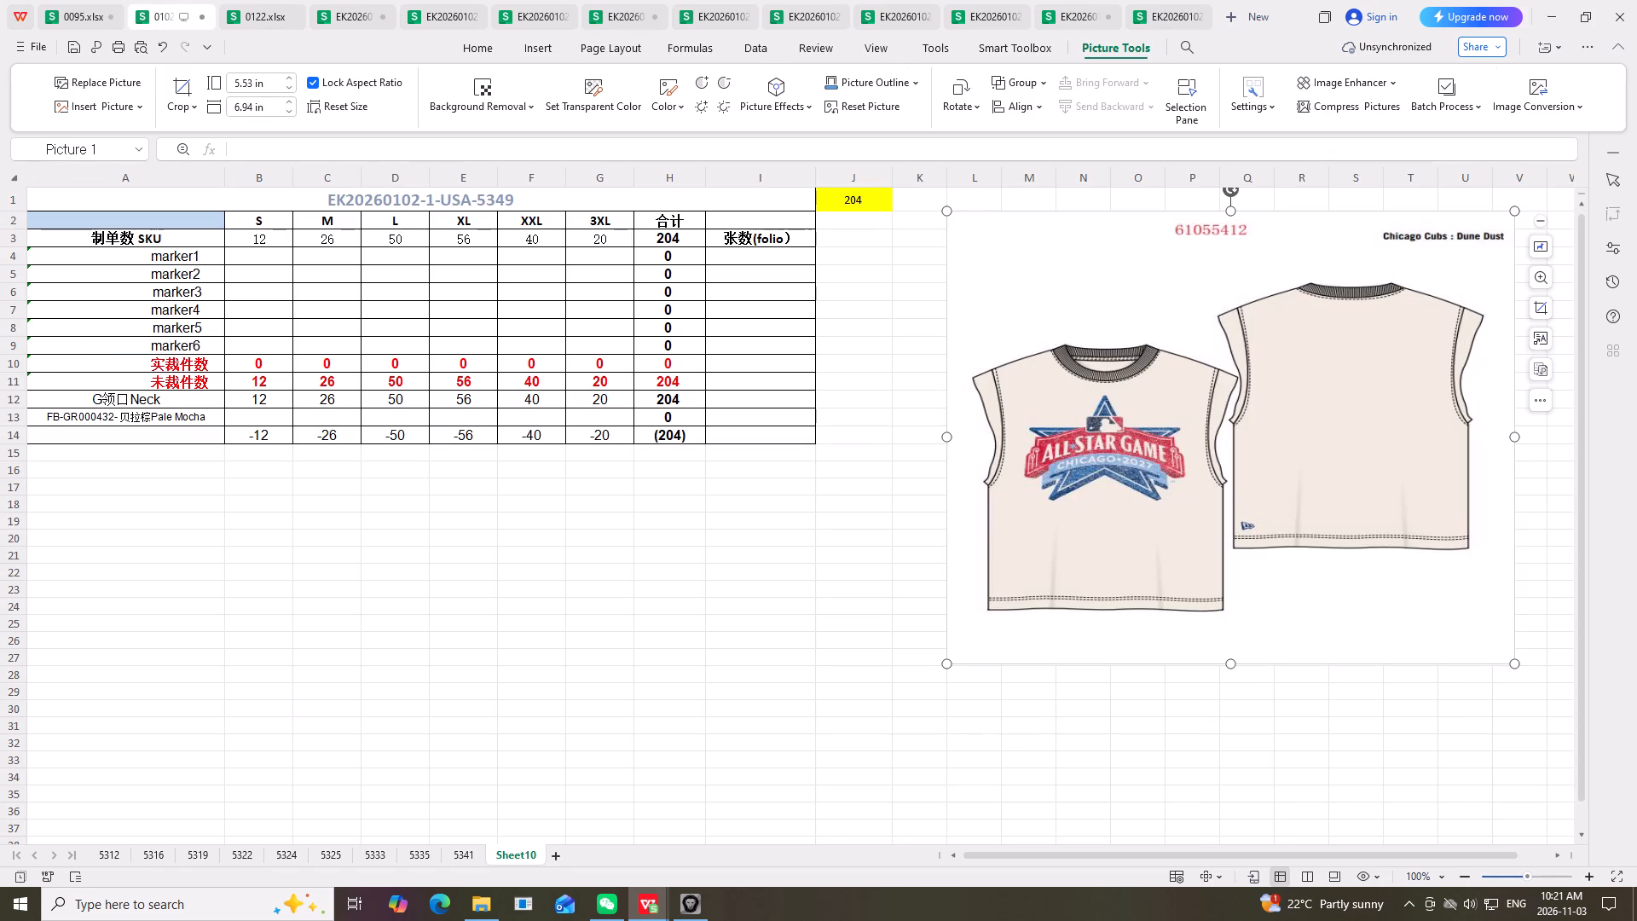
# Shrink the garment picture to about 0.97 by 1.21 in and place it in column A beside the marker2 to marker6 labels.
pyautogui.moveTo(1512, 210); pyautogui.dragTo(1033, 583)
pyautogui.moveTo(1027, 608); pyautogui.dragTo(847, 613)
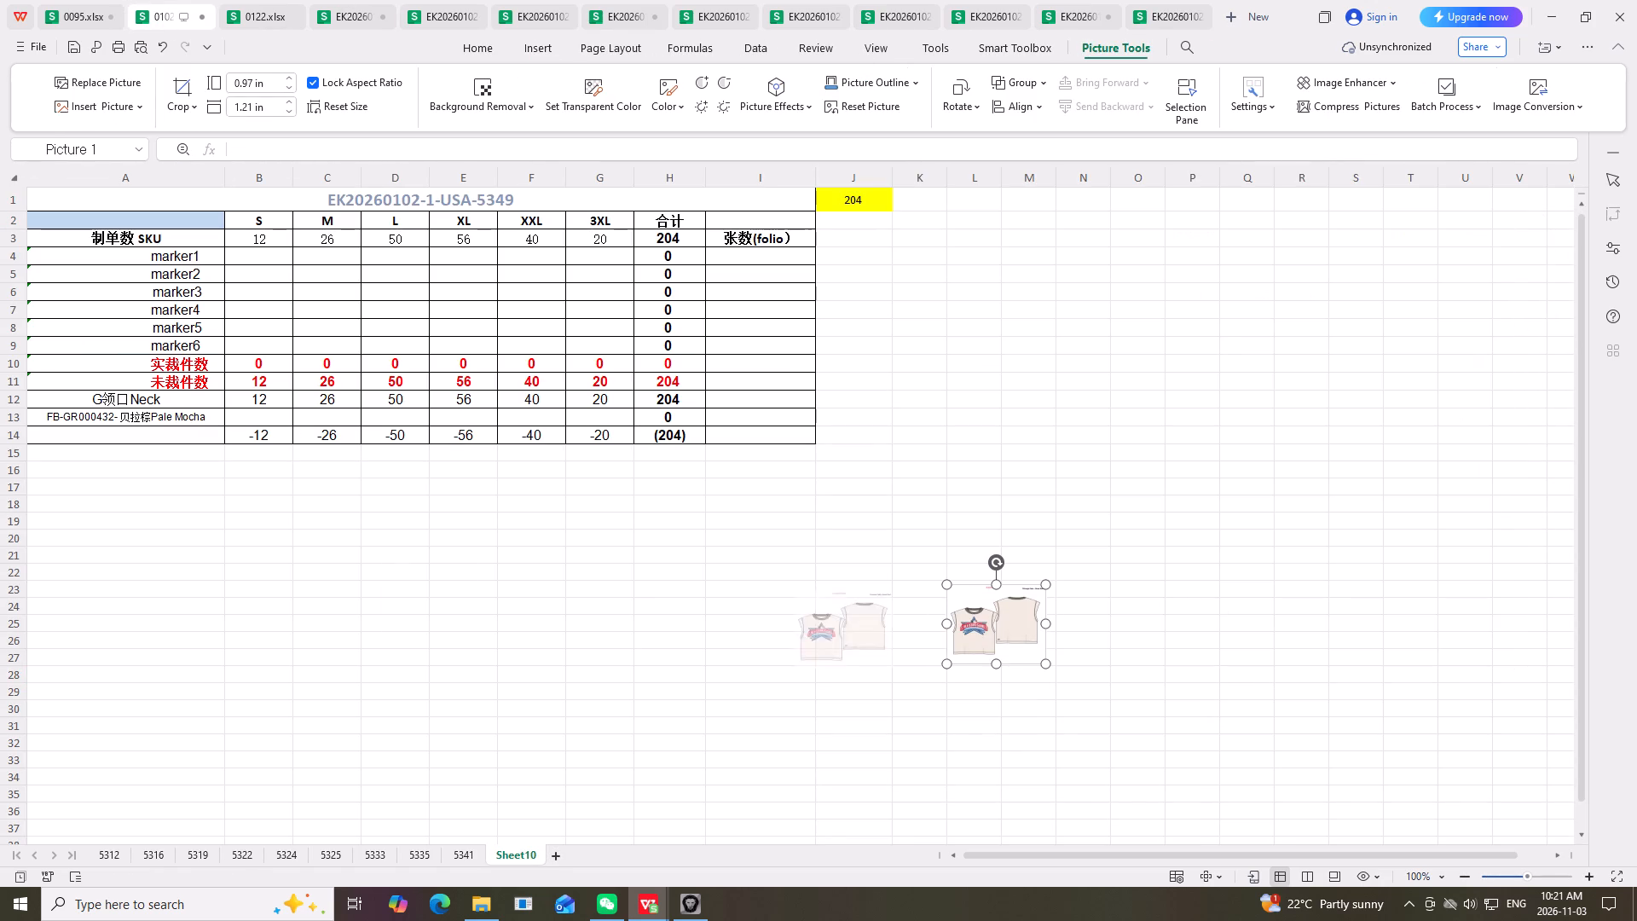
pyautogui.moveTo(847, 613); pyautogui.dragTo(105, 298)
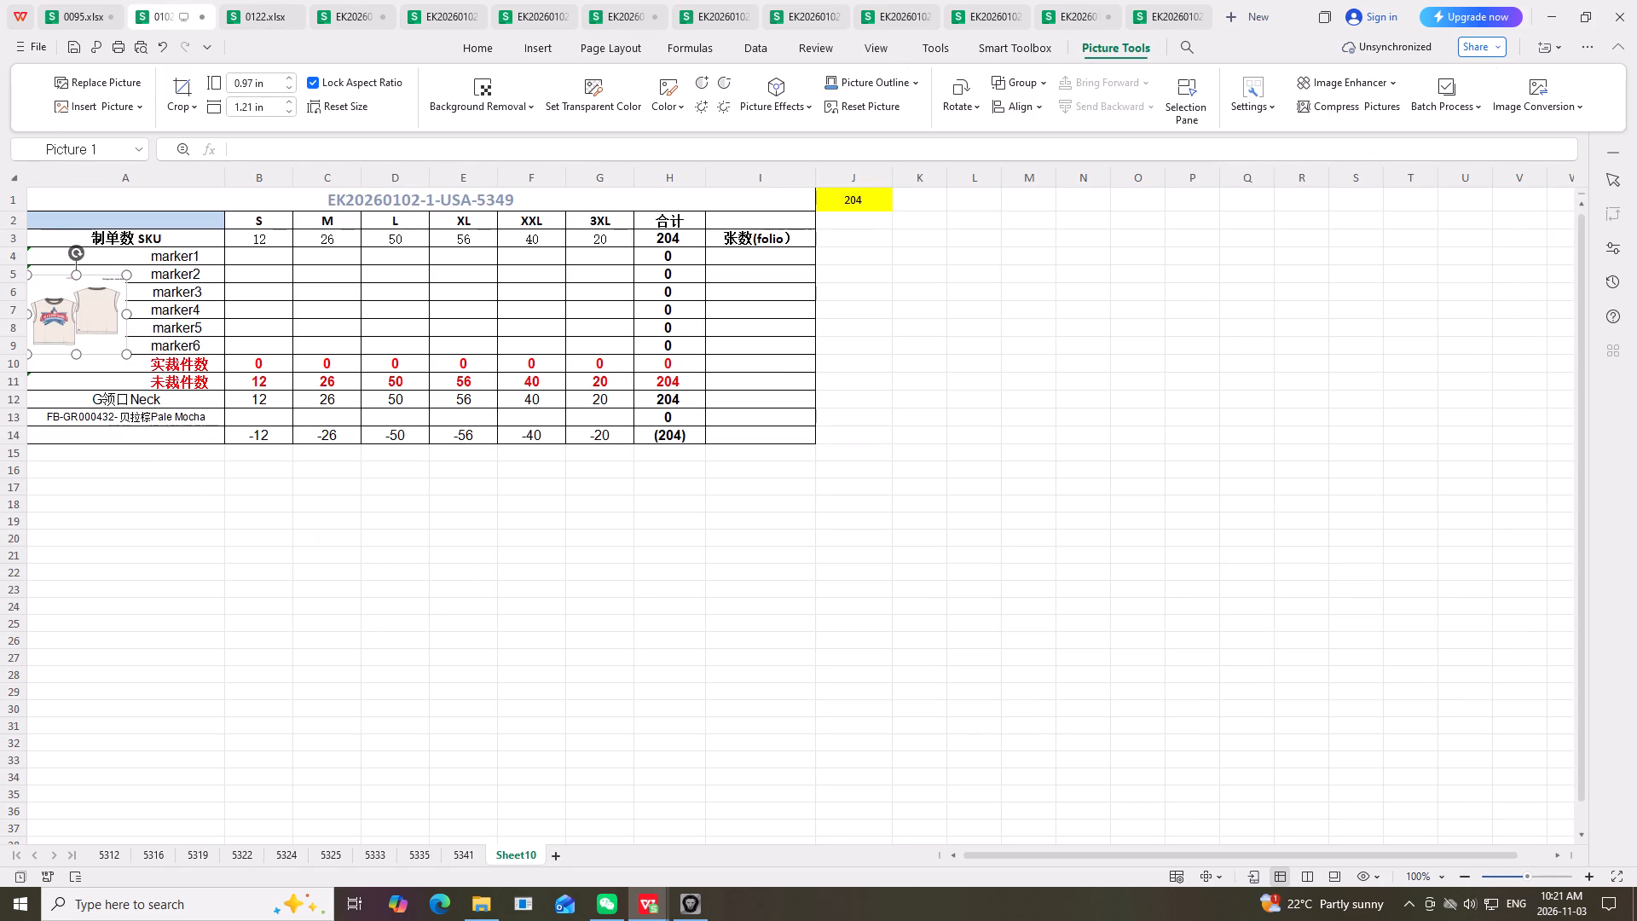
pyautogui.click(301, 528)
# Stretch the garment picture to about 1.21 in high and 1.53 in wide beside the marker labels.
pyautogui.click(100, 321)
pyautogui.moveTo(78, 355); pyautogui.dragTo(80, 361)
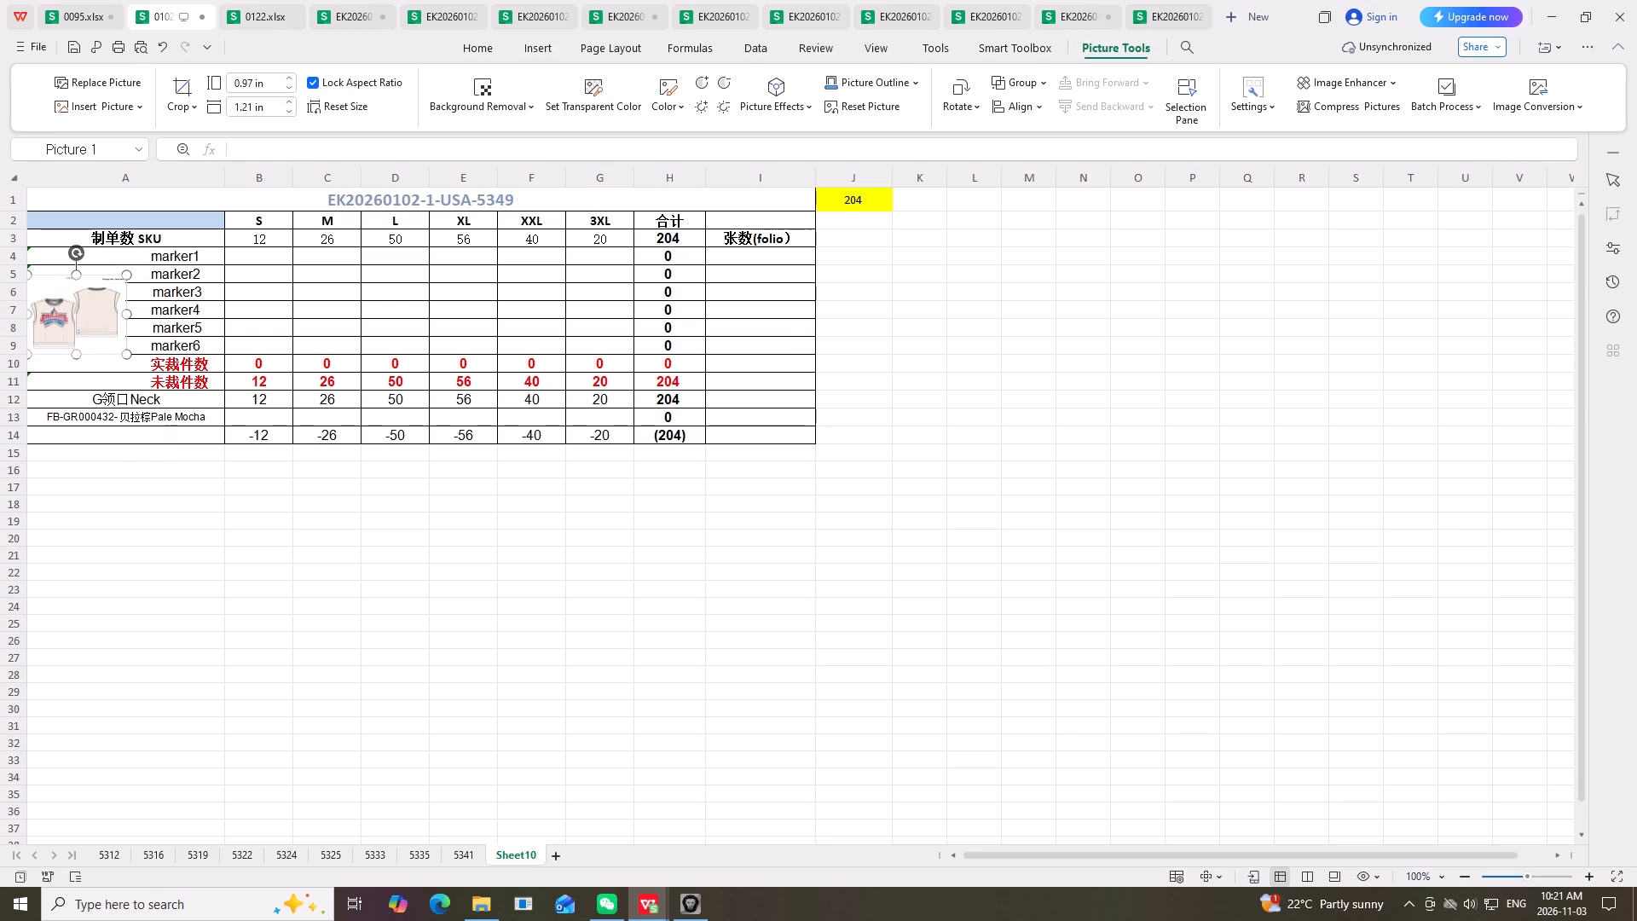
pyautogui.moveTo(80, 361); pyautogui.dragTo(85, 374)
pyautogui.click(222, 553)
pyautogui.click(86, 342)
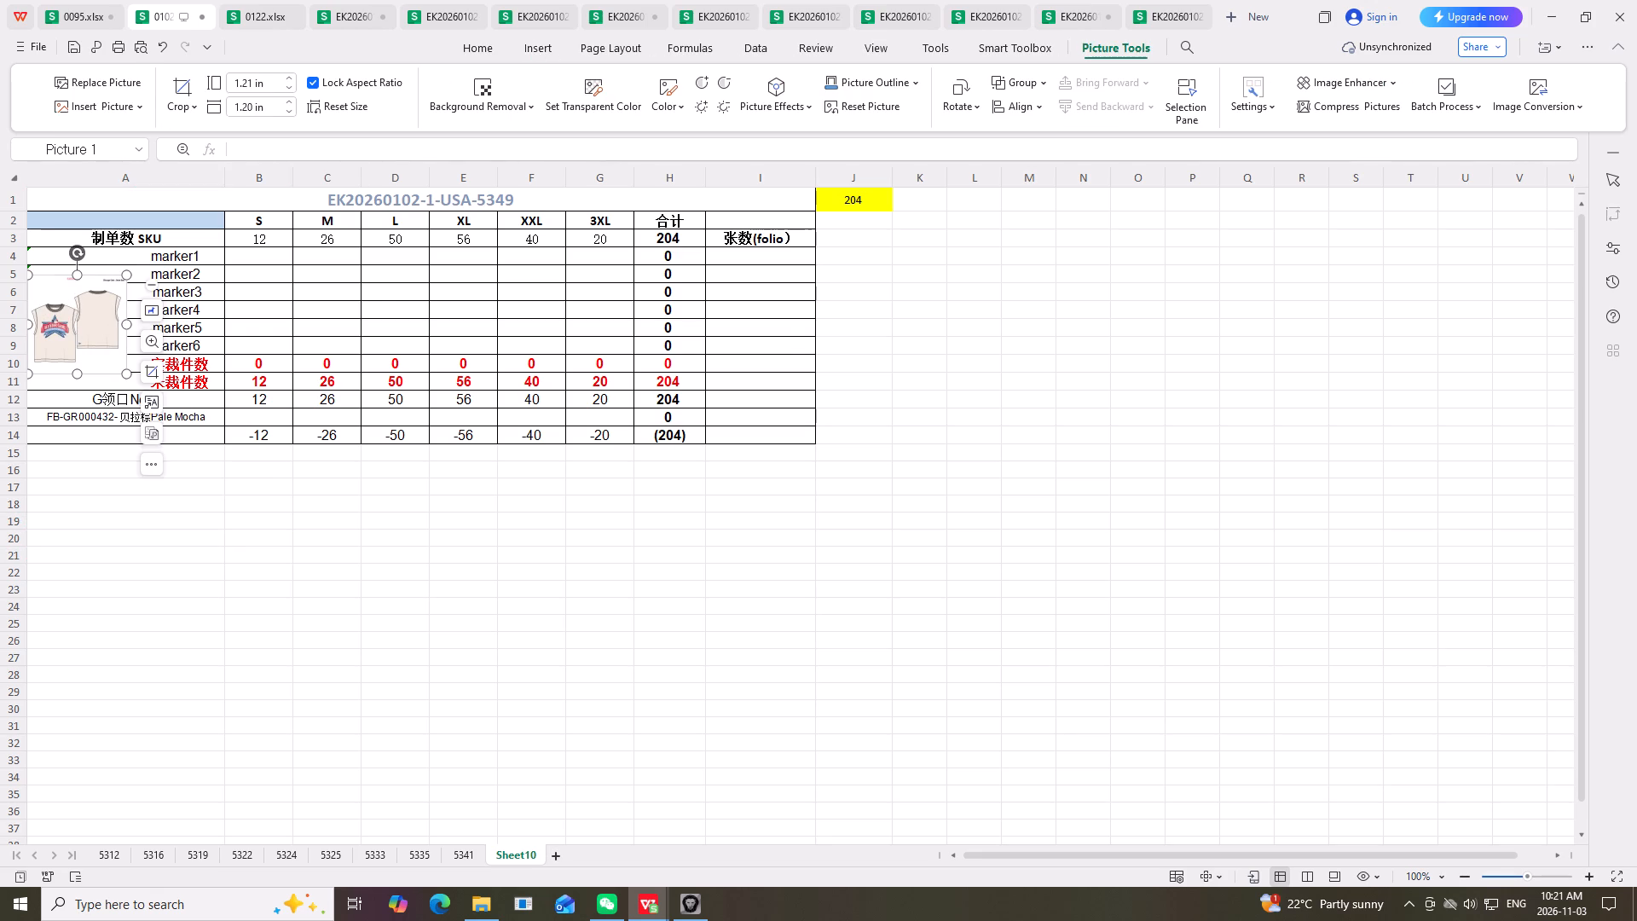
pyautogui.moveTo(130, 325); pyautogui.dragTo(156, 342)
pyautogui.click(269, 549)
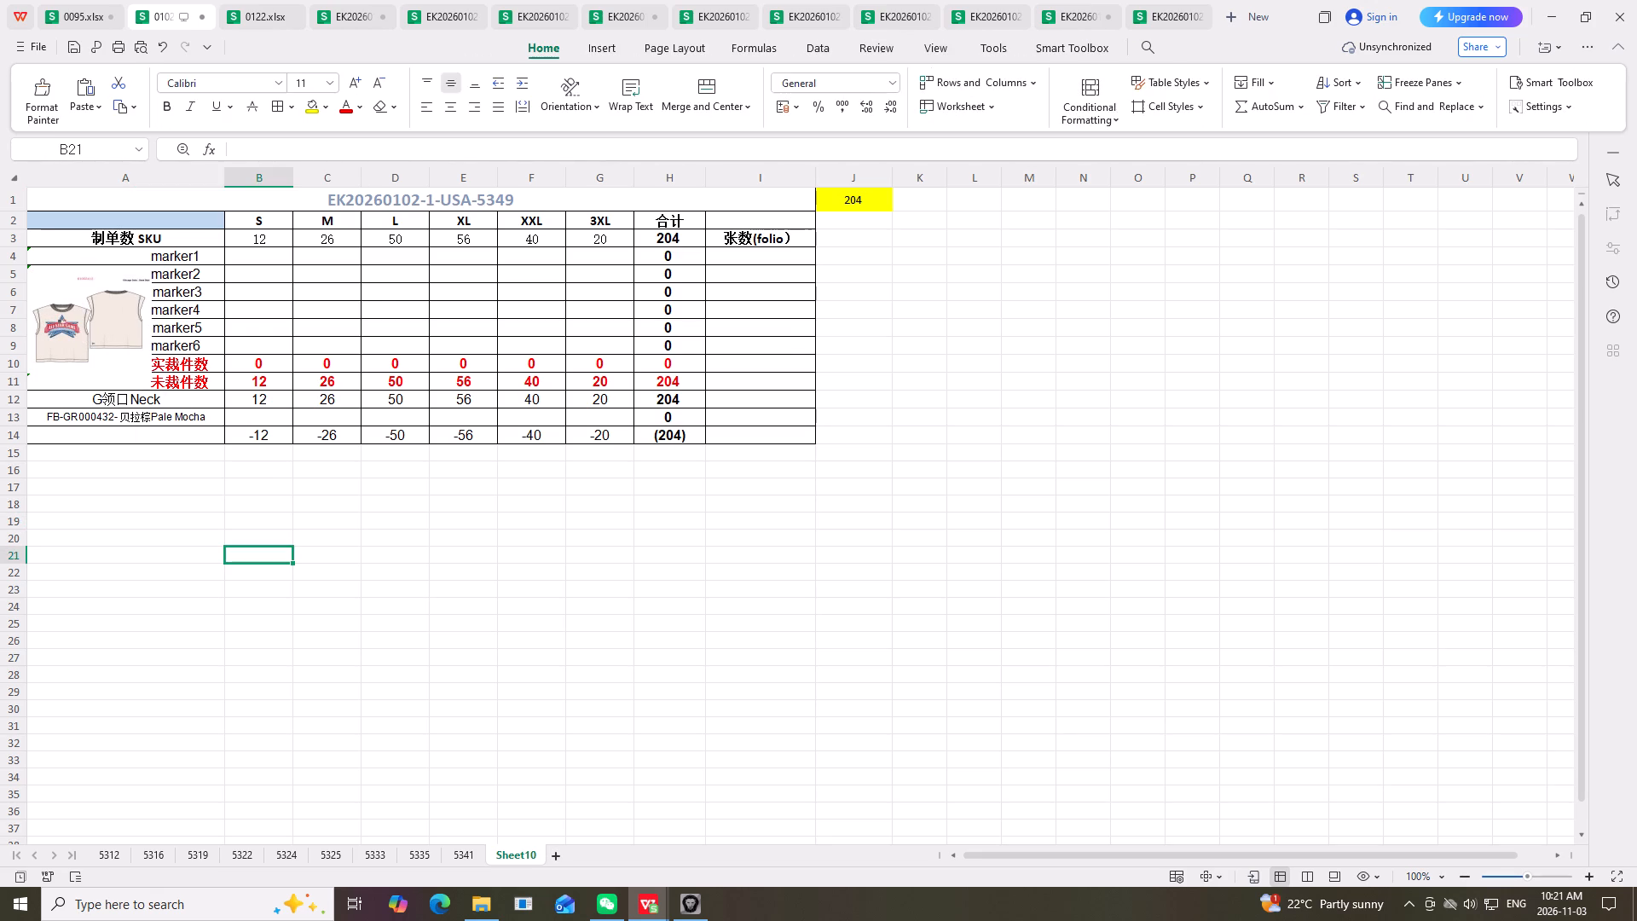
# Fine-tune the garment picture's top and bottom edges so it fits within rows 5 to 10 of column A.
pyautogui.click(91, 337)
pyautogui.click(91, 374)
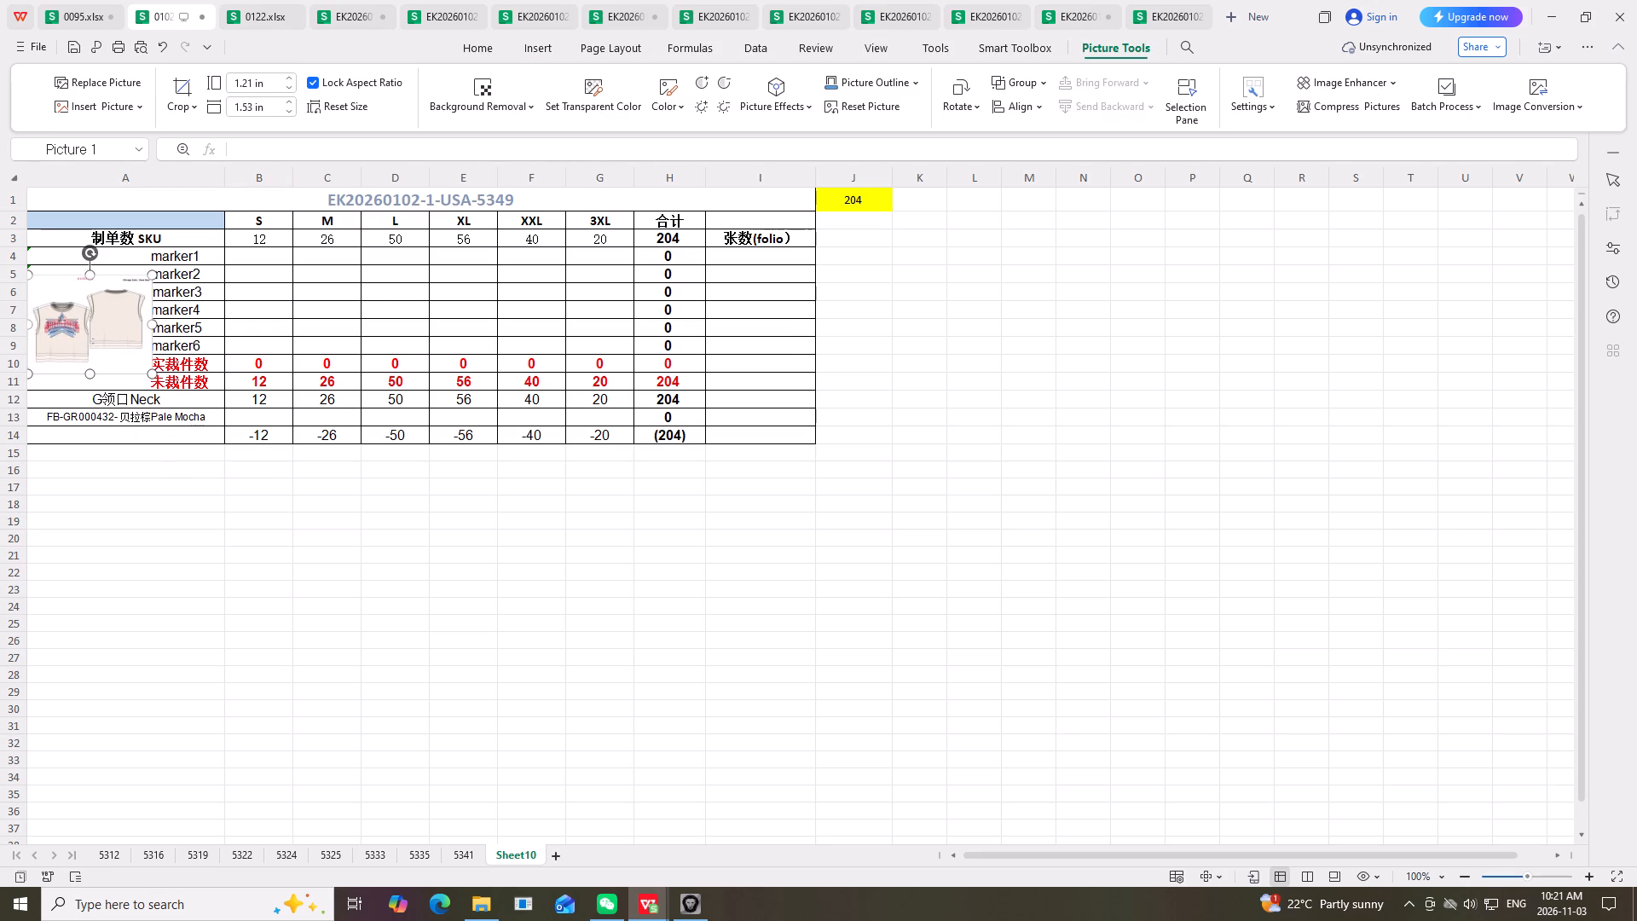
pyautogui.click(147, 487)
pyautogui.click(66, 327)
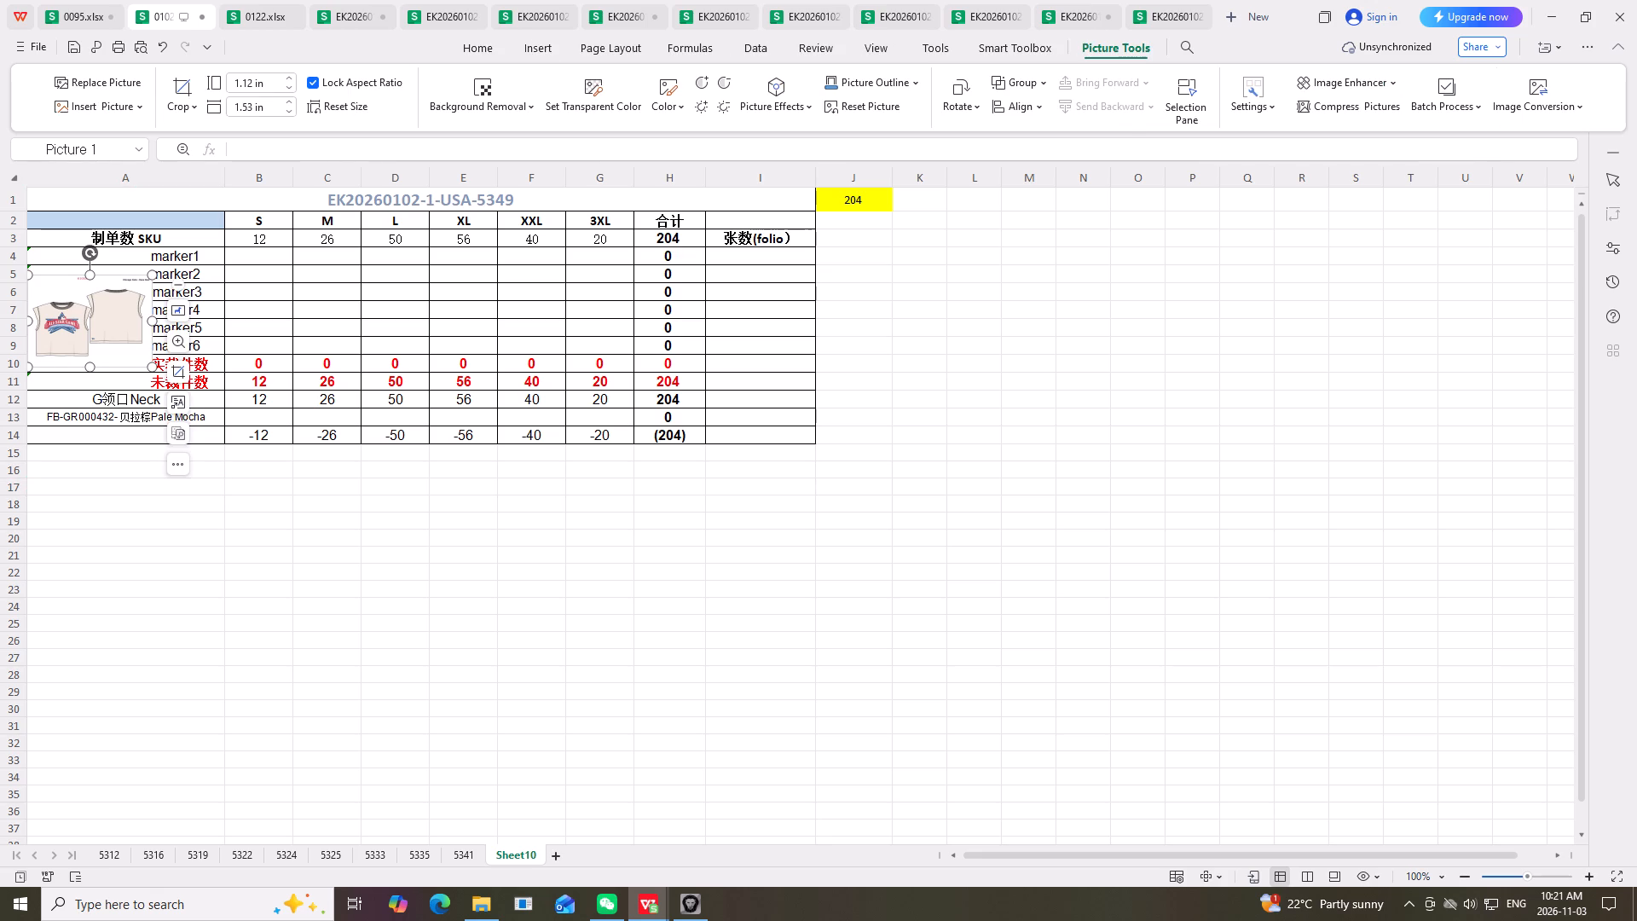
pyautogui.click(92, 275)
pyautogui.click(246, 590)
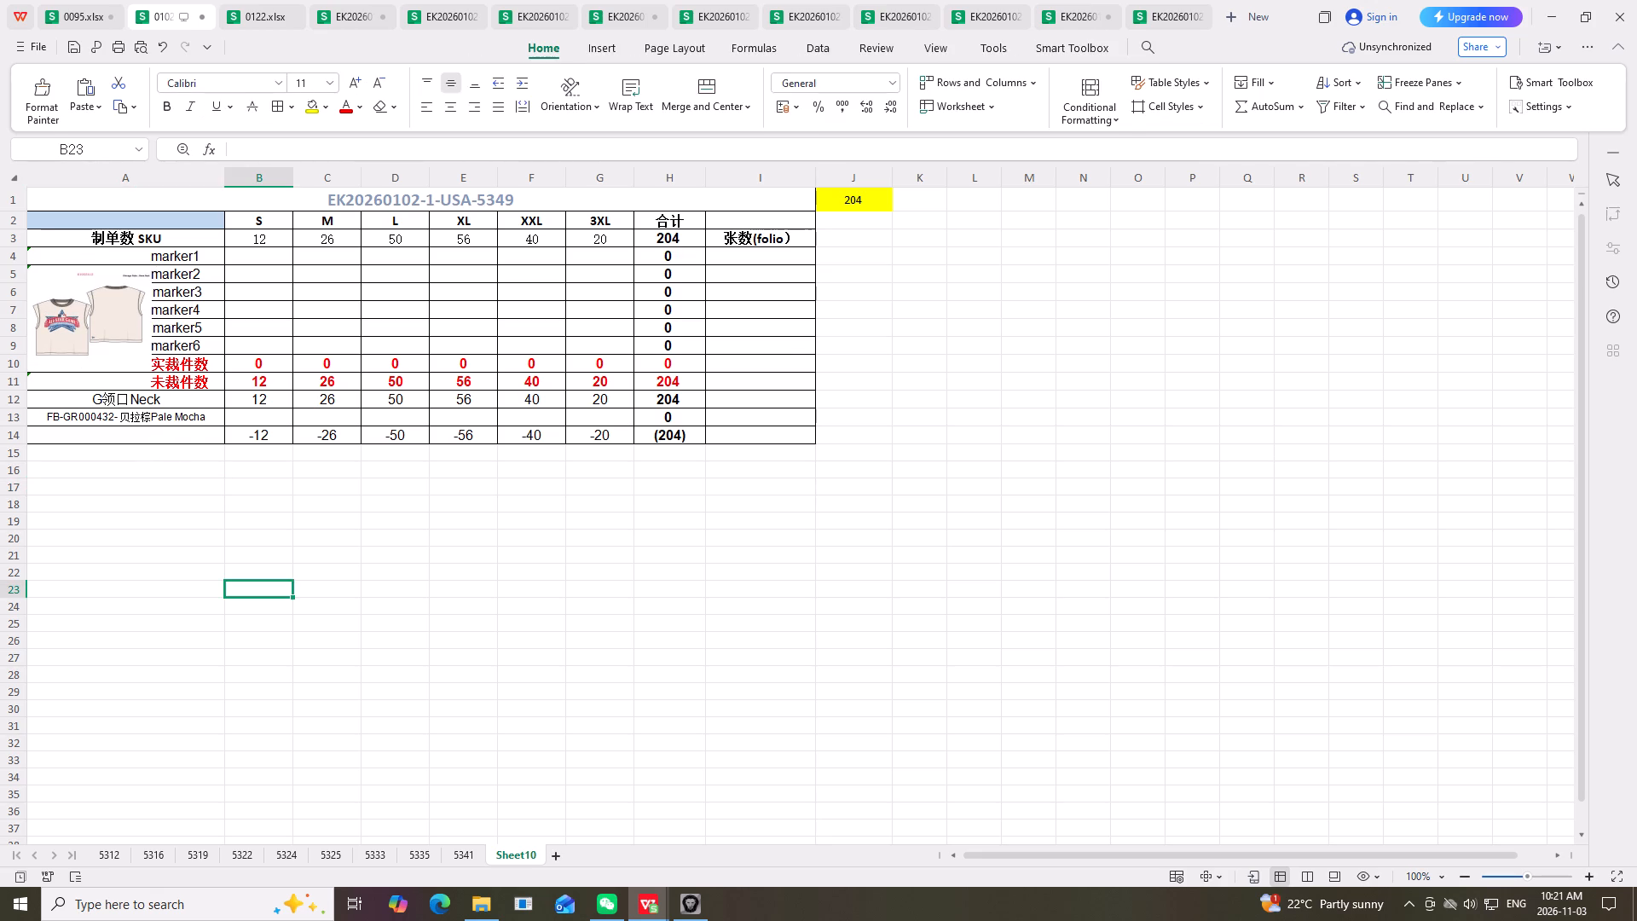
pyautogui.click(101, 327)
pyautogui.click(90, 265)
pyautogui.click(90, 286)
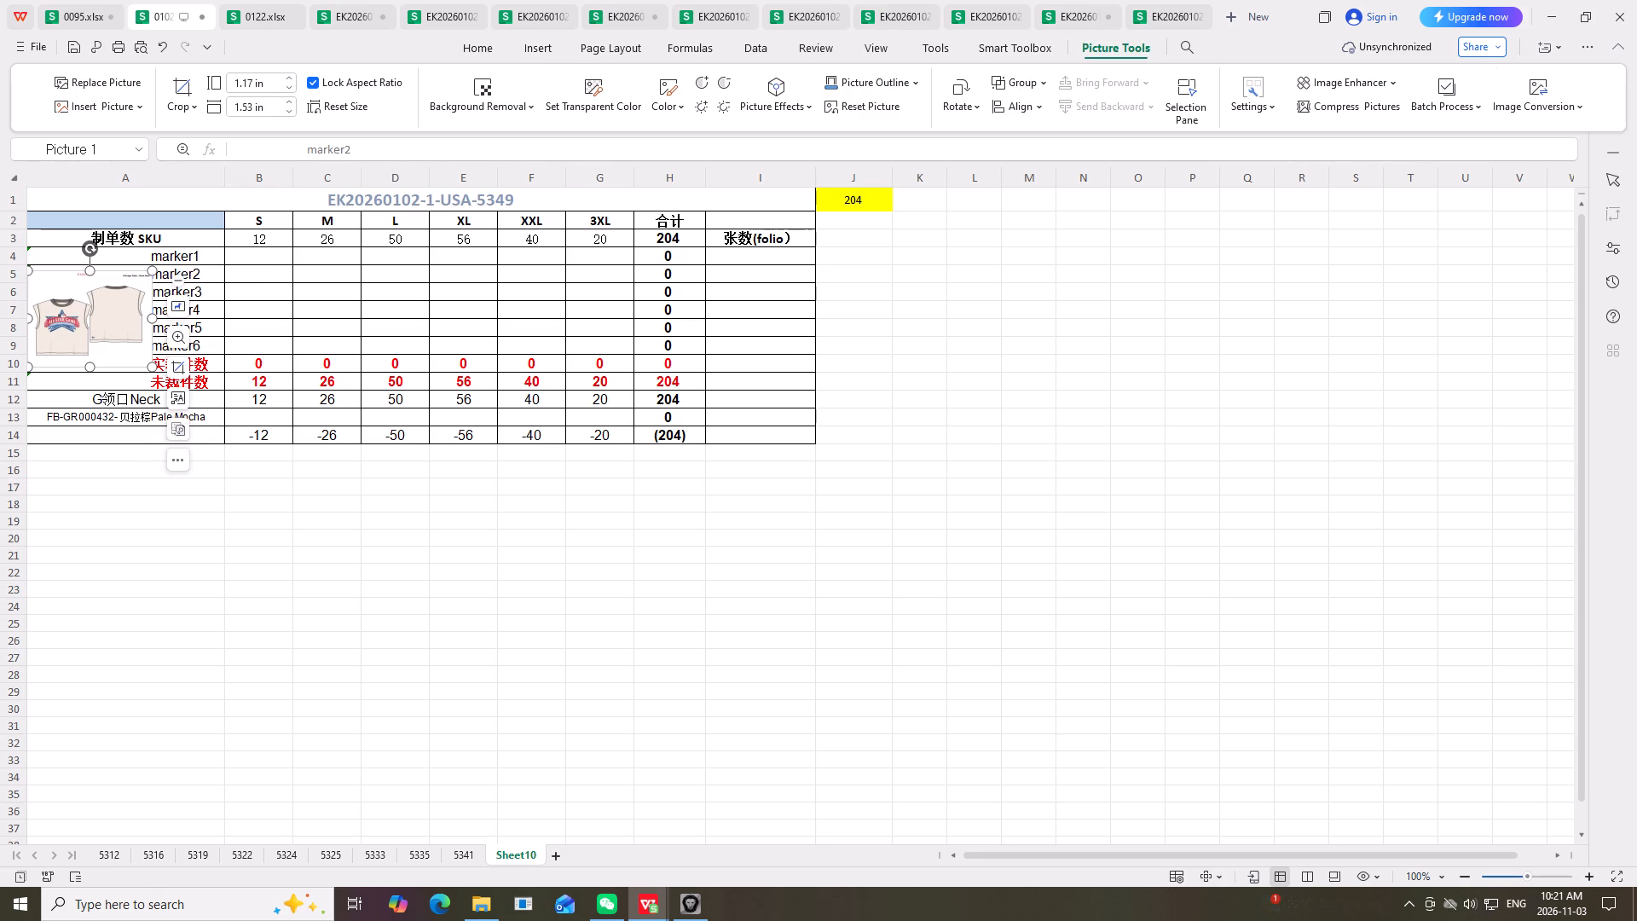
pyautogui.click(90, 269)
pyautogui.moveTo(215, 592); pyautogui.dragTo(226, 594)
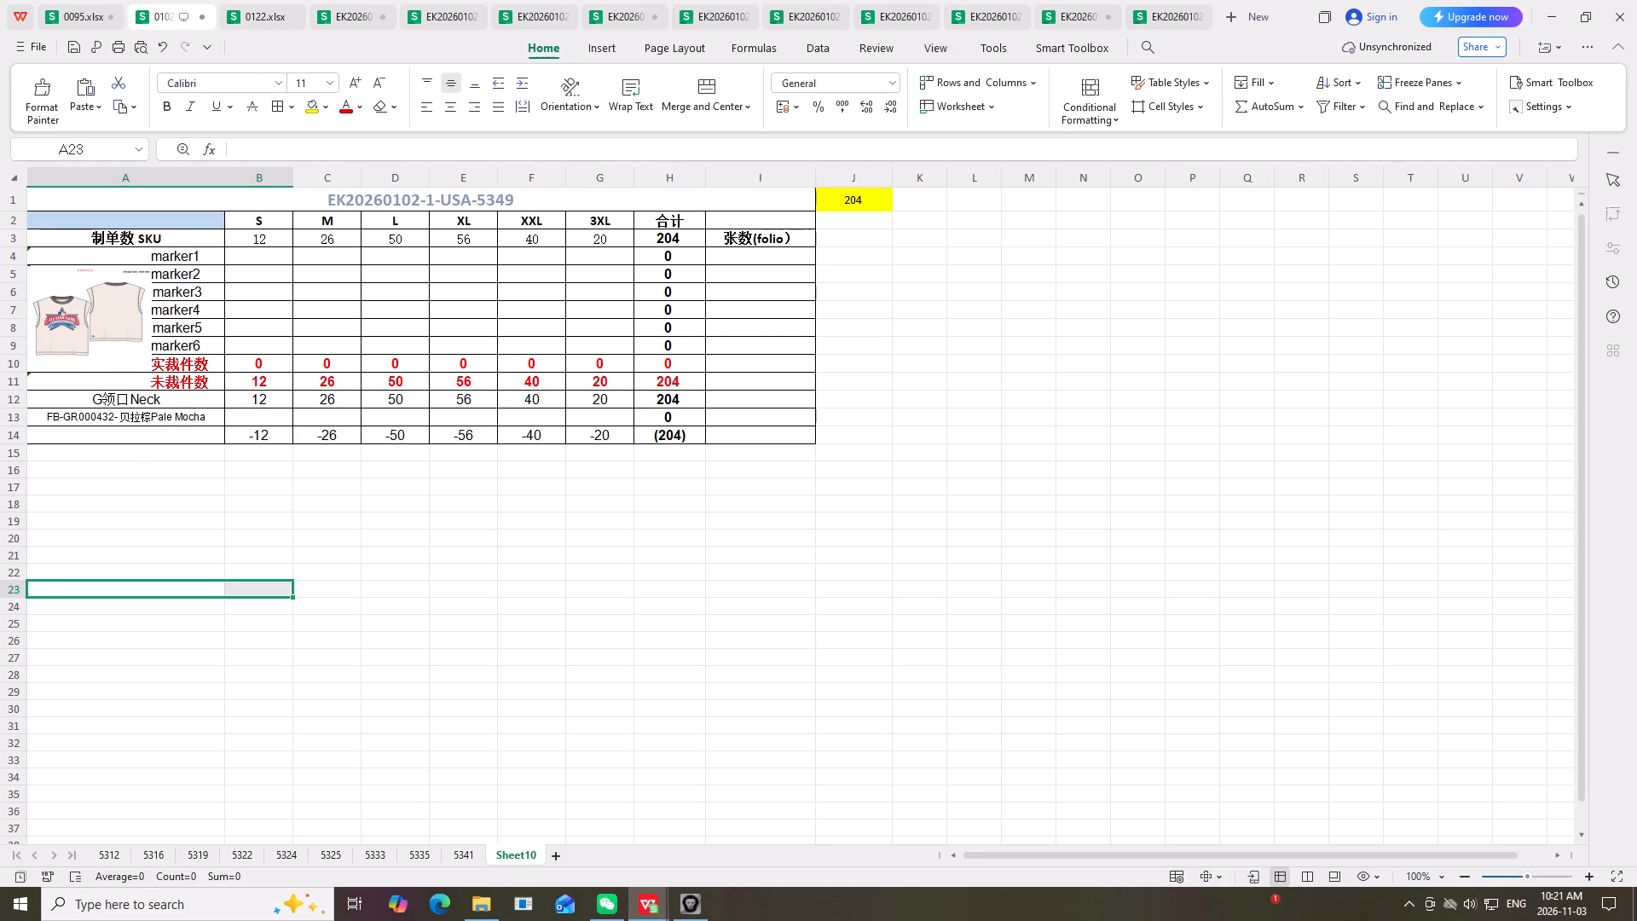
pyautogui.click(475, 542)
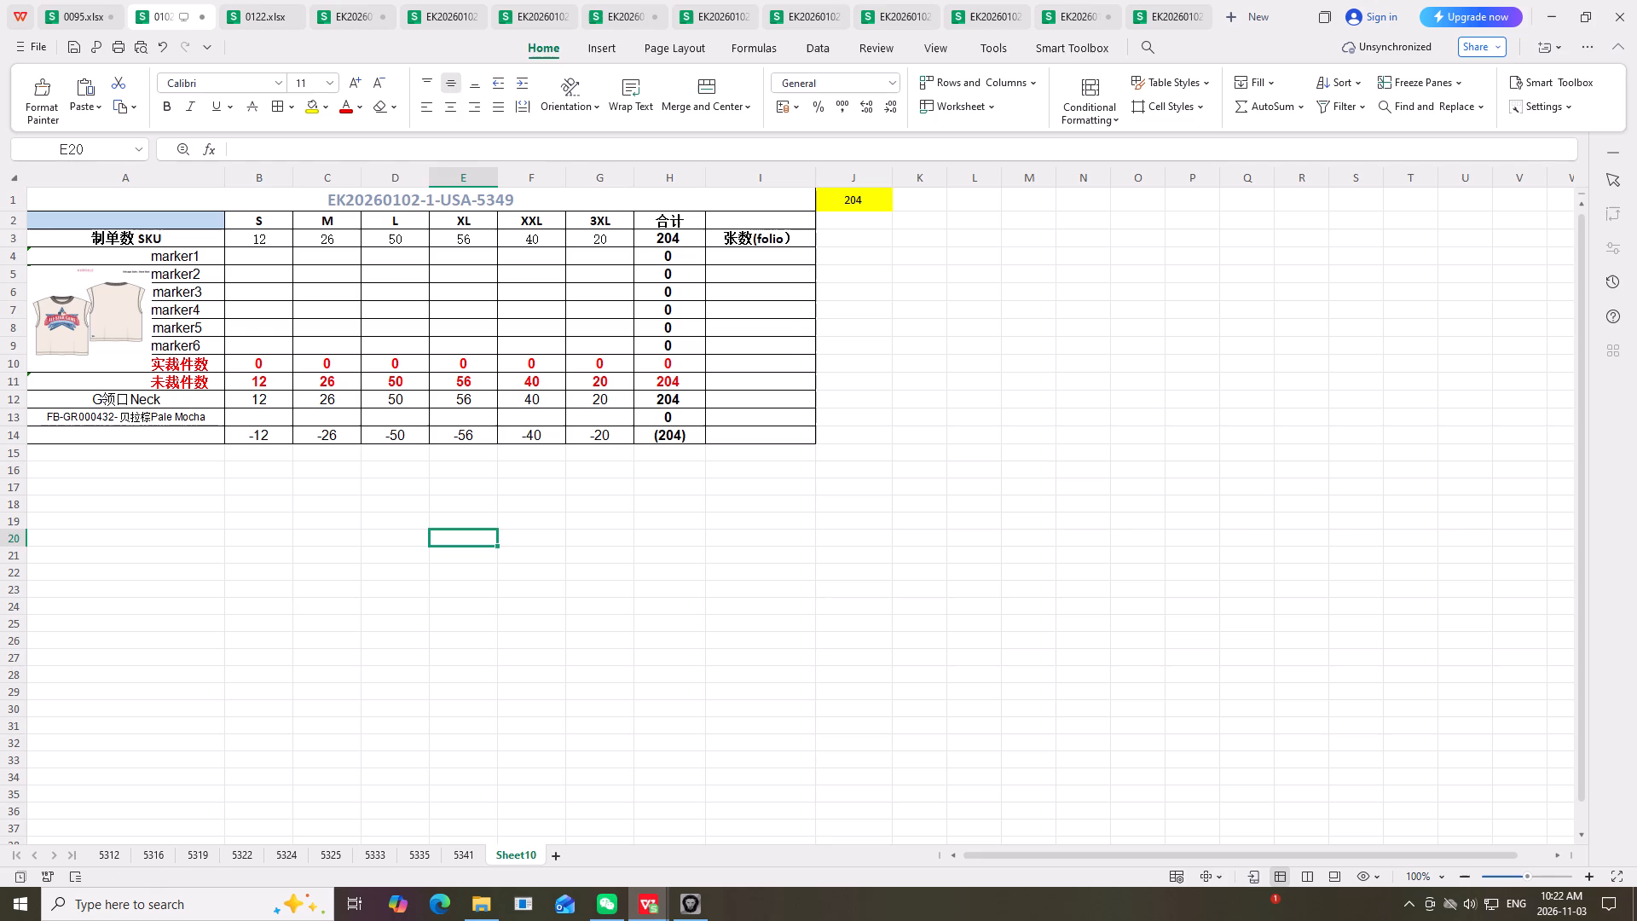
# Copy the body fabric FB-G0000574- 米白Dune Dust from the 5349 production order and paste it as values into A2 of the new sheet.
pyautogui.click(1165, 17)
pyautogui.scroll(2, 381, 390)
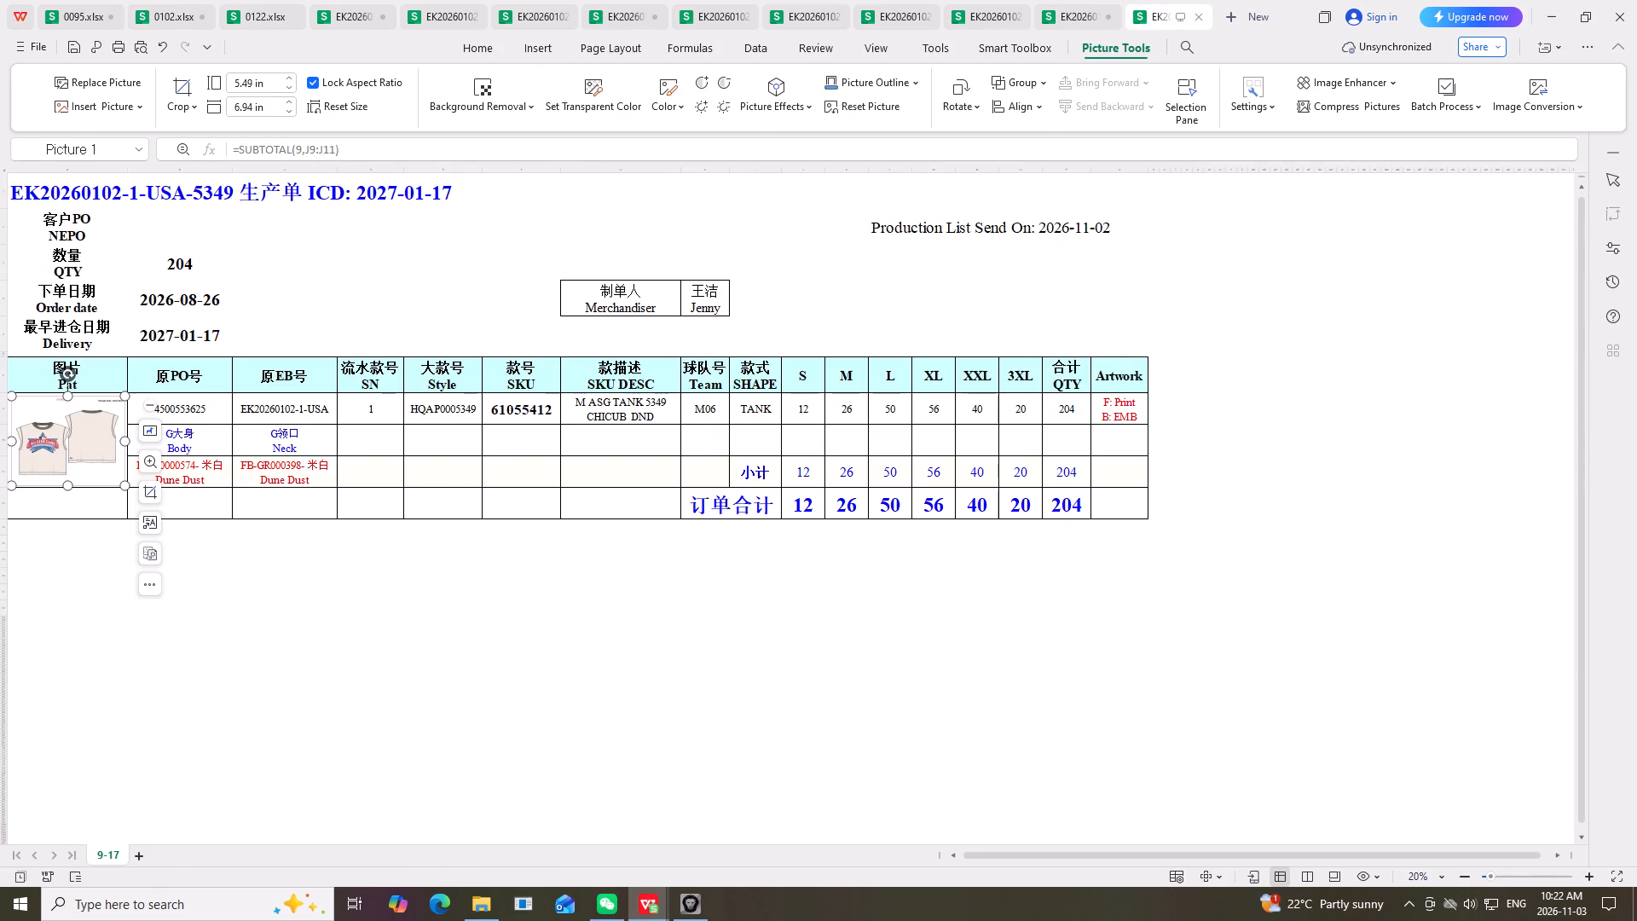
pyautogui.click(212, 480)
pyautogui.rightClick(206, 474)
pyautogui.click(229, 21)
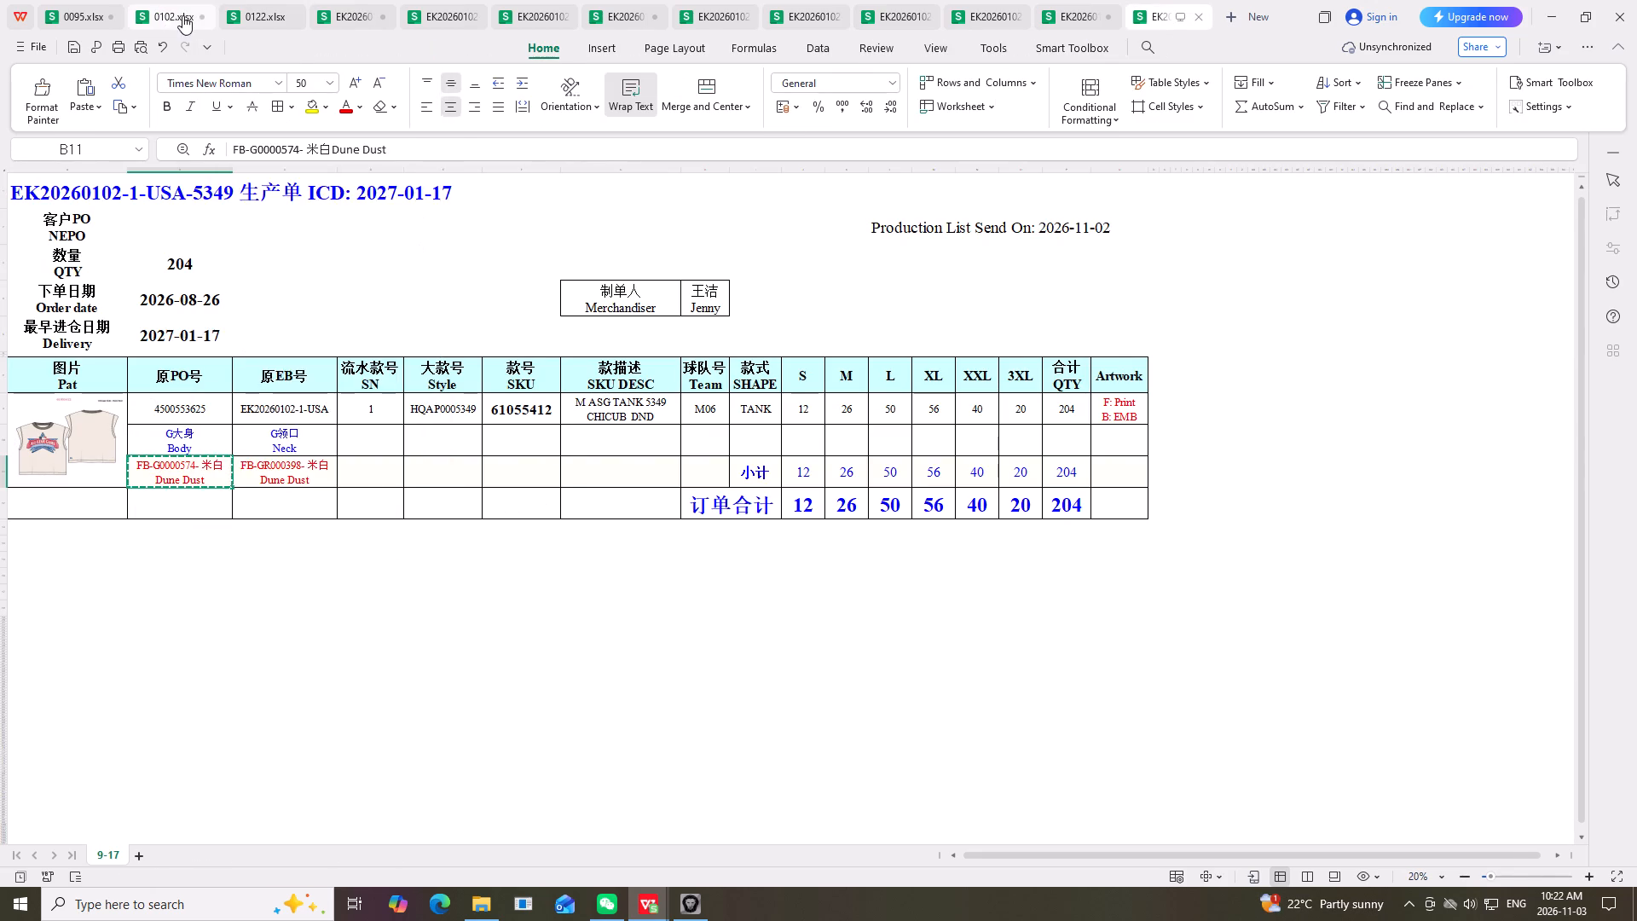
pyautogui.click(182, 15)
pyautogui.click(137, 223)
pyautogui.rightClick(137, 223)
pyautogui.click(248, 243)
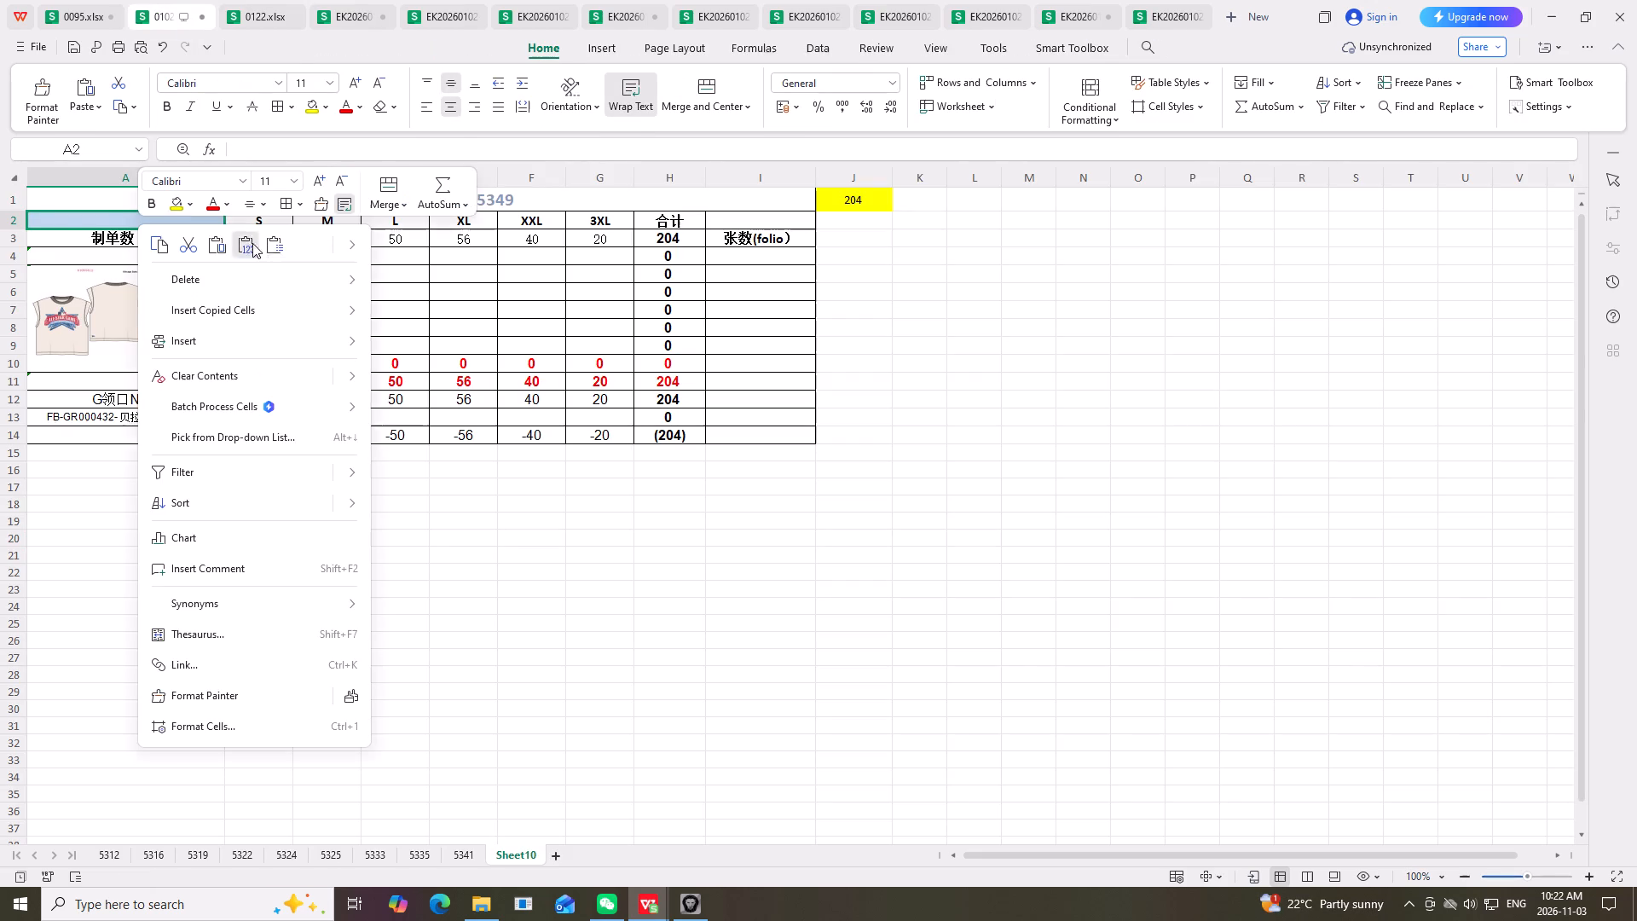
# Copy the neck fabric FB-GR000398- 米白Dune Dust from the 5349 production order and paste it as values into A13 of the new sheet.
pyautogui.click(1171, 17)
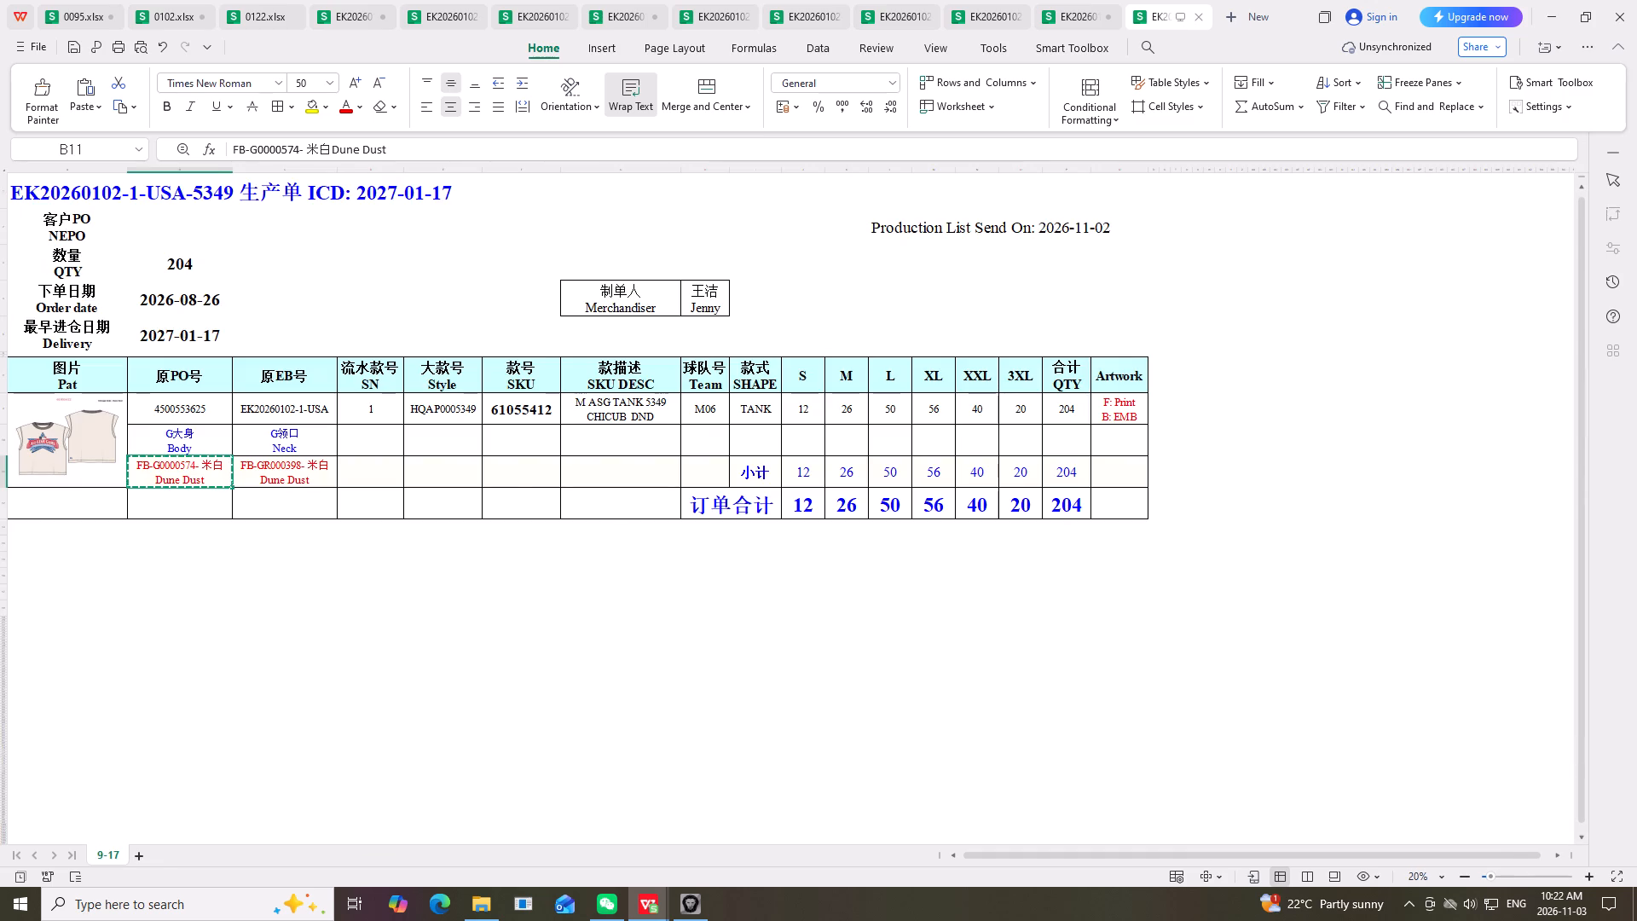
pyautogui.click(277, 478)
pyautogui.moveTo(277, 478); pyautogui.dragTo(283, 437, button='right')
pyautogui.click(300, 21)
pyautogui.click(171, 13)
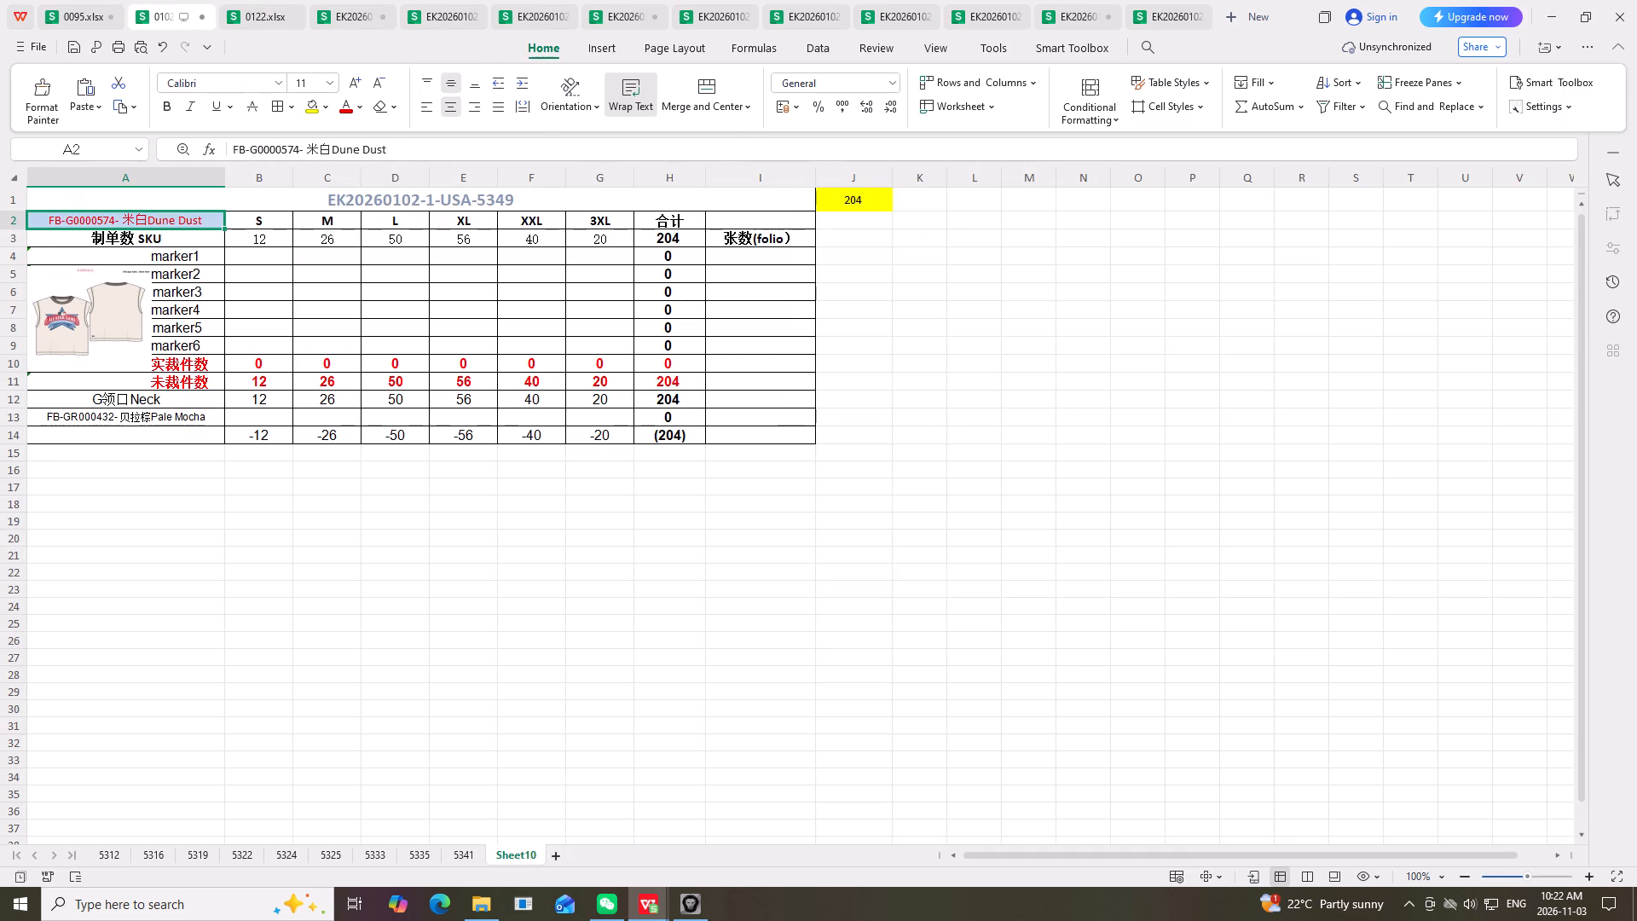
pyautogui.click(134, 415)
pyautogui.rightClick(134, 415)
pyautogui.click(237, 20)
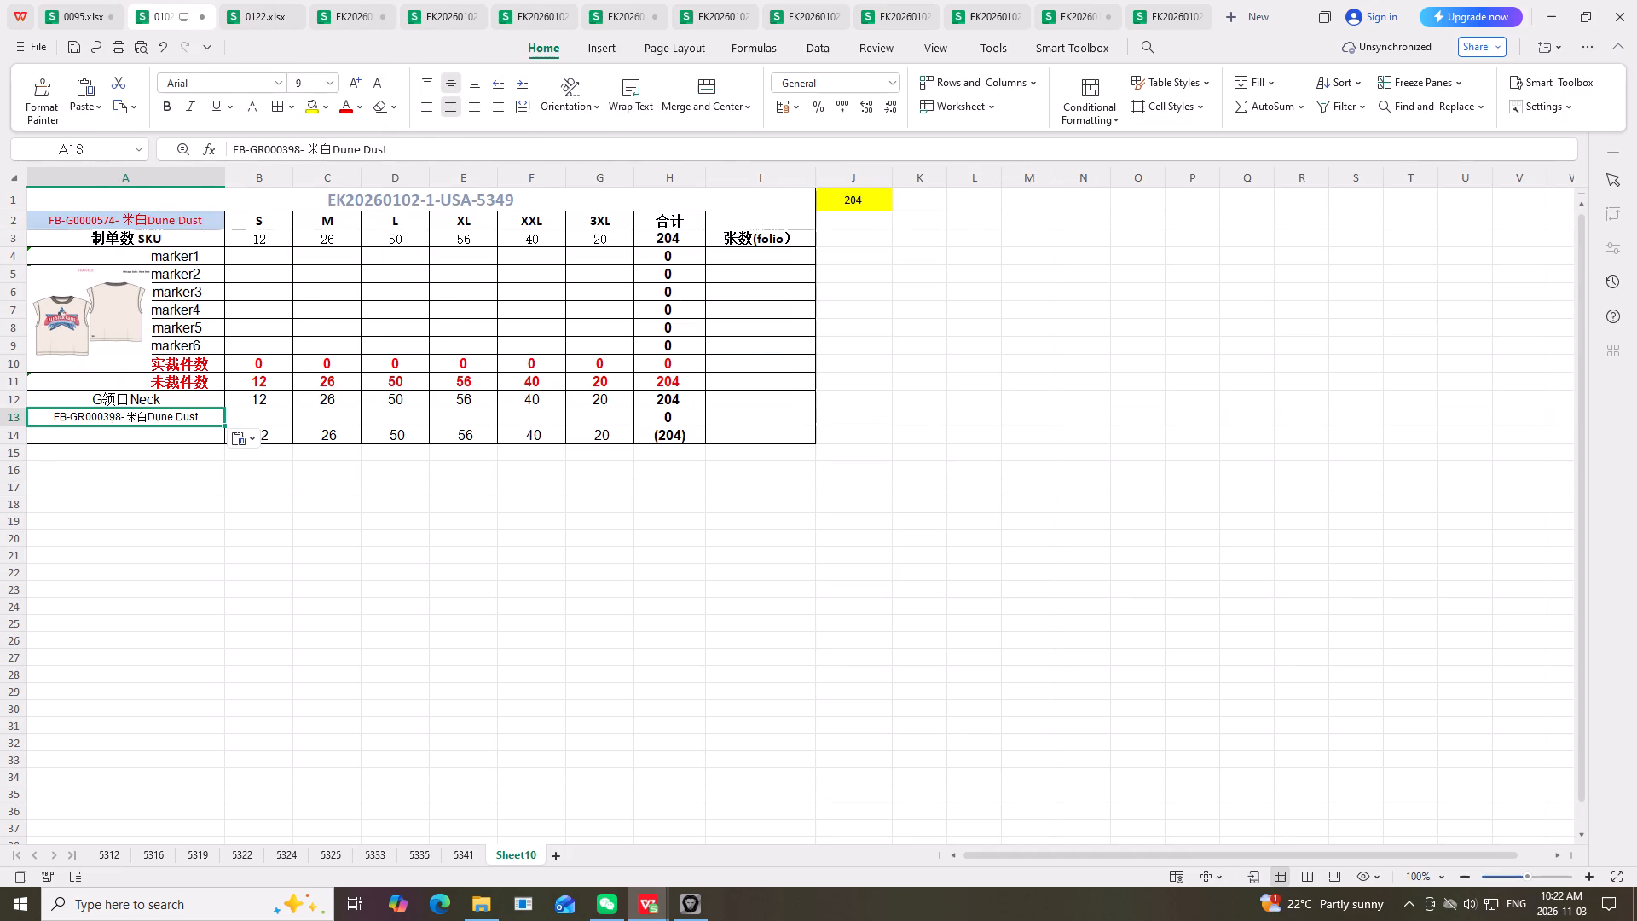
pyautogui.moveTo(863, 414); pyautogui.dragTo(851, 403)
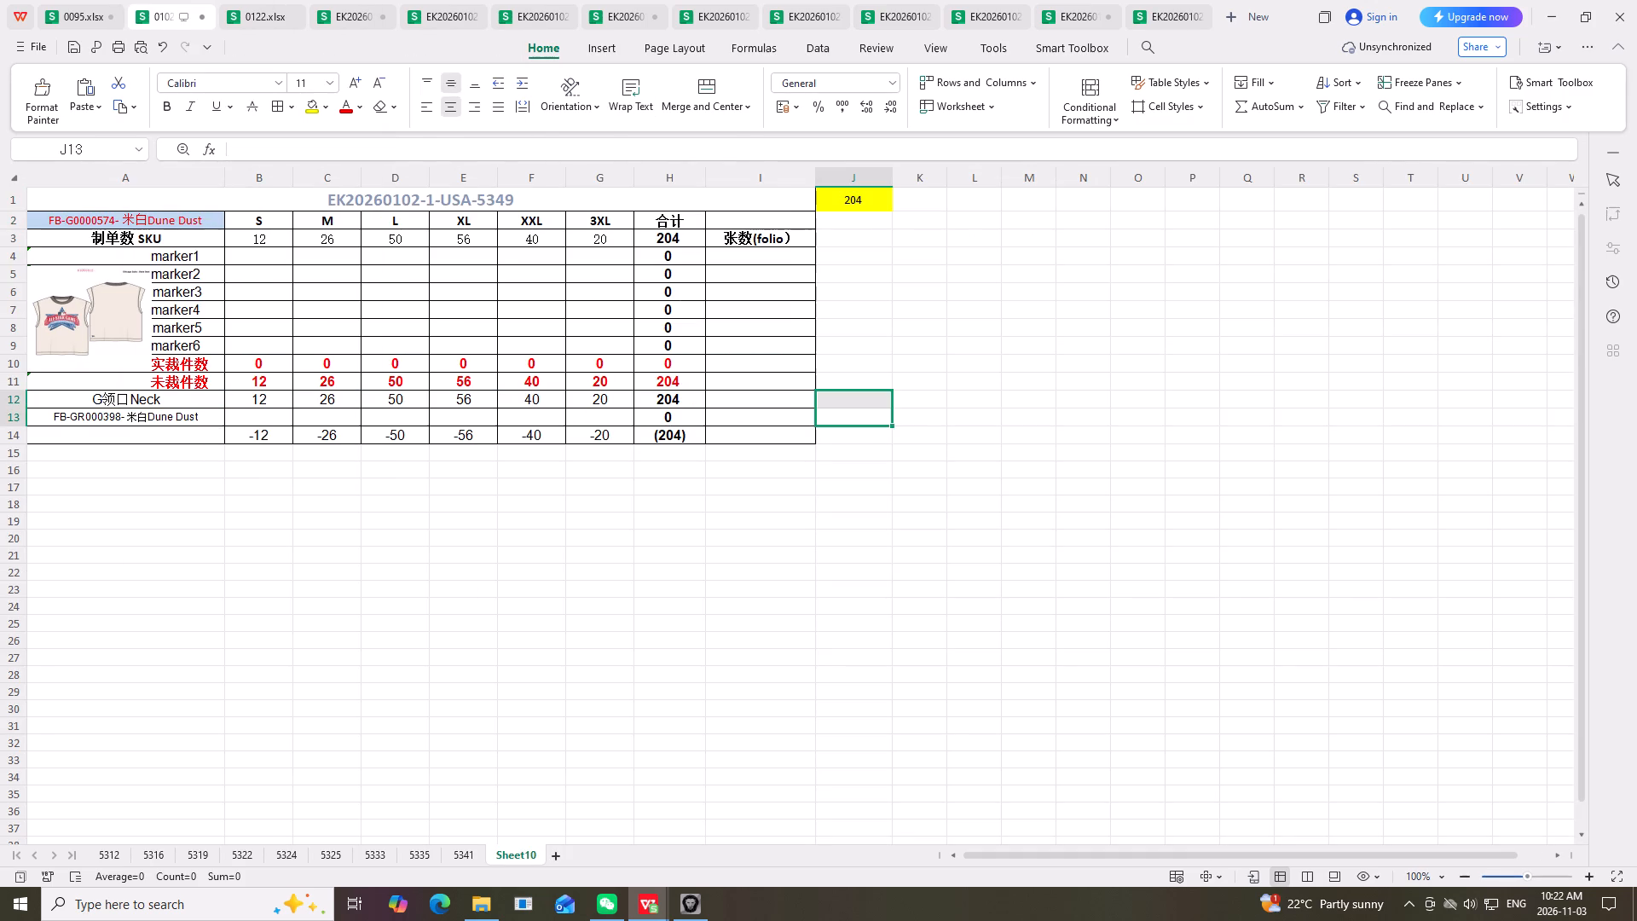
# Rename the new sheet as 5349.
pyautogui.rightClick(520, 857)
pyautogui.click(586, 613)
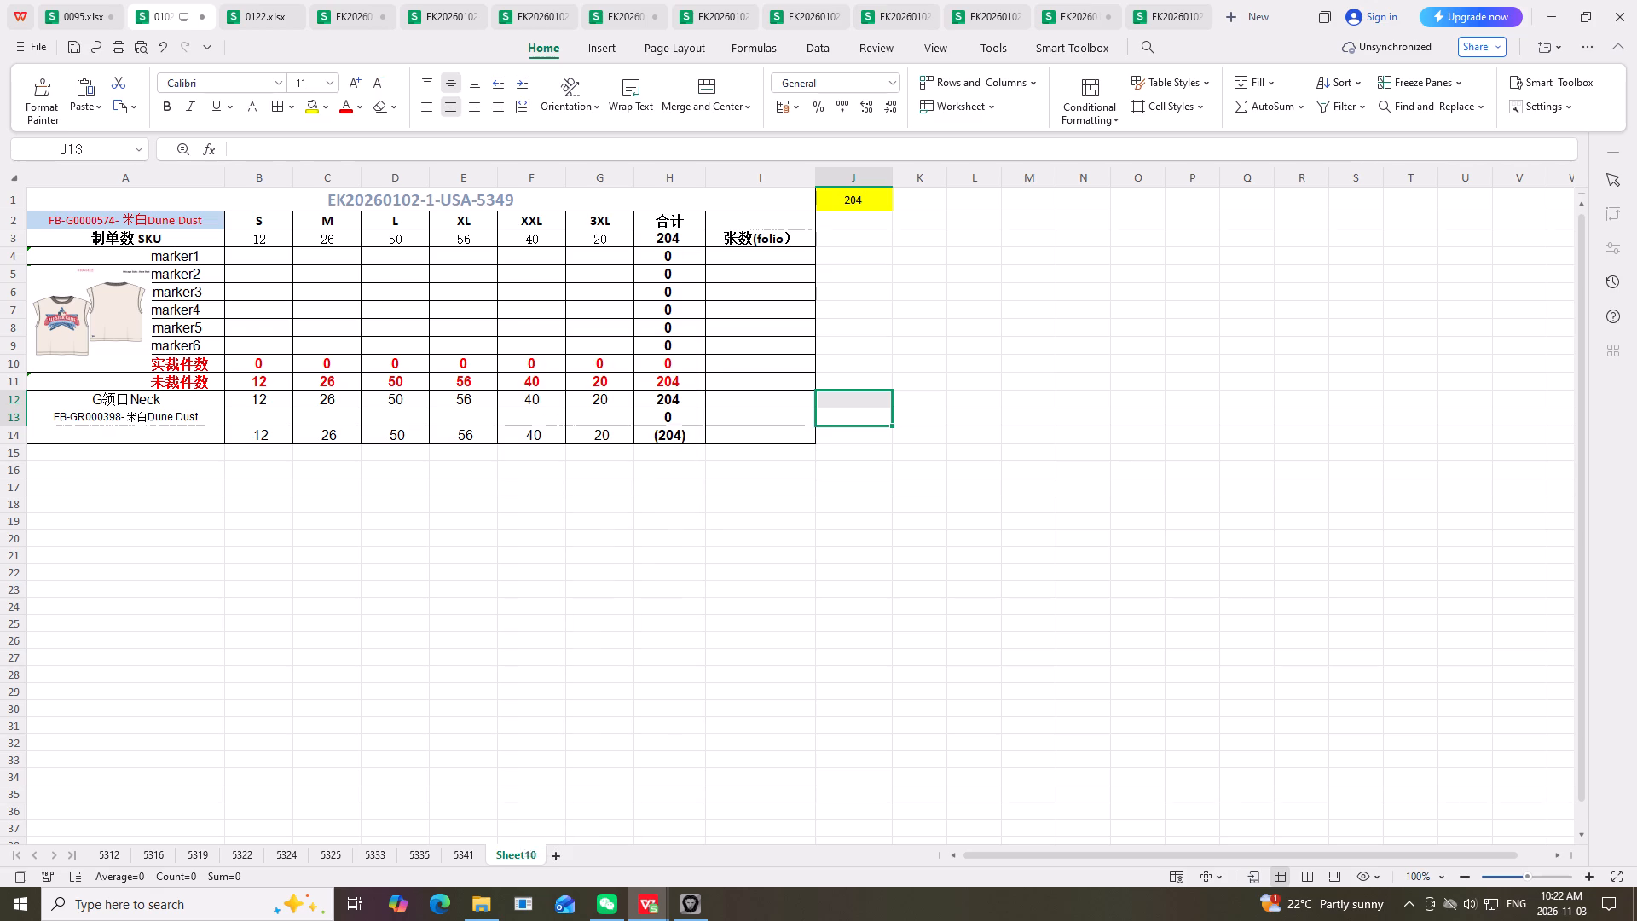
pyautogui.press('5')
pyautogui.press('3')
pyautogui.press('4')
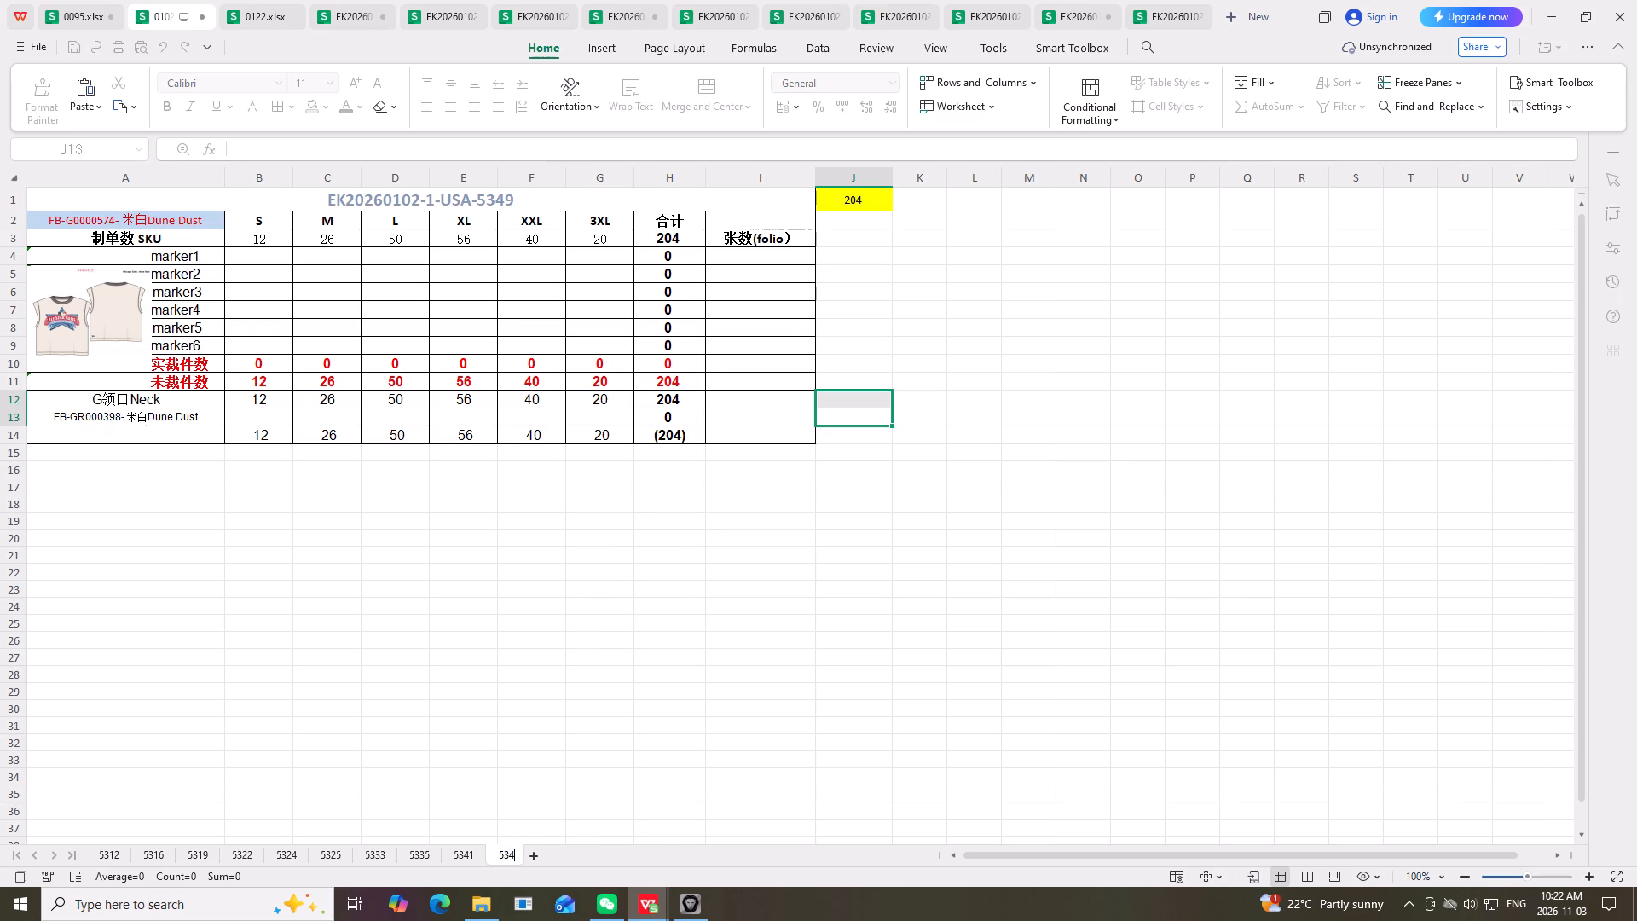
pyautogui.press('9')
pyautogui.click(680, 561)
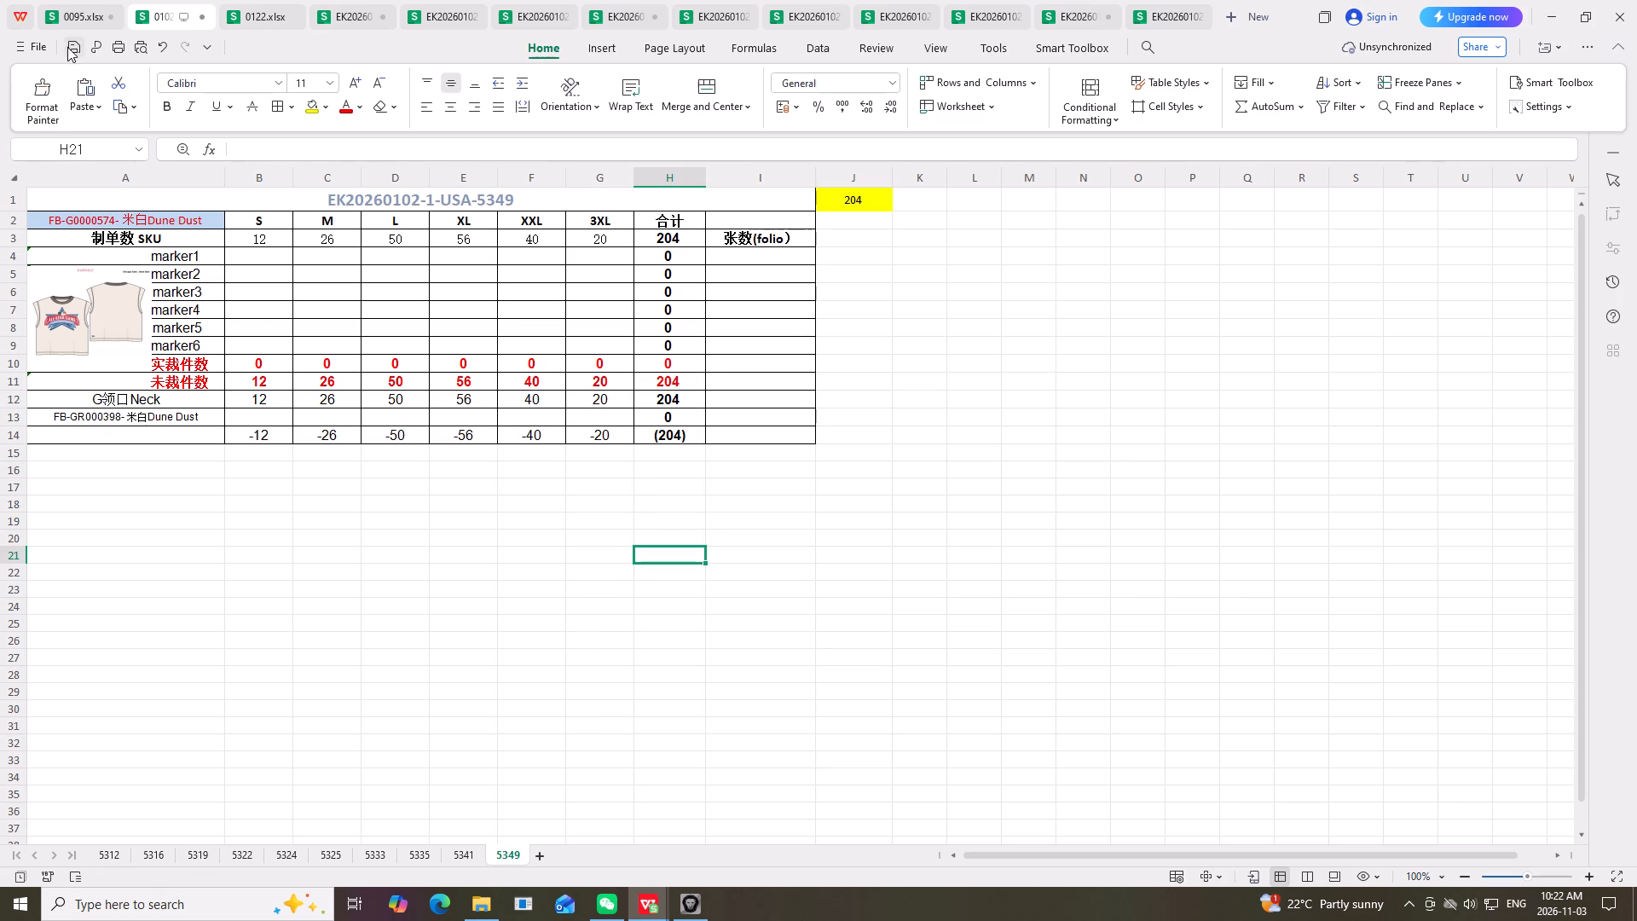
# Save the 0102.xlsx workbook.
pyautogui.tripleClick(71, 43)
pyautogui.tripleClick(69, 43)
pyautogui.tripleClick(69, 43)
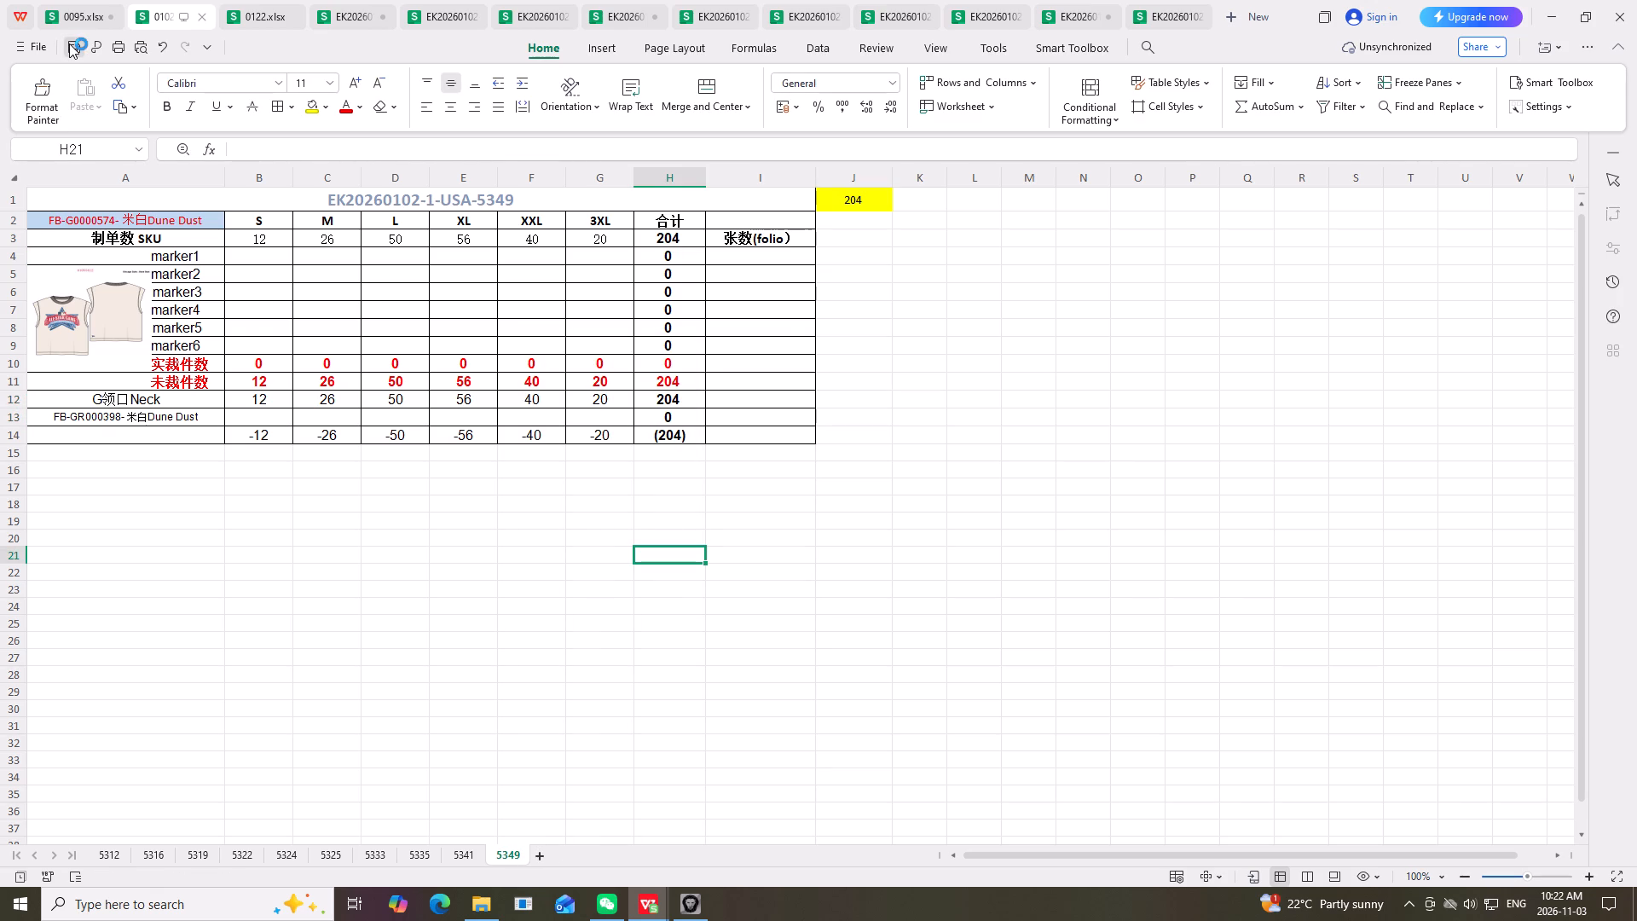
pyautogui.tripleClick(69, 43)
pyautogui.doubleClick(69, 43)
pyautogui.click(1046, 358)
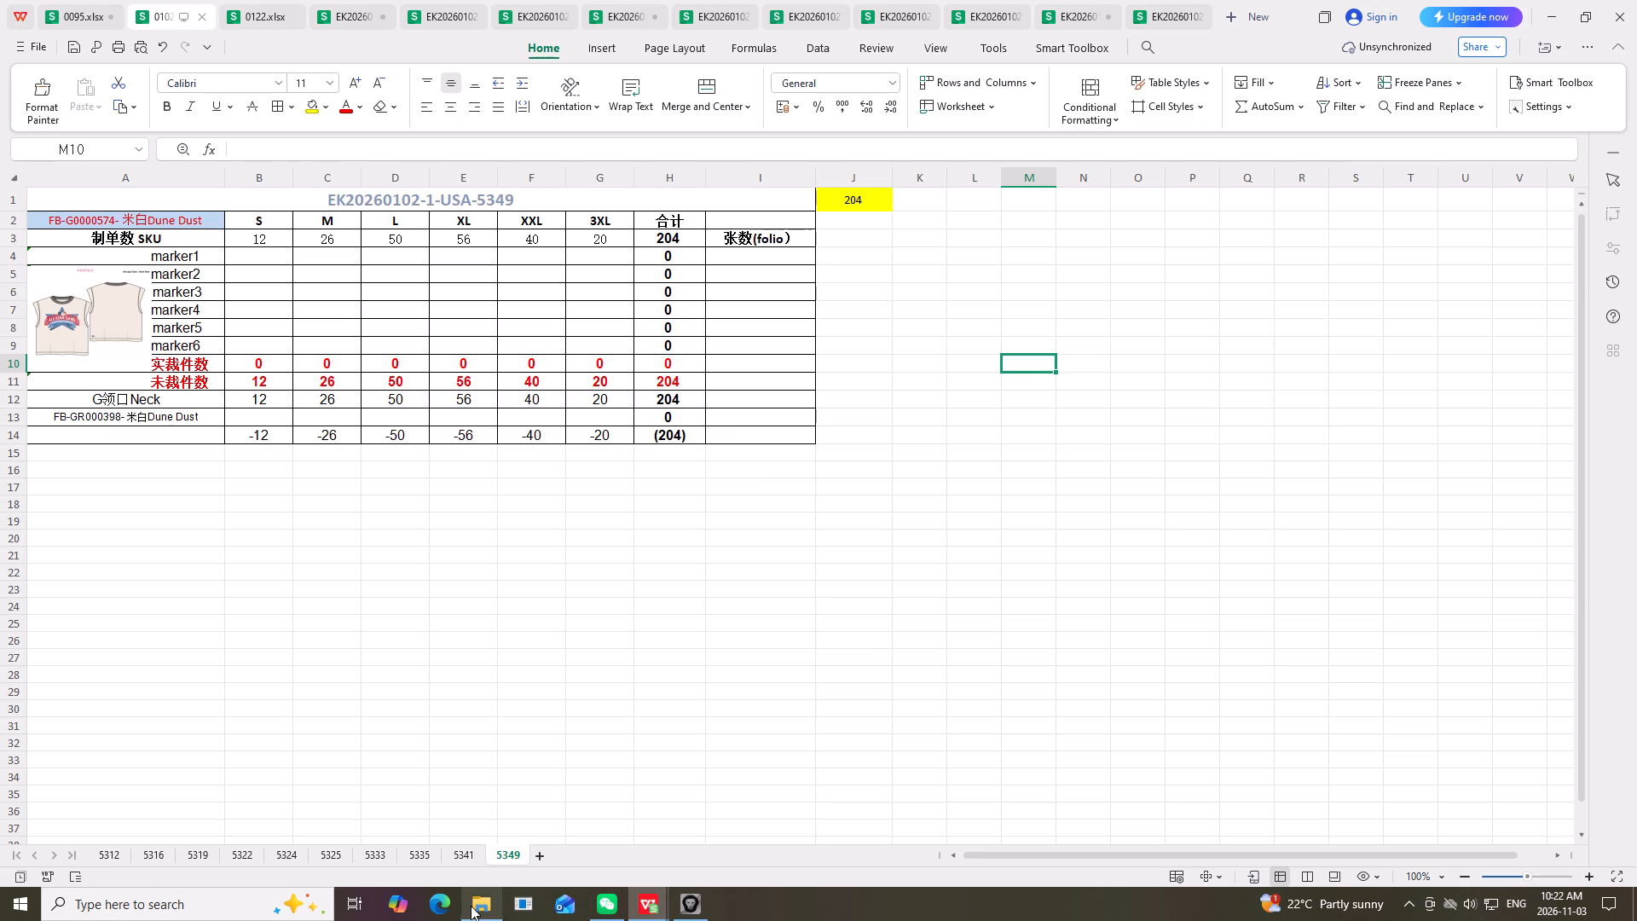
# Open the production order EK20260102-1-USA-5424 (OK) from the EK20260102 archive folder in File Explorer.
pyautogui.click(475, 907)
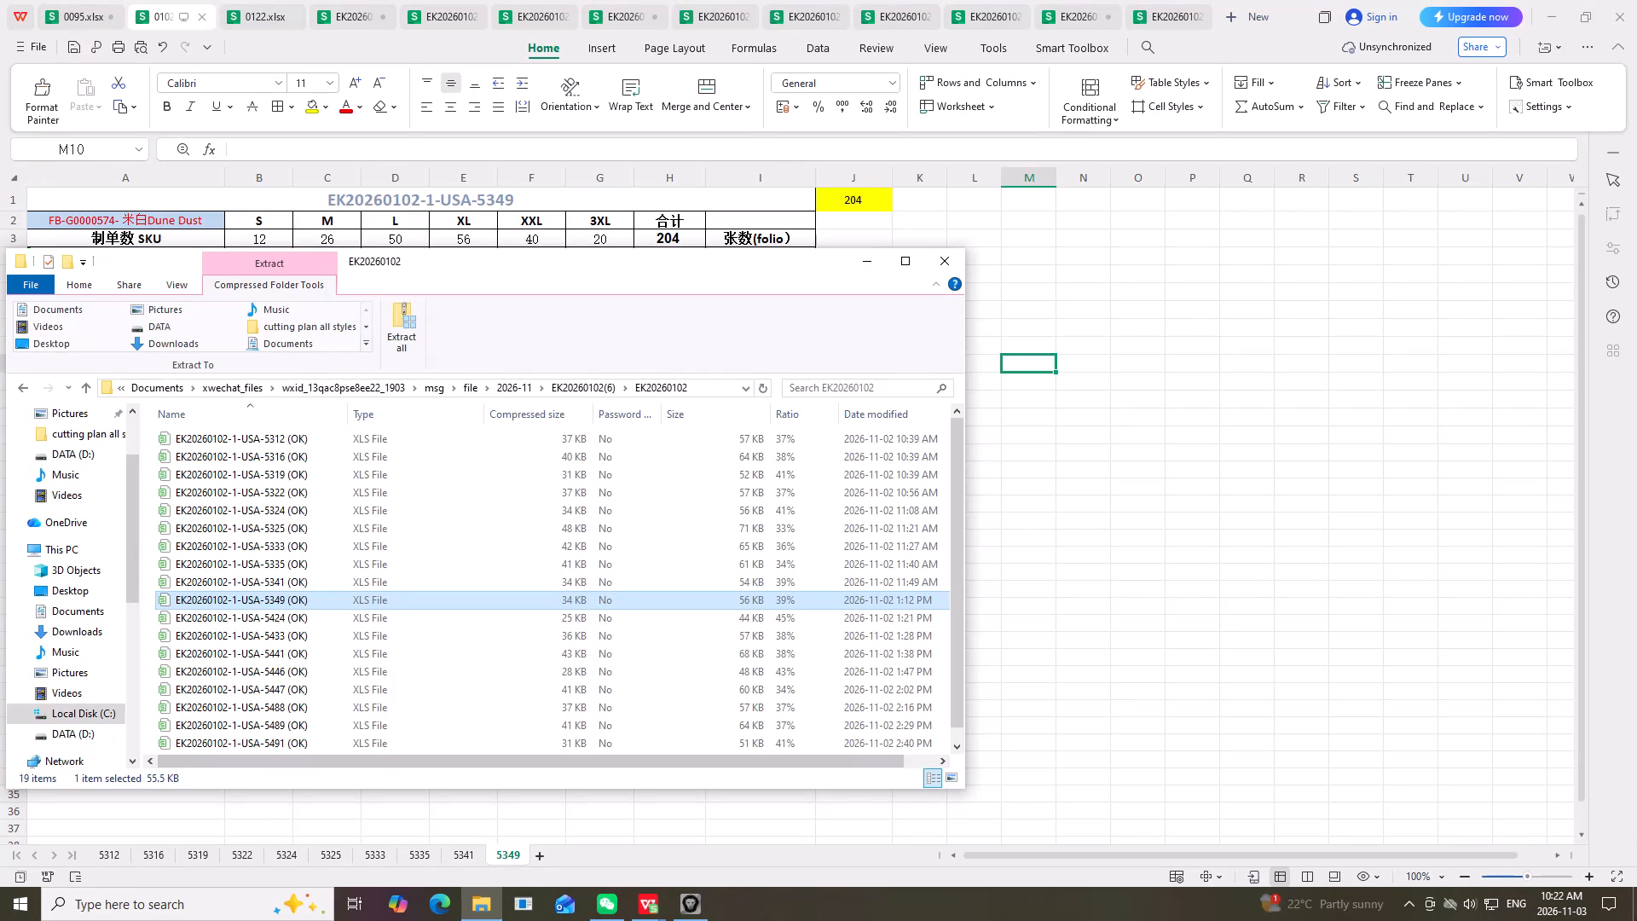
pyautogui.doubleClick(286, 616)
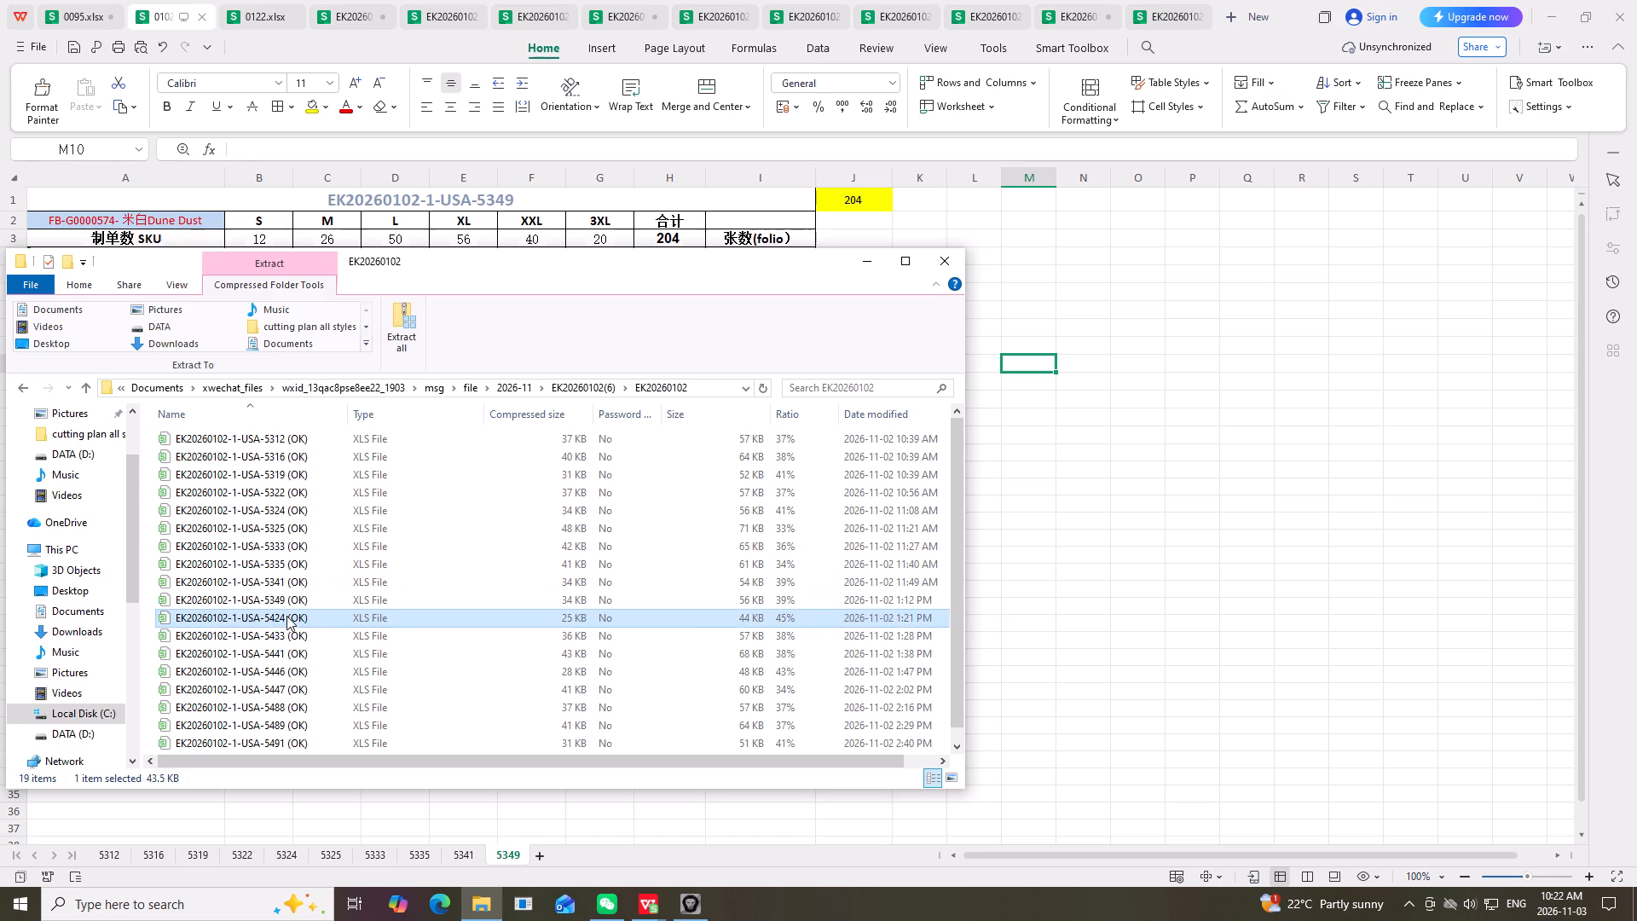
pyautogui.click(829, 660)
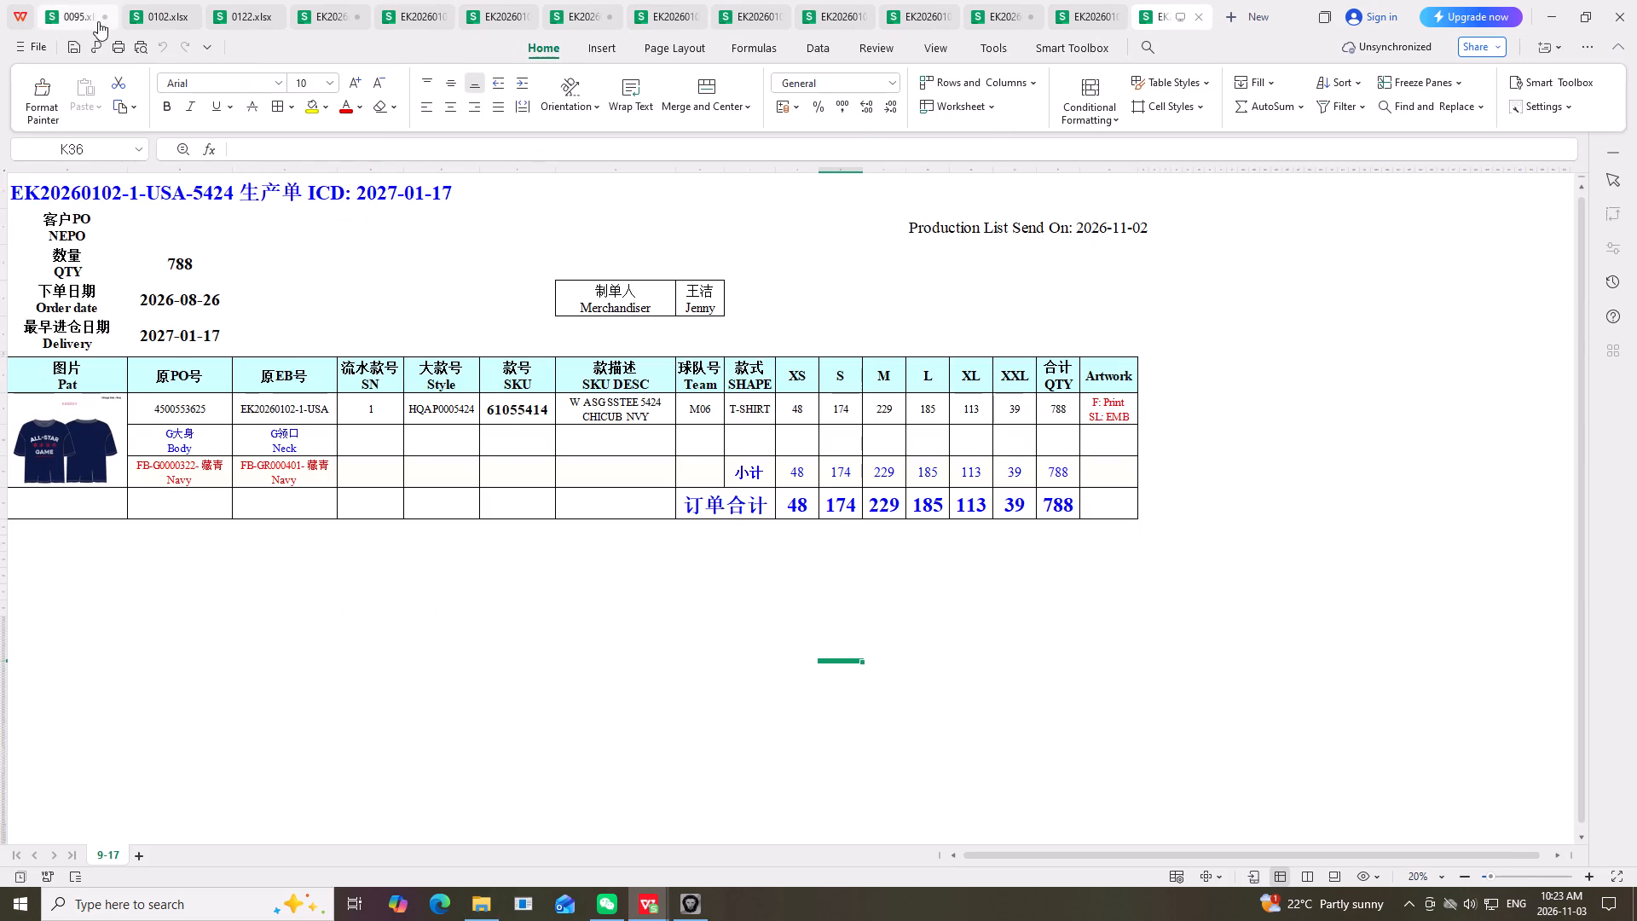
# Copy columns A to J of the 5349 sheet in 0102.xlsx and paste them into a new sheet starting at A1.
pyautogui.click(166, 18)
pyautogui.moveTo(879, 476); pyautogui.dragTo(871, 473)
pyautogui.moveTo(66, 179); pyautogui.dragTo(87, 192)
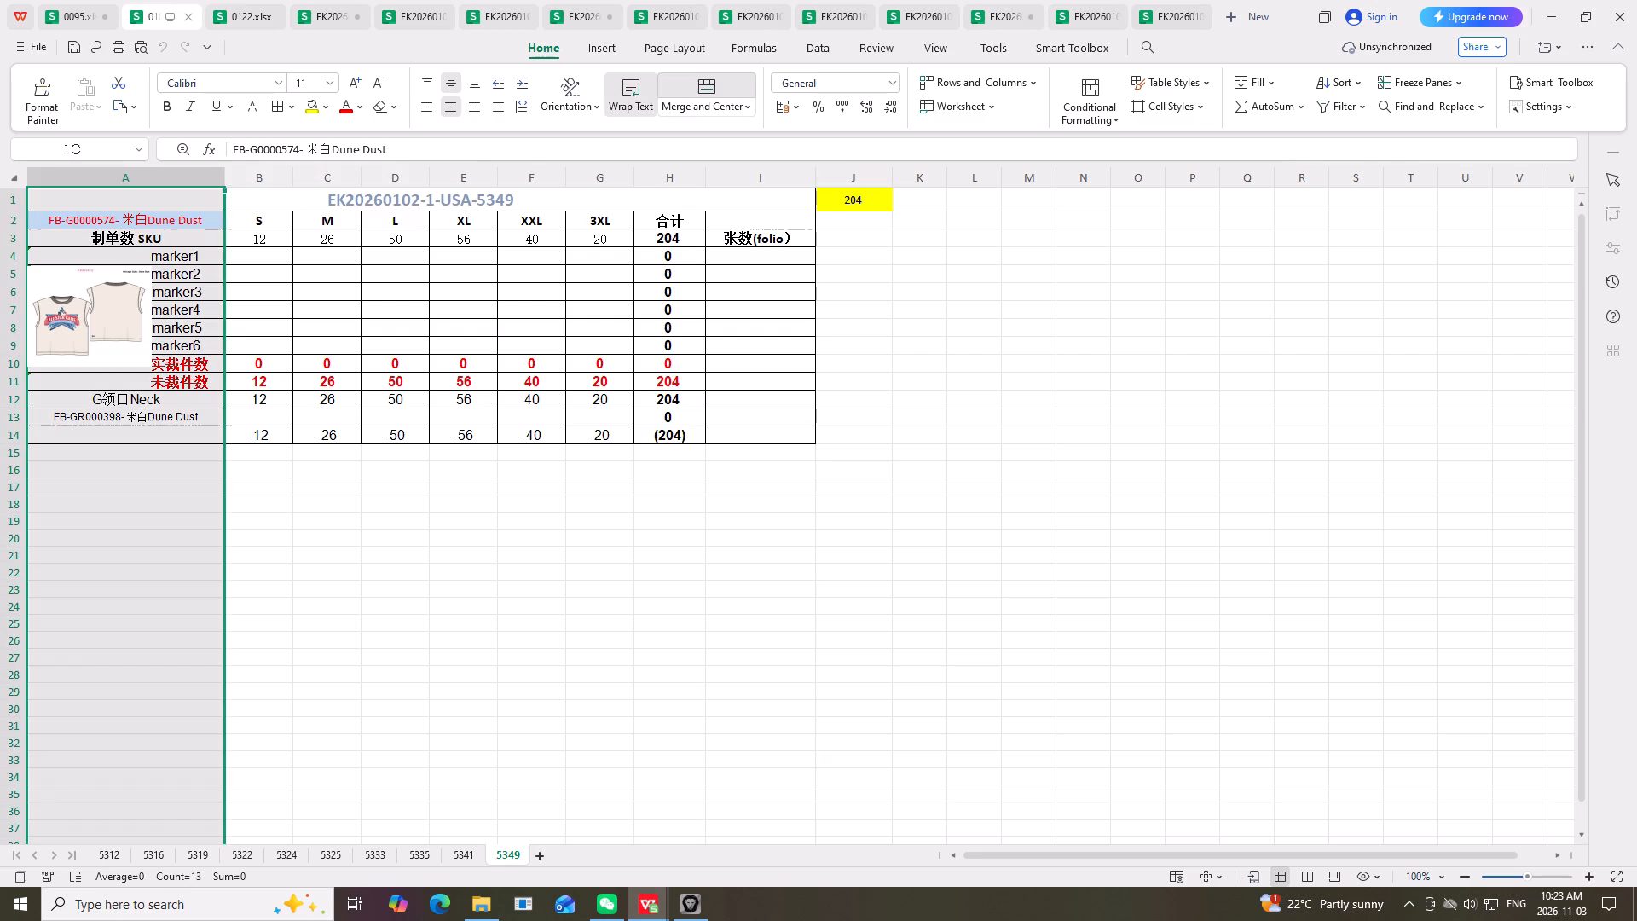
pyautogui.moveTo(87, 192); pyautogui.dragTo(859, 407)
pyautogui.rightClick(859, 407)
pyautogui.click(873, 431)
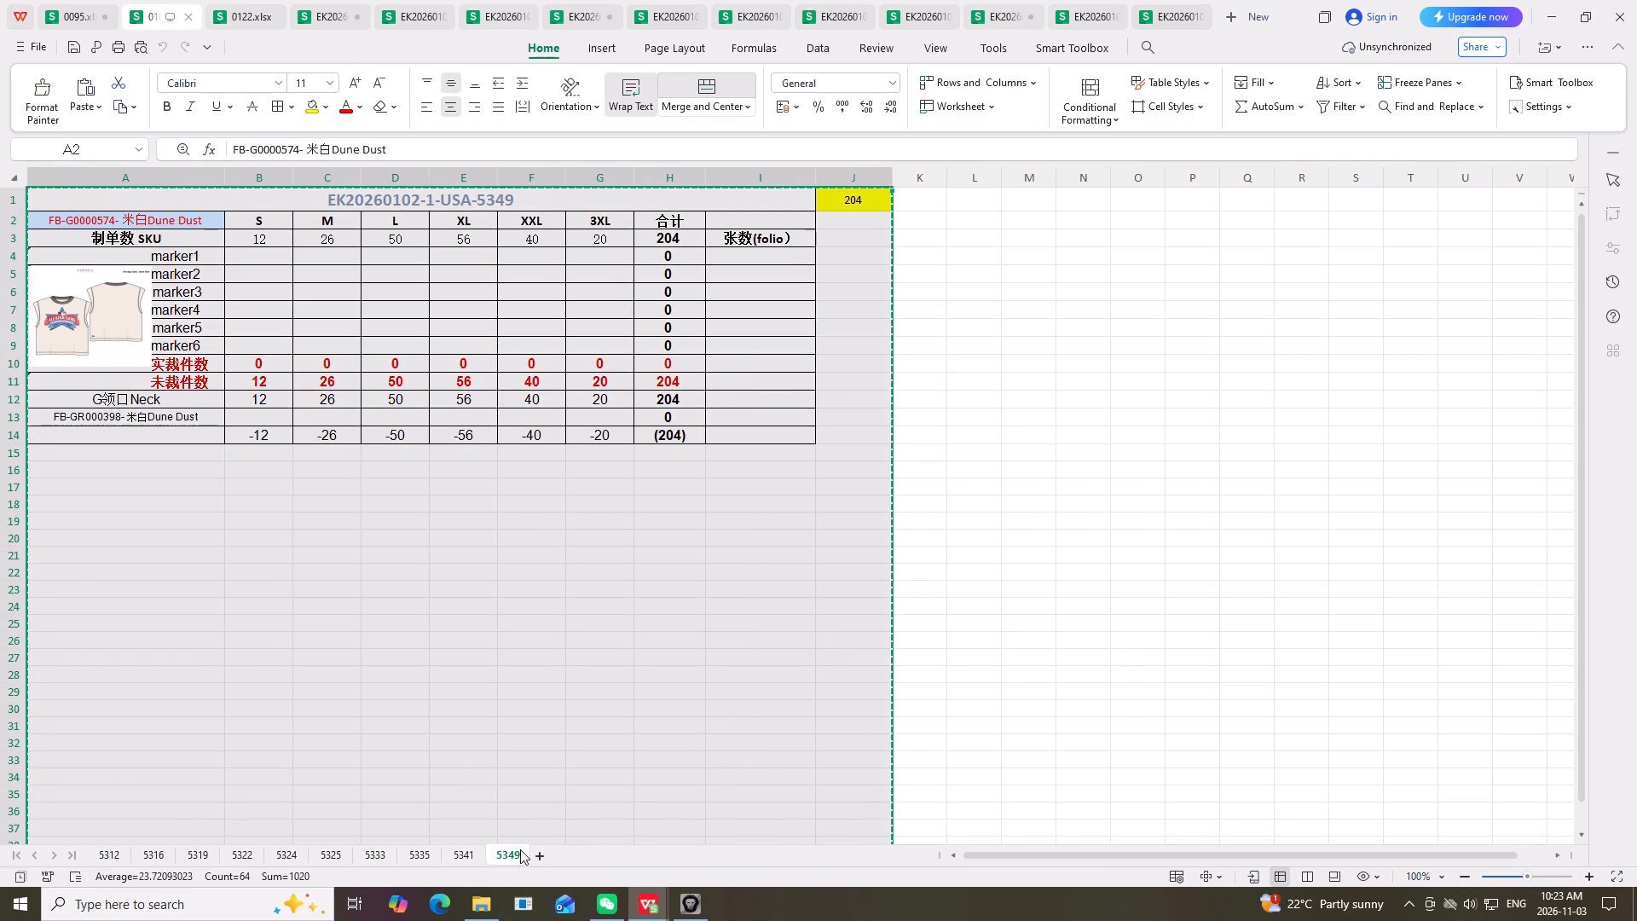
pyautogui.click(535, 854)
pyautogui.rightClick(51, 201)
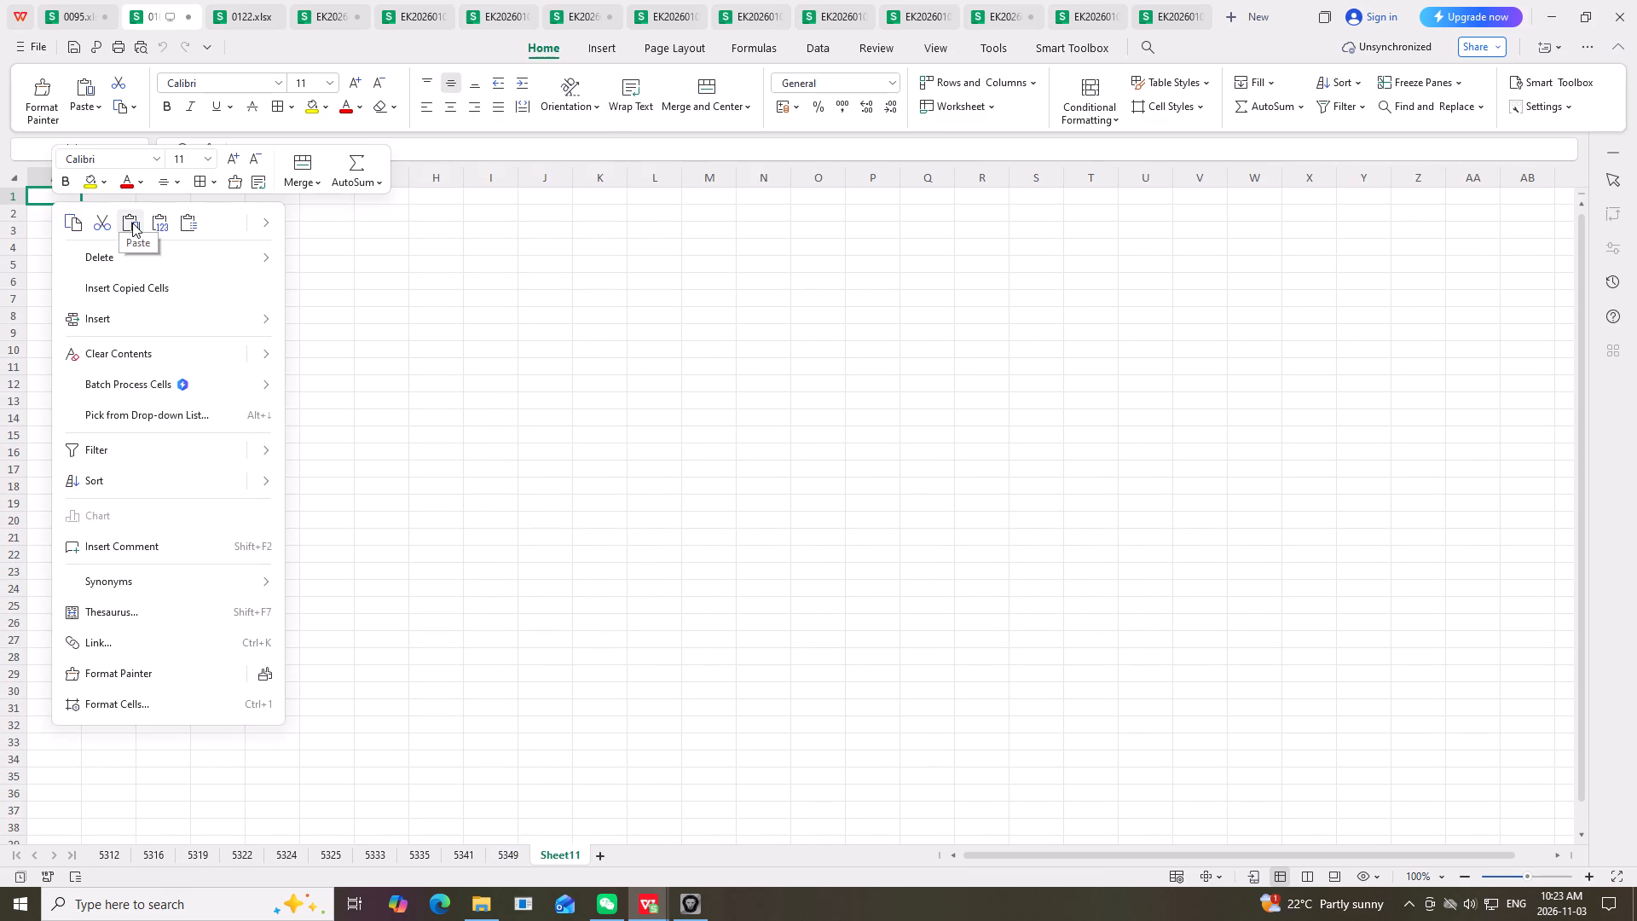
pyautogui.click(132, 223)
pyautogui.click(1151, 357)
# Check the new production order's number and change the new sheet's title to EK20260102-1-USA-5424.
pyautogui.click(1176, 18)
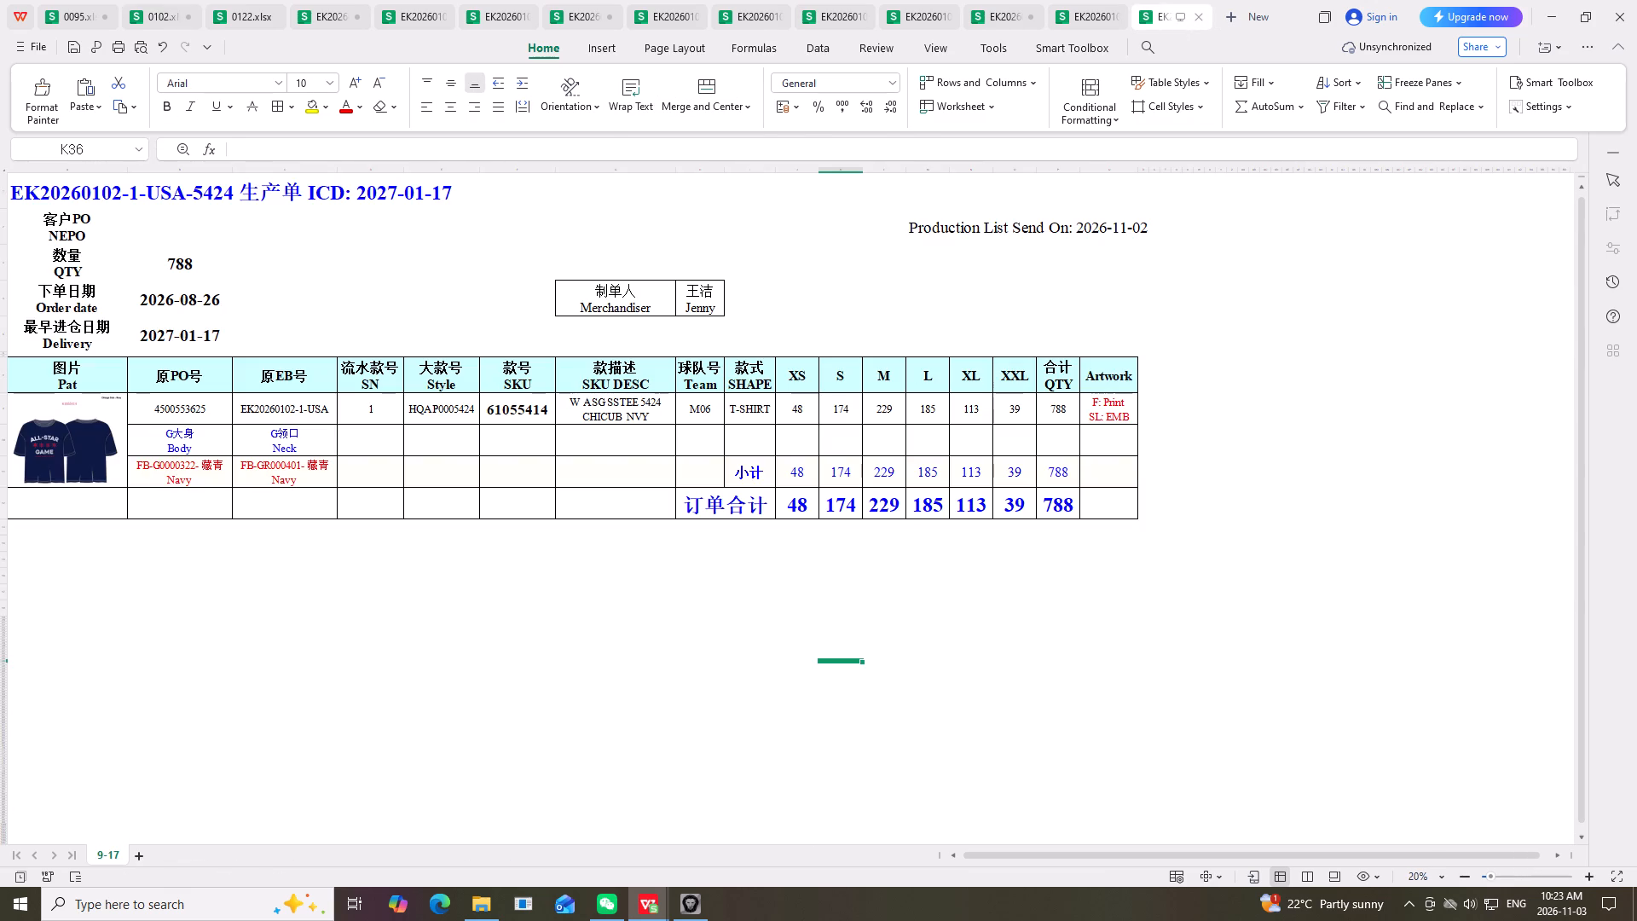
pyautogui.click(171, 13)
pyautogui.doubleClick(523, 203)
pyautogui.moveTo(515, 198); pyautogui.dragTo(486, 227)
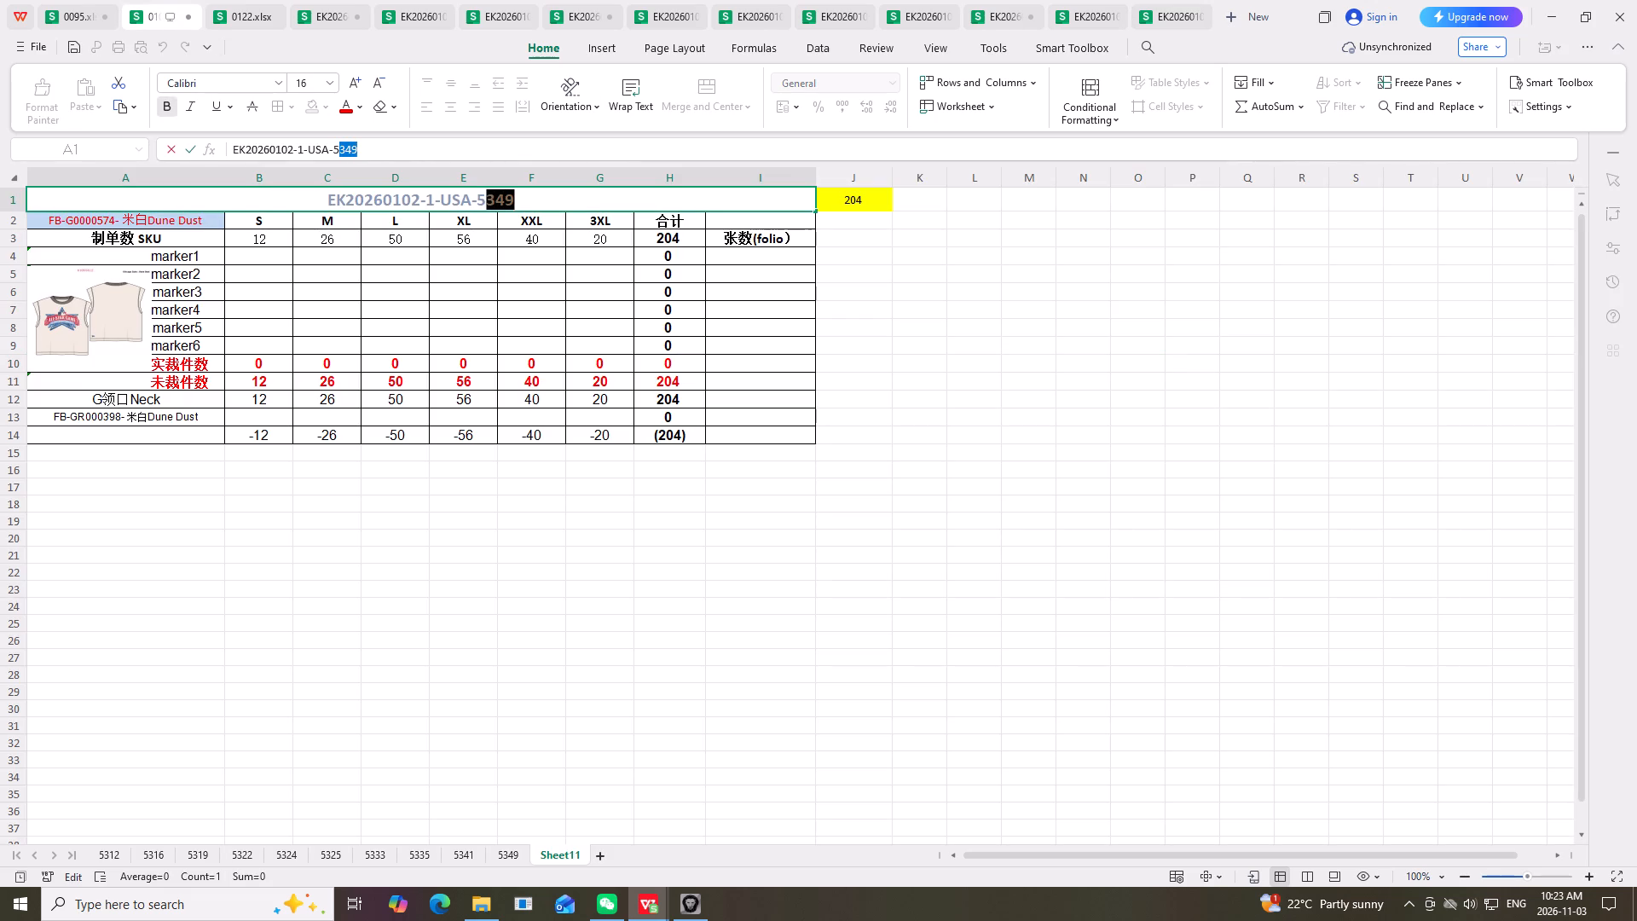
pyautogui.moveTo(486, 227); pyautogui.dragTo(483, 231)
pyautogui.write('424')
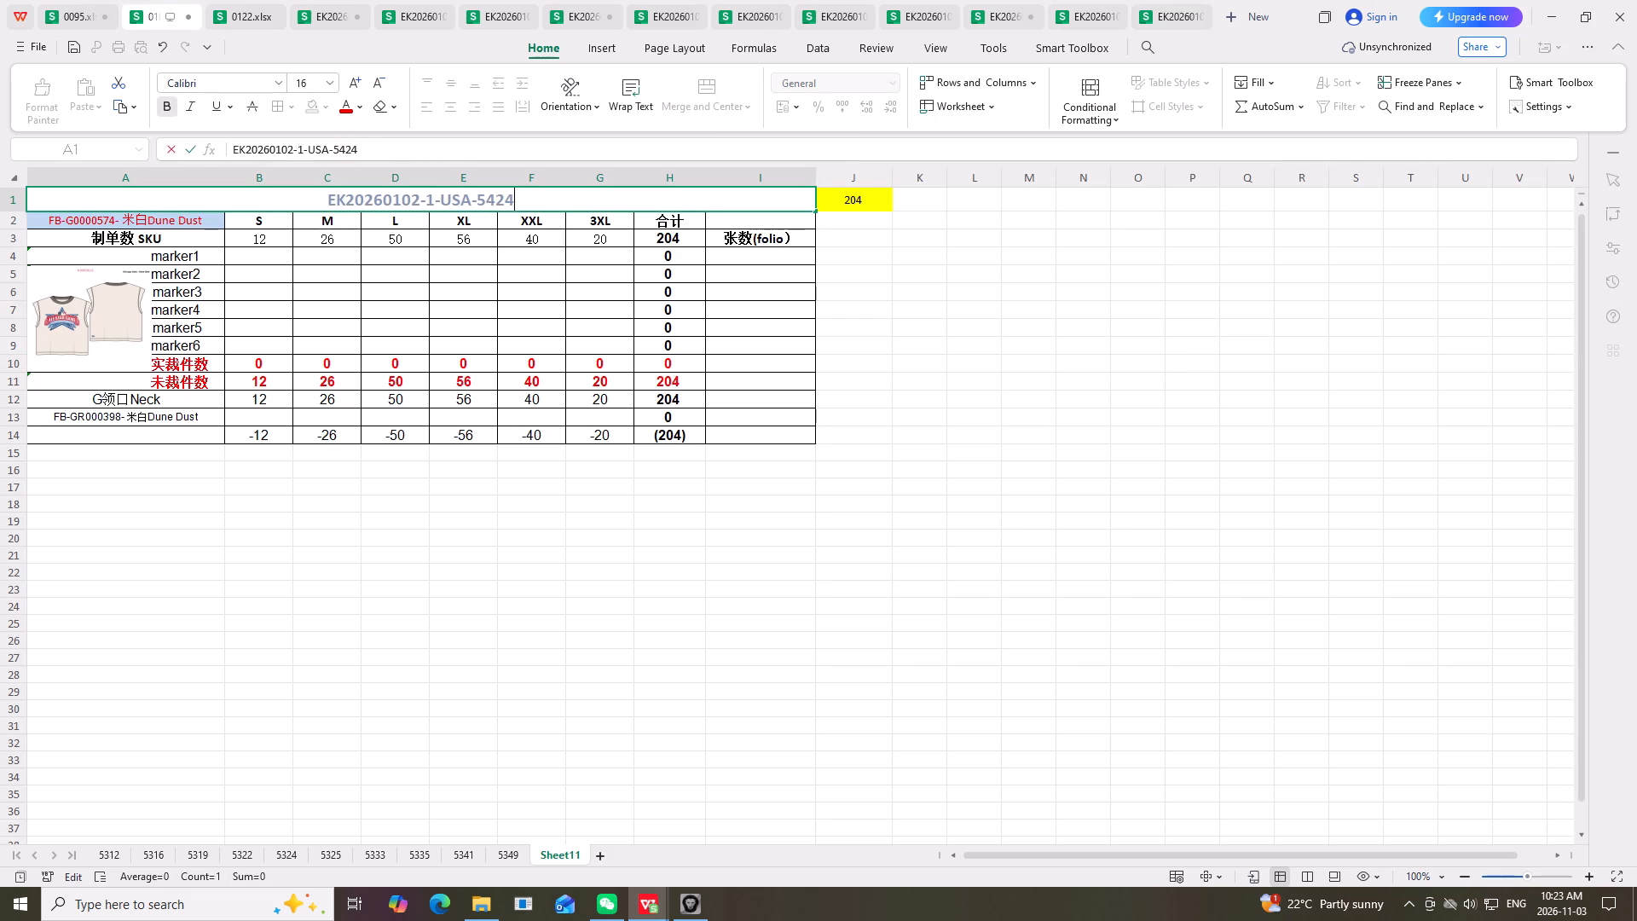
pyautogui.click(911, 428)
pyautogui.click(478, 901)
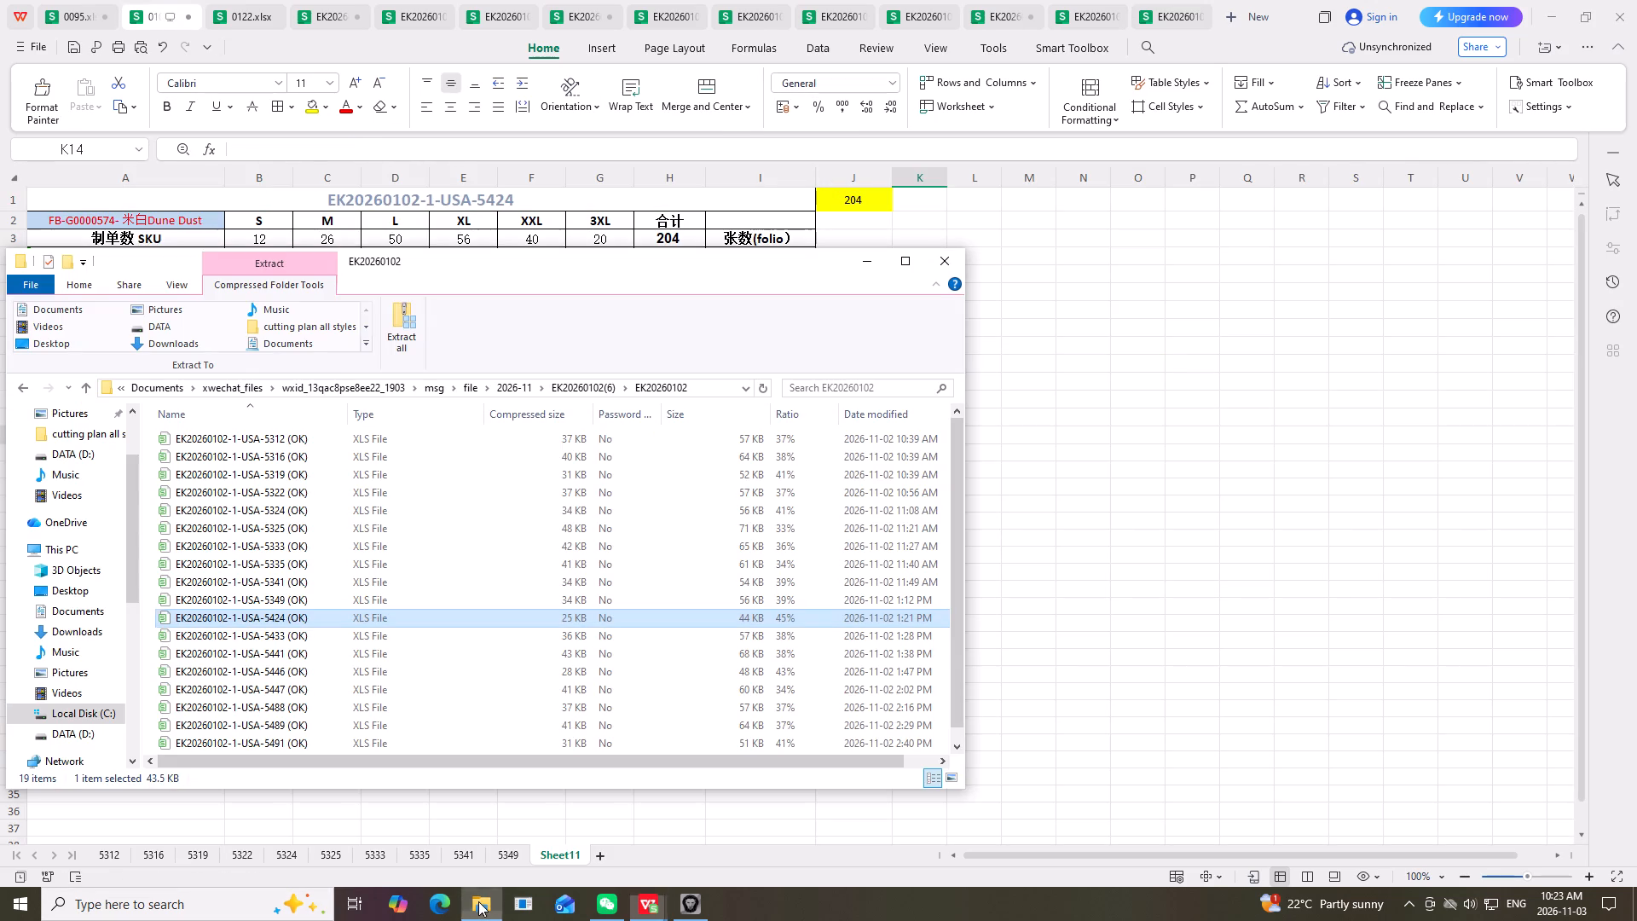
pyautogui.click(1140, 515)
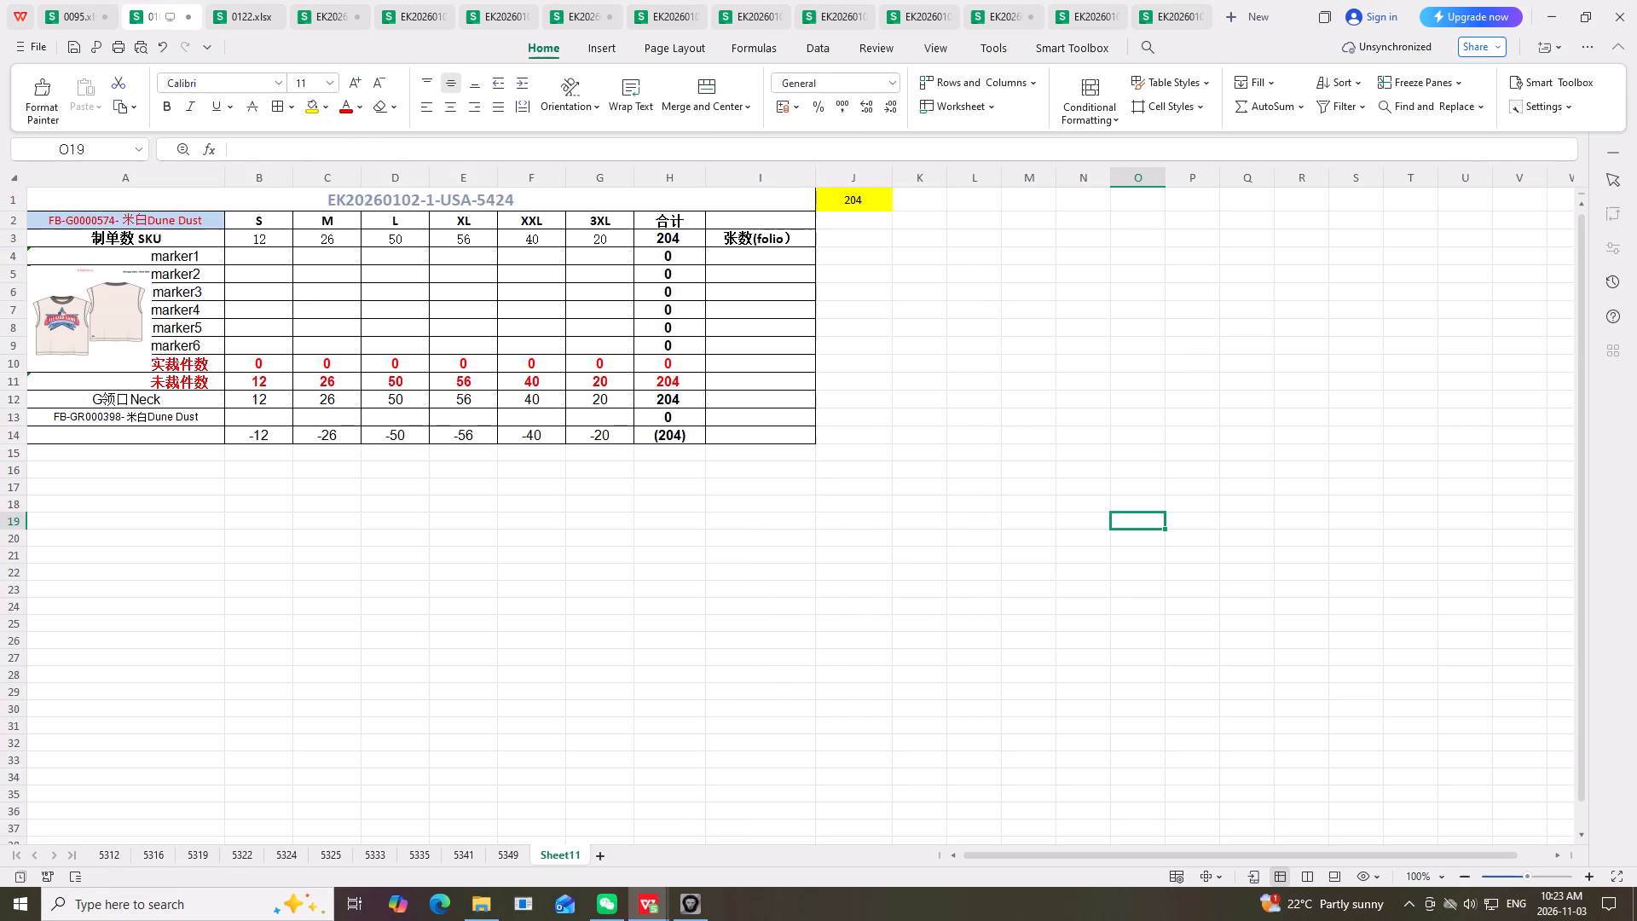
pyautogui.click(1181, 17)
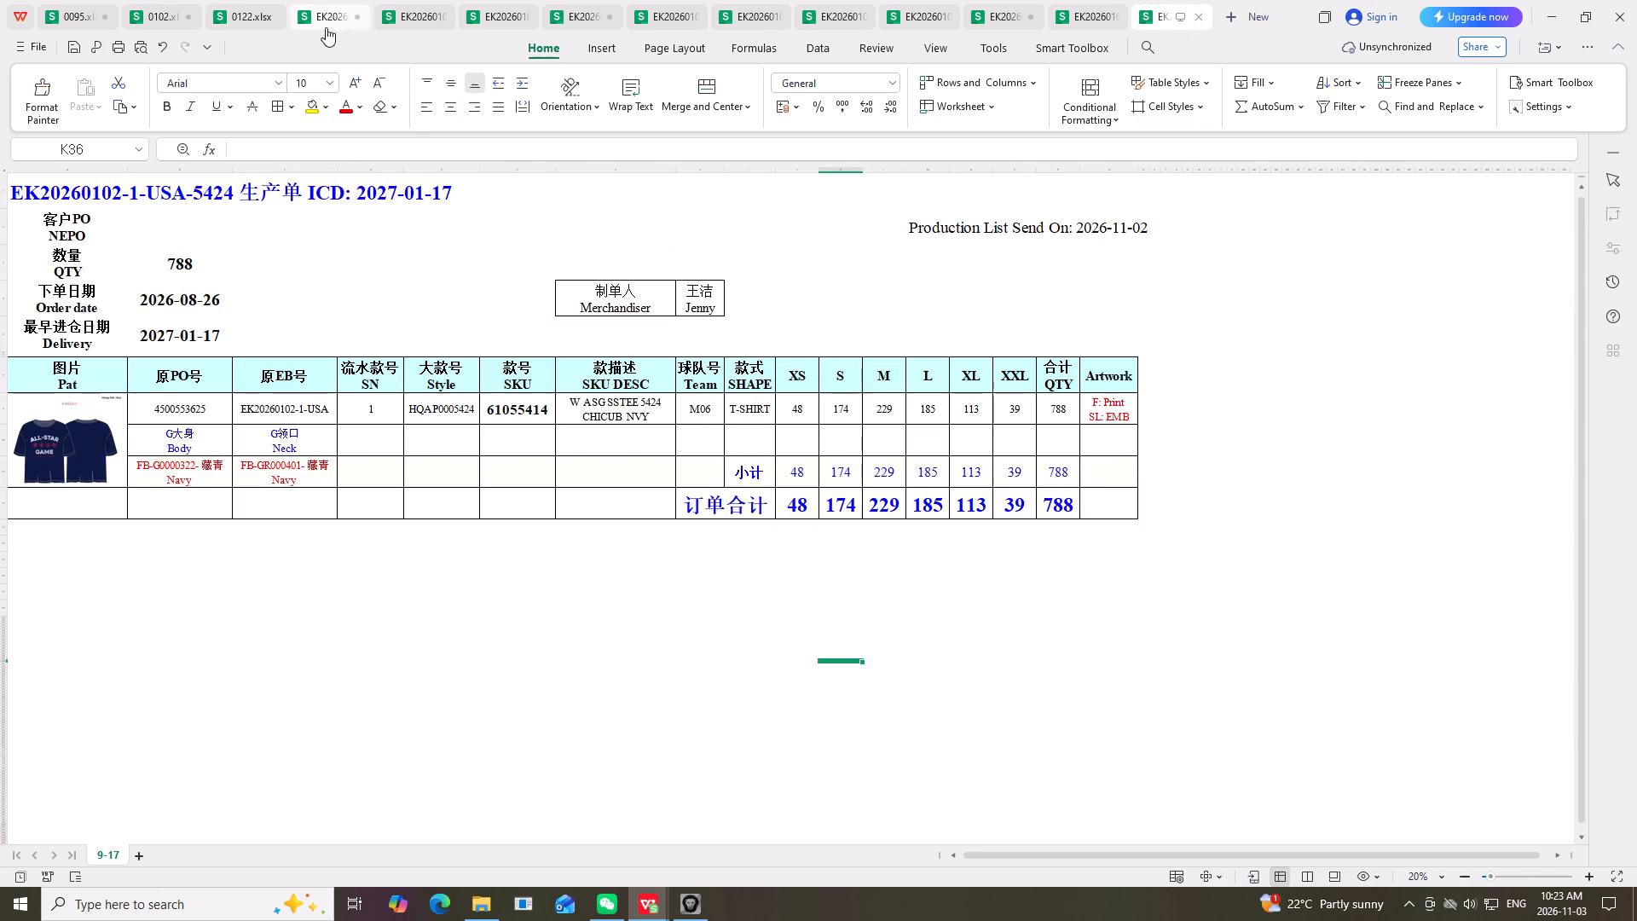
# Delete the old 5349 garment picture from column A of the new sheet.
pyautogui.click(167, 15)
pyautogui.click(96, 312)
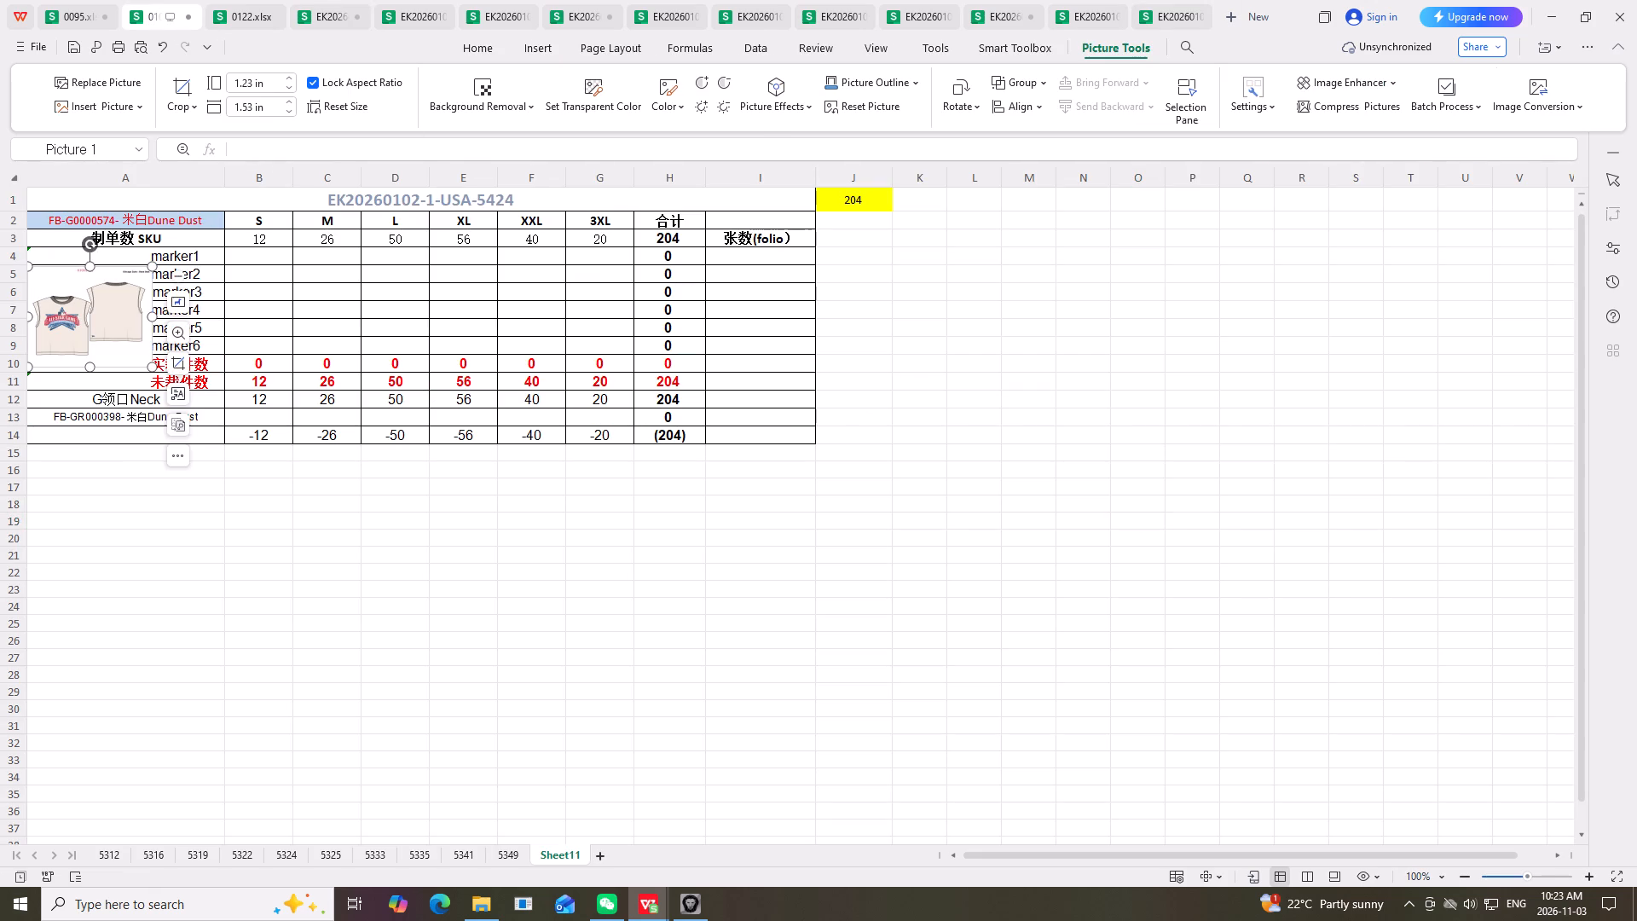
pyautogui.press('Delete')
pyautogui.click(988, 327)
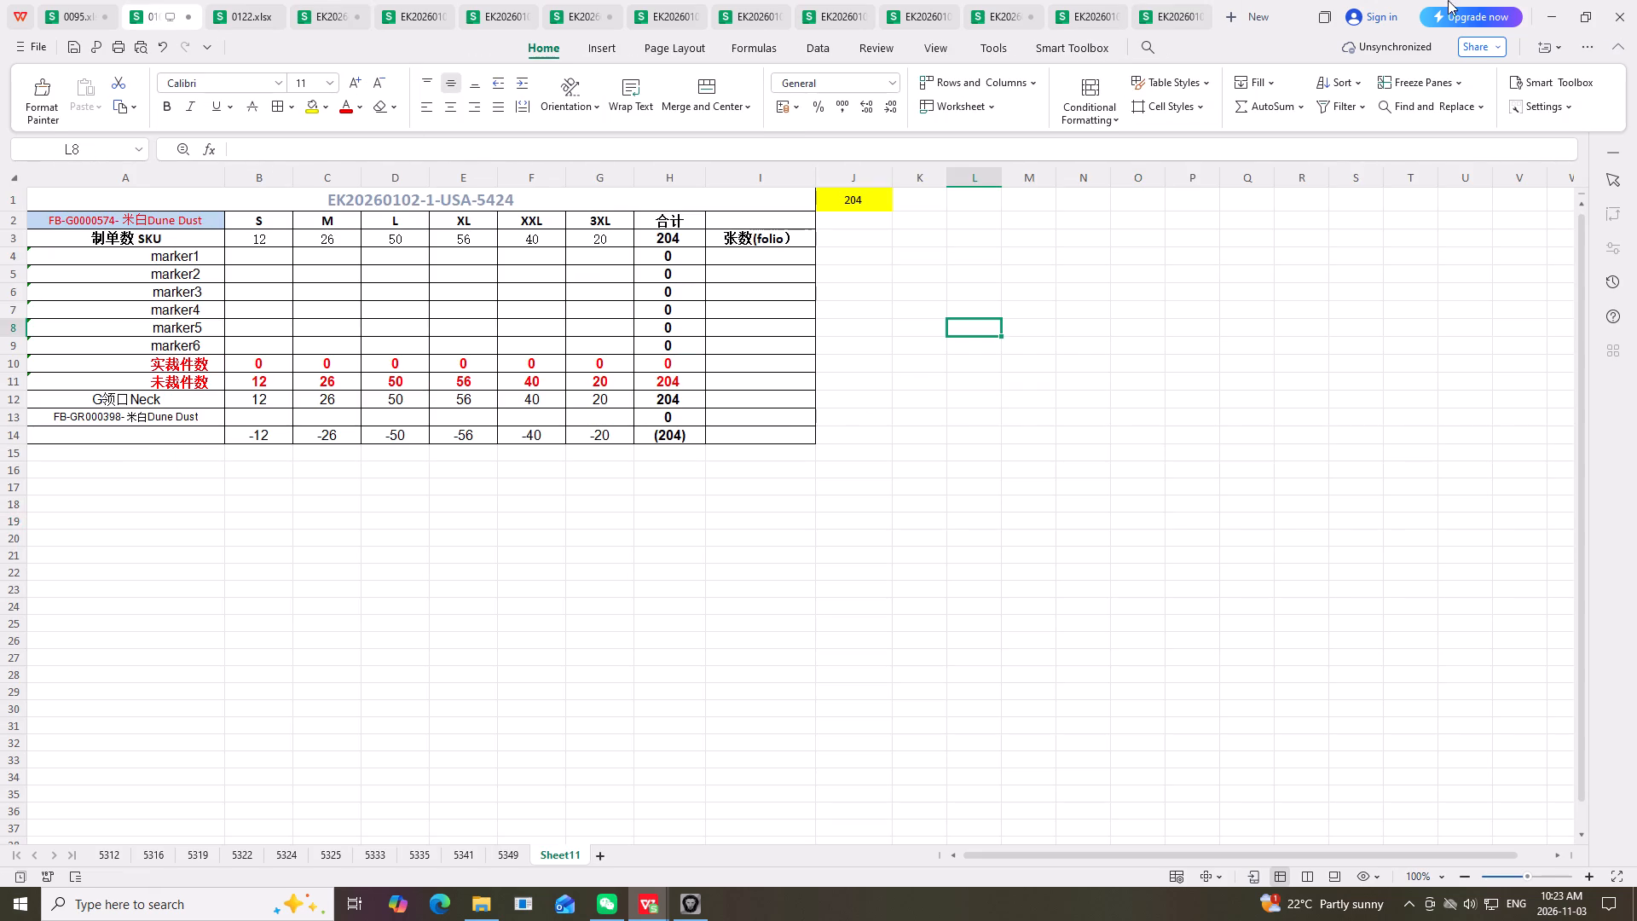
# Copy the navy T-shirt picture from the 5424 production order and paste it beside the table in the new sheet.
pyautogui.click(1187, 15)
pyautogui.click(93, 455)
pyautogui.rightClick(93, 455)
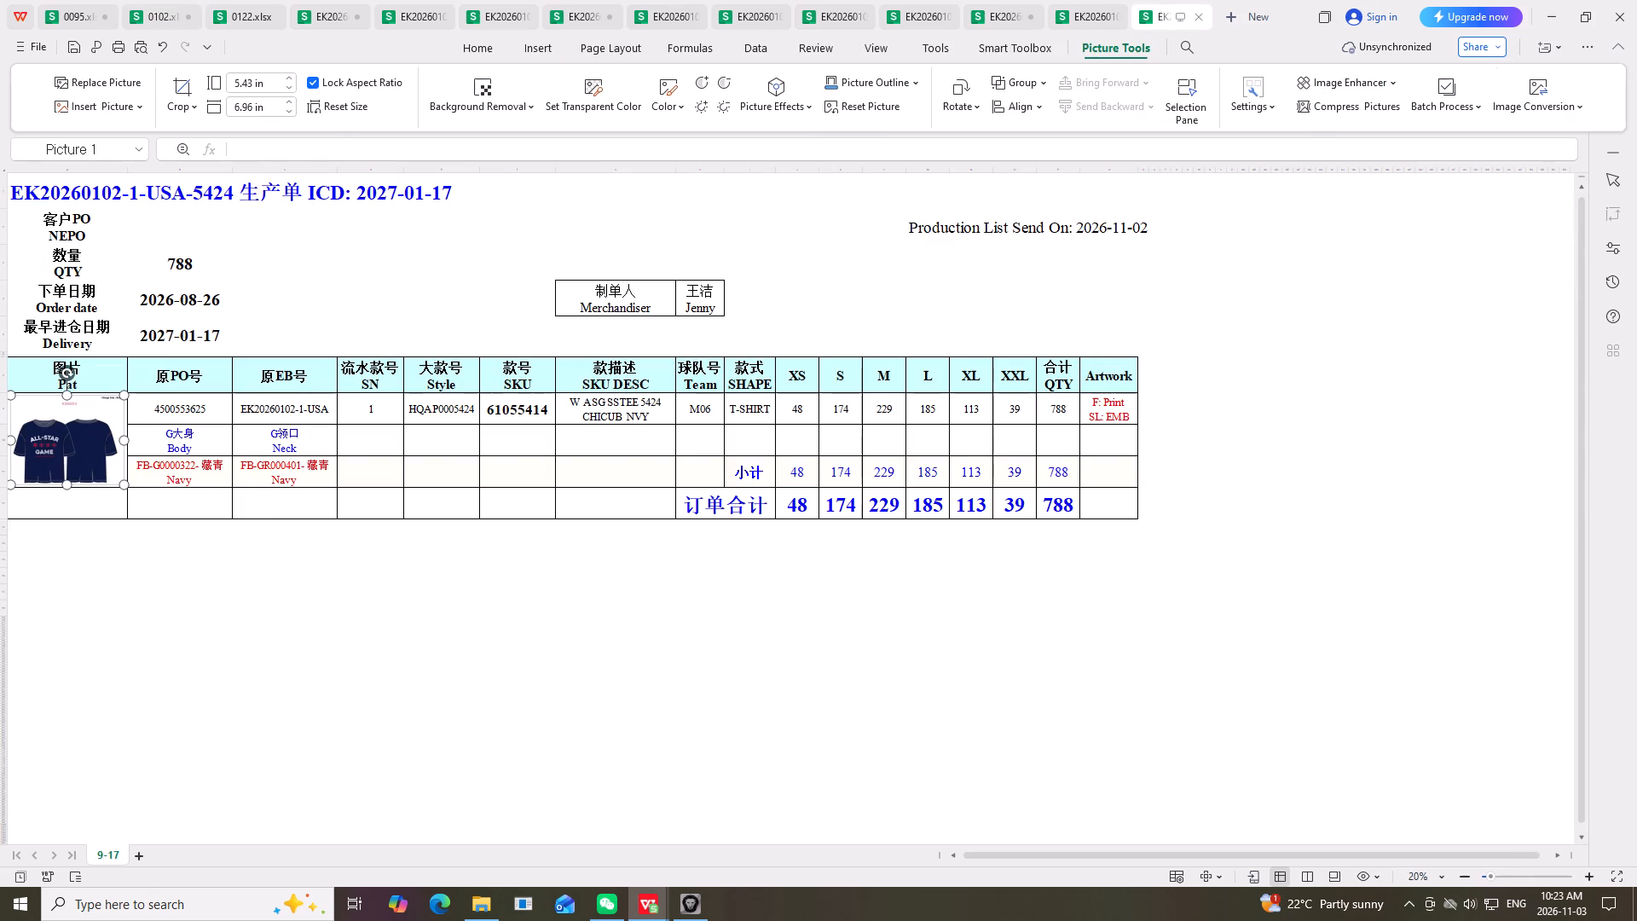
pyautogui.click(112, 472)
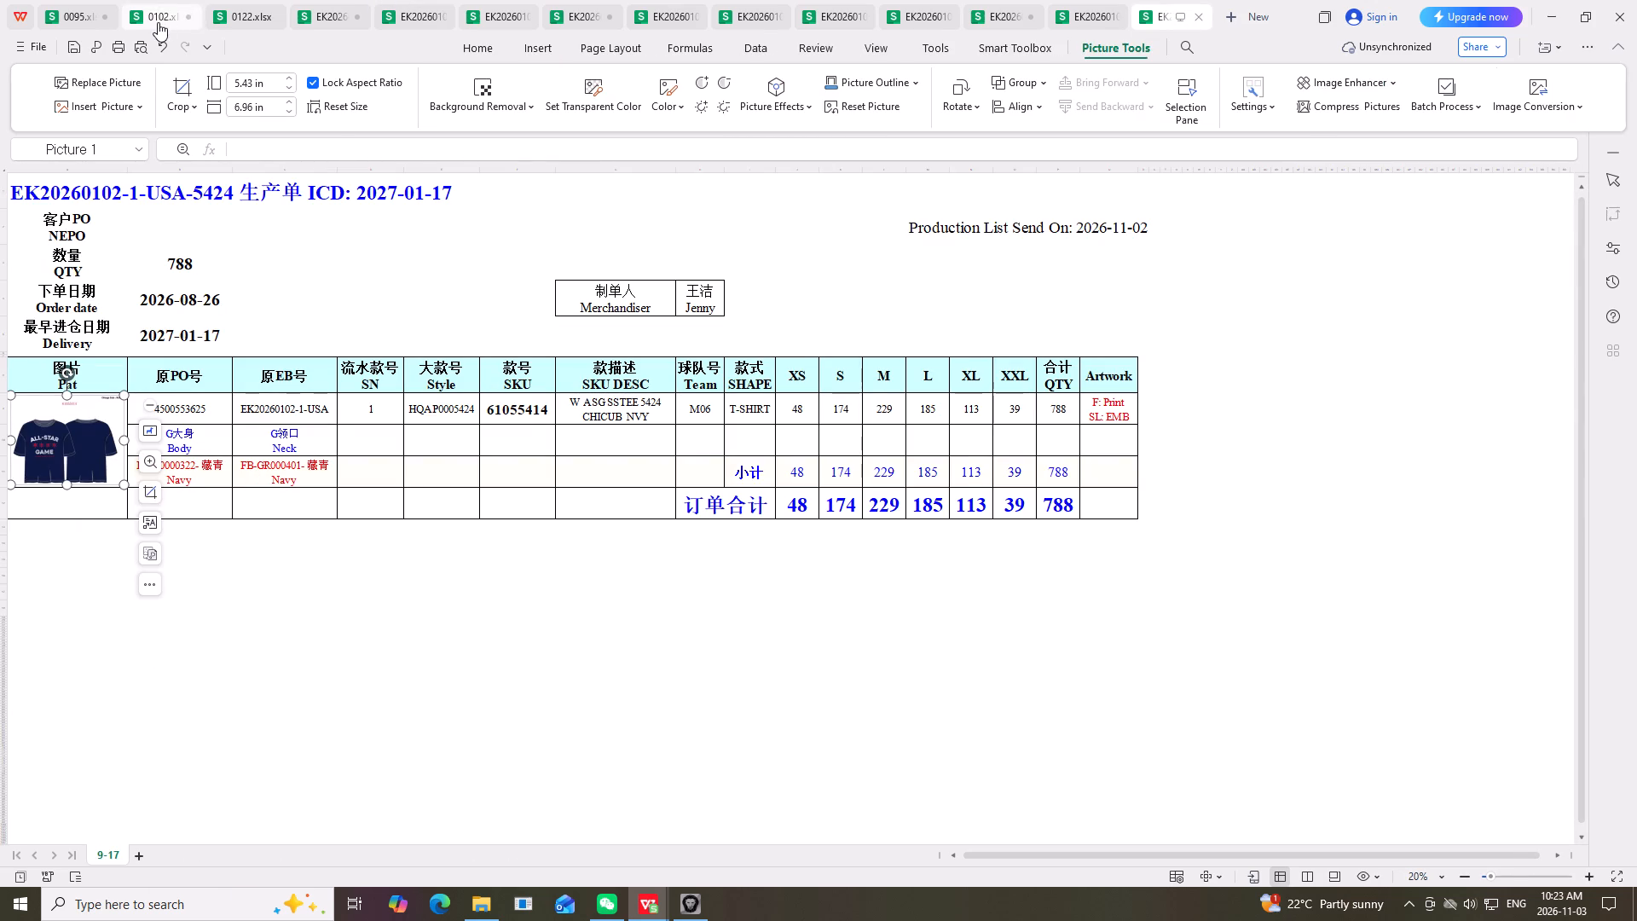
pyautogui.click(158, 20)
pyautogui.rightClick(1152, 316)
pyautogui.click(1220, 339)
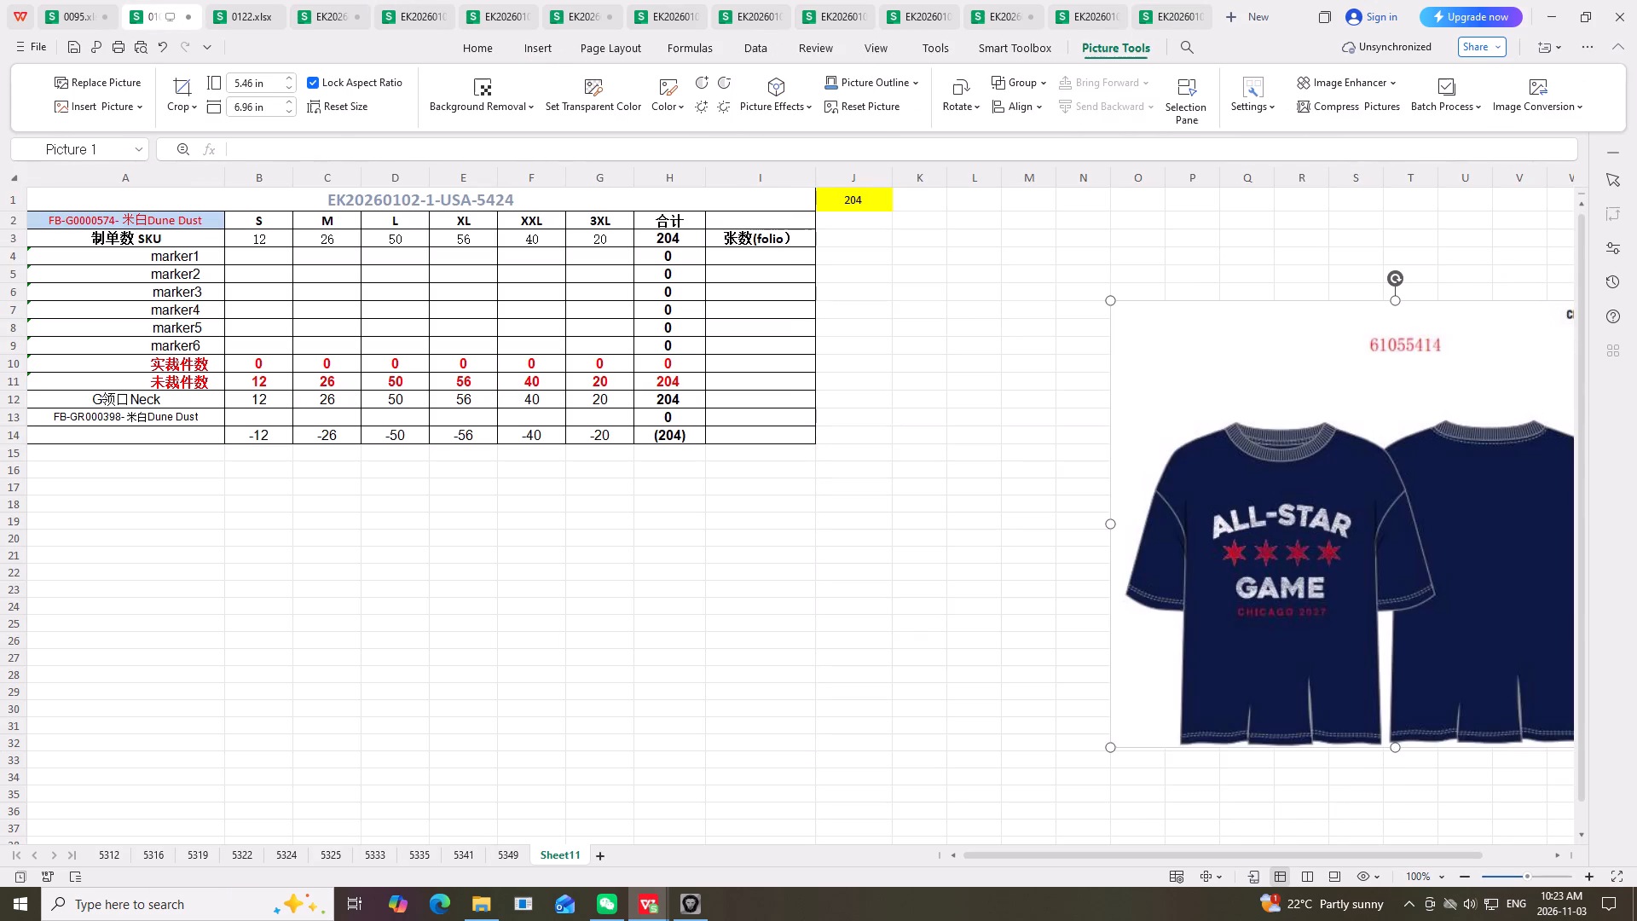
# Shrink the T-shirt picture to about 0.88 by 1.12 in and place it in column A beside the marker2 to marker6 labels.
pyautogui.moveTo(1457, 356); pyautogui.dragTo(1146, 353)
pyautogui.moveTo(1367, 297); pyautogui.dragTo(1281, 357)
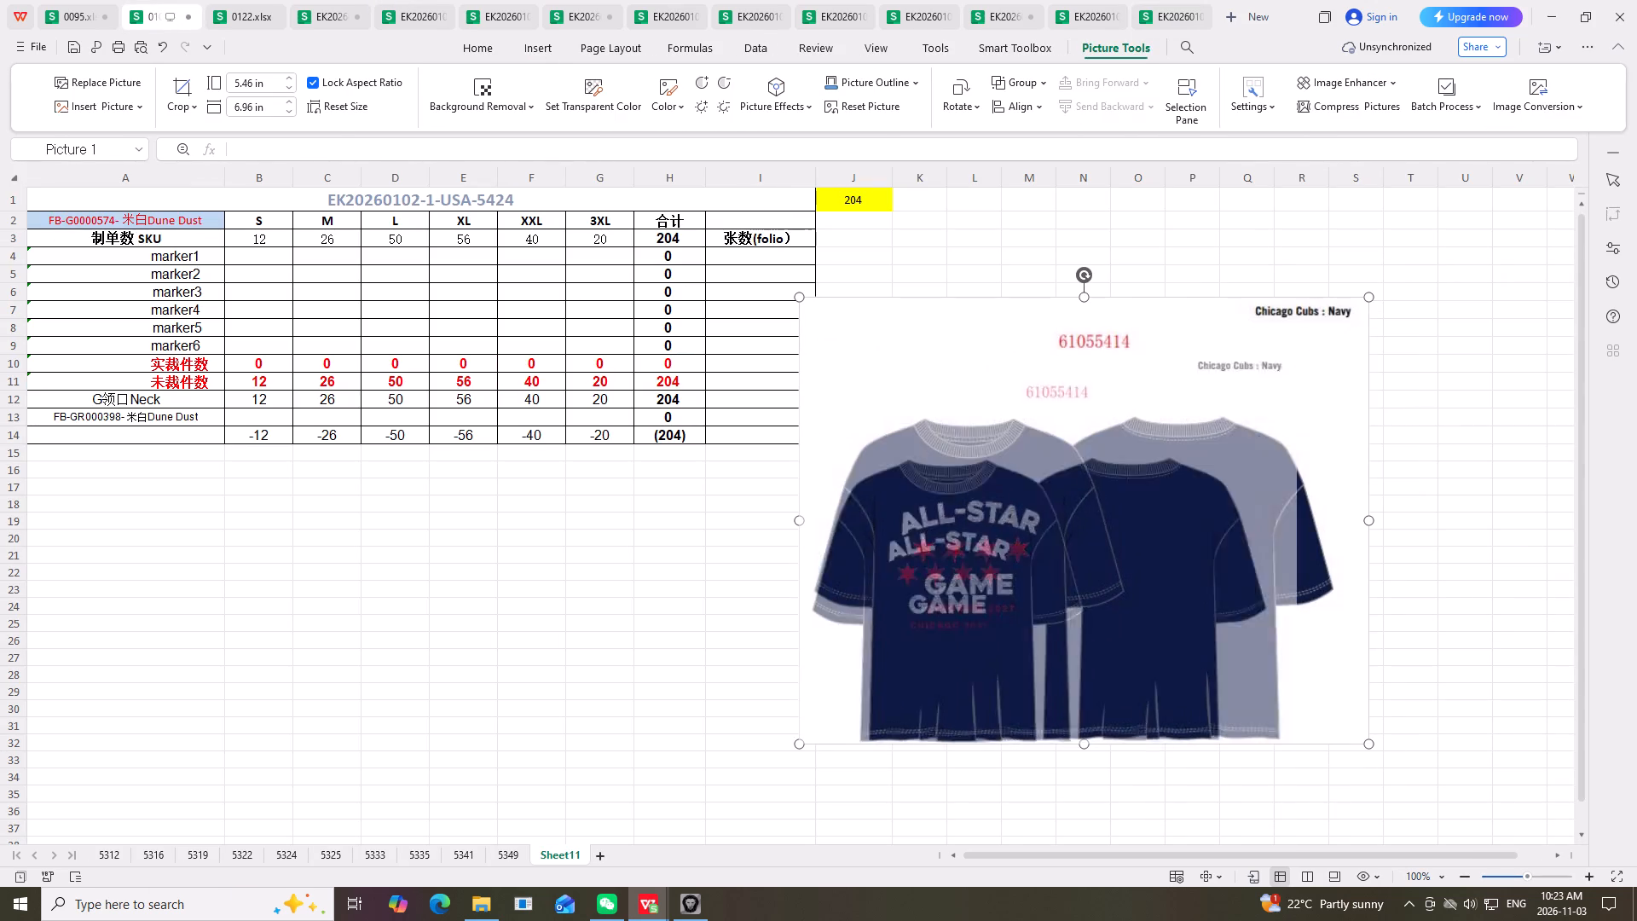
pyautogui.moveTo(1281, 357); pyautogui.dragTo(888, 686)
pyautogui.moveTo(854, 711); pyautogui.dragTo(73, 316)
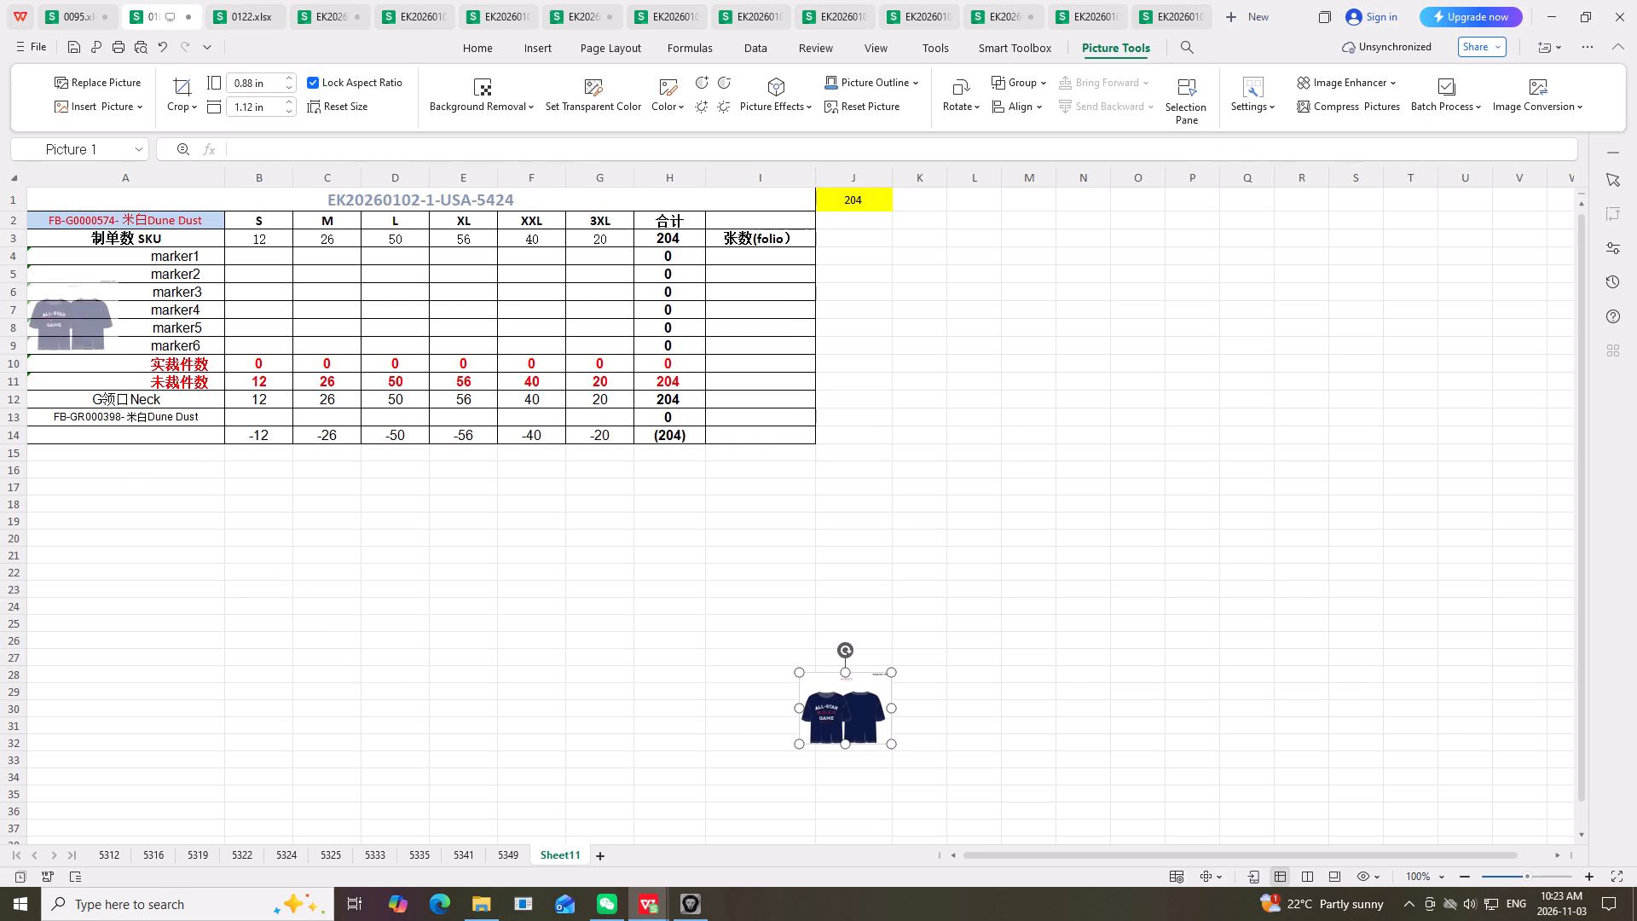
pyautogui.moveTo(73, 316); pyautogui.dragTo(67, 315)
pyautogui.click(250, 644)
# Stretch the T-shirt picture to about 0.95 in high and widen it up to the marker labels in column A.
pyautogui.click(52, 317)
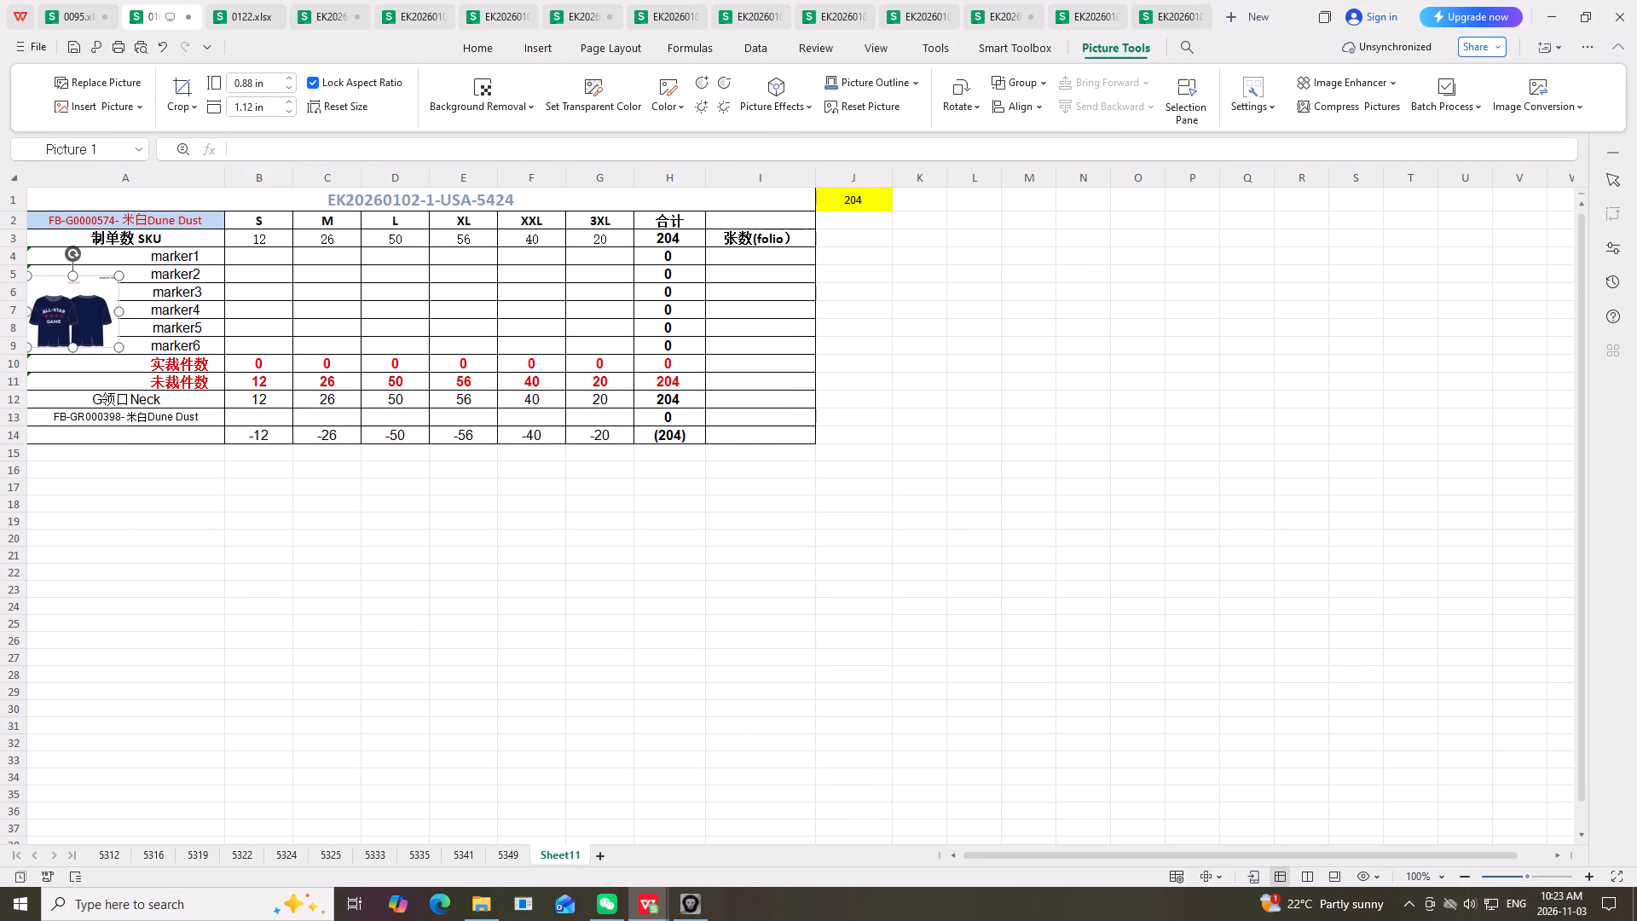
pyautogui.click(72, 273)
pyautogui.click(189, 540)
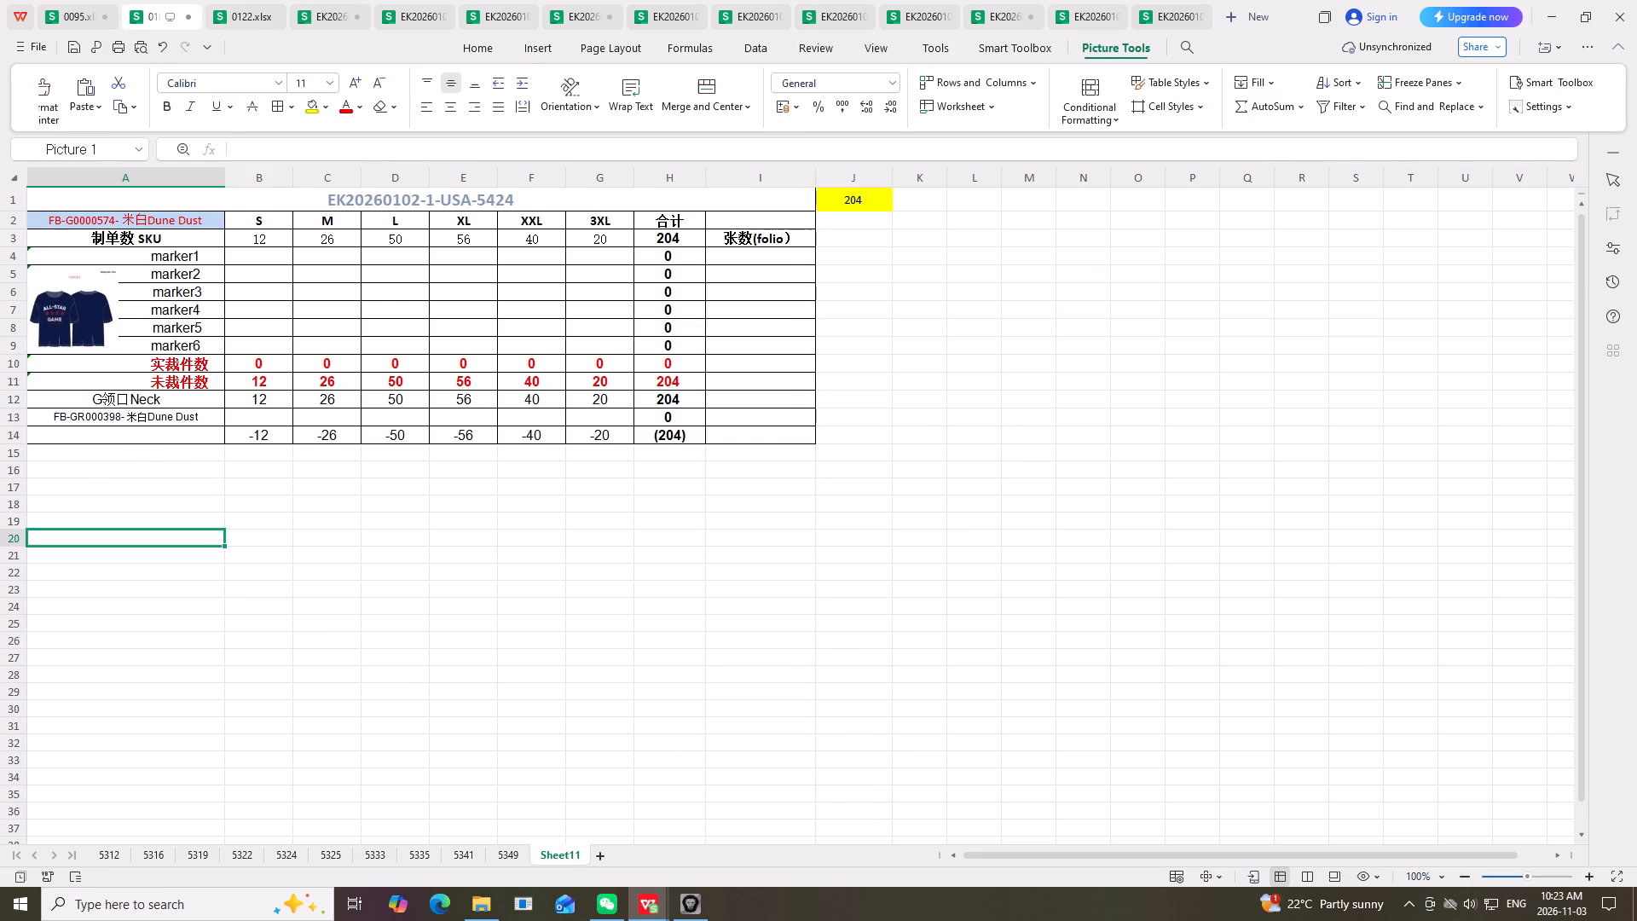
pyautogui.click(74, 316)
pyautogui.moveTo(119, 307); pyautogui.dragTo(147, 321)
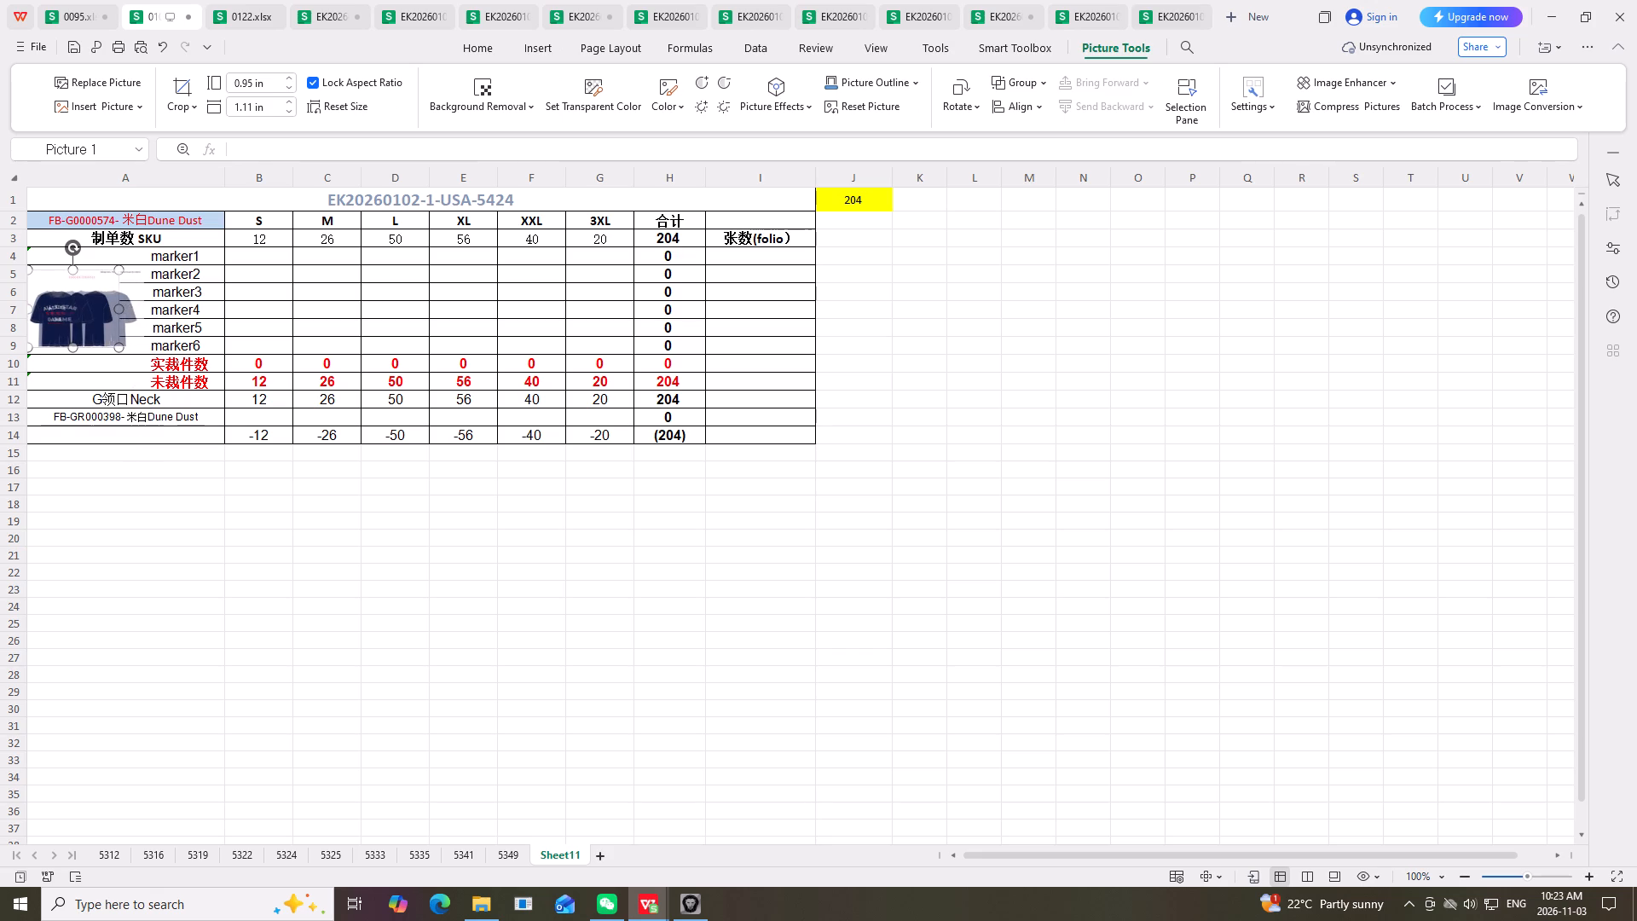
pyautogui.moveTo(147, 321); pyautogui.dragTo(154, 325)
pyautogui.click(357, 547)
pyautogui.scroll(5, 43, 608)
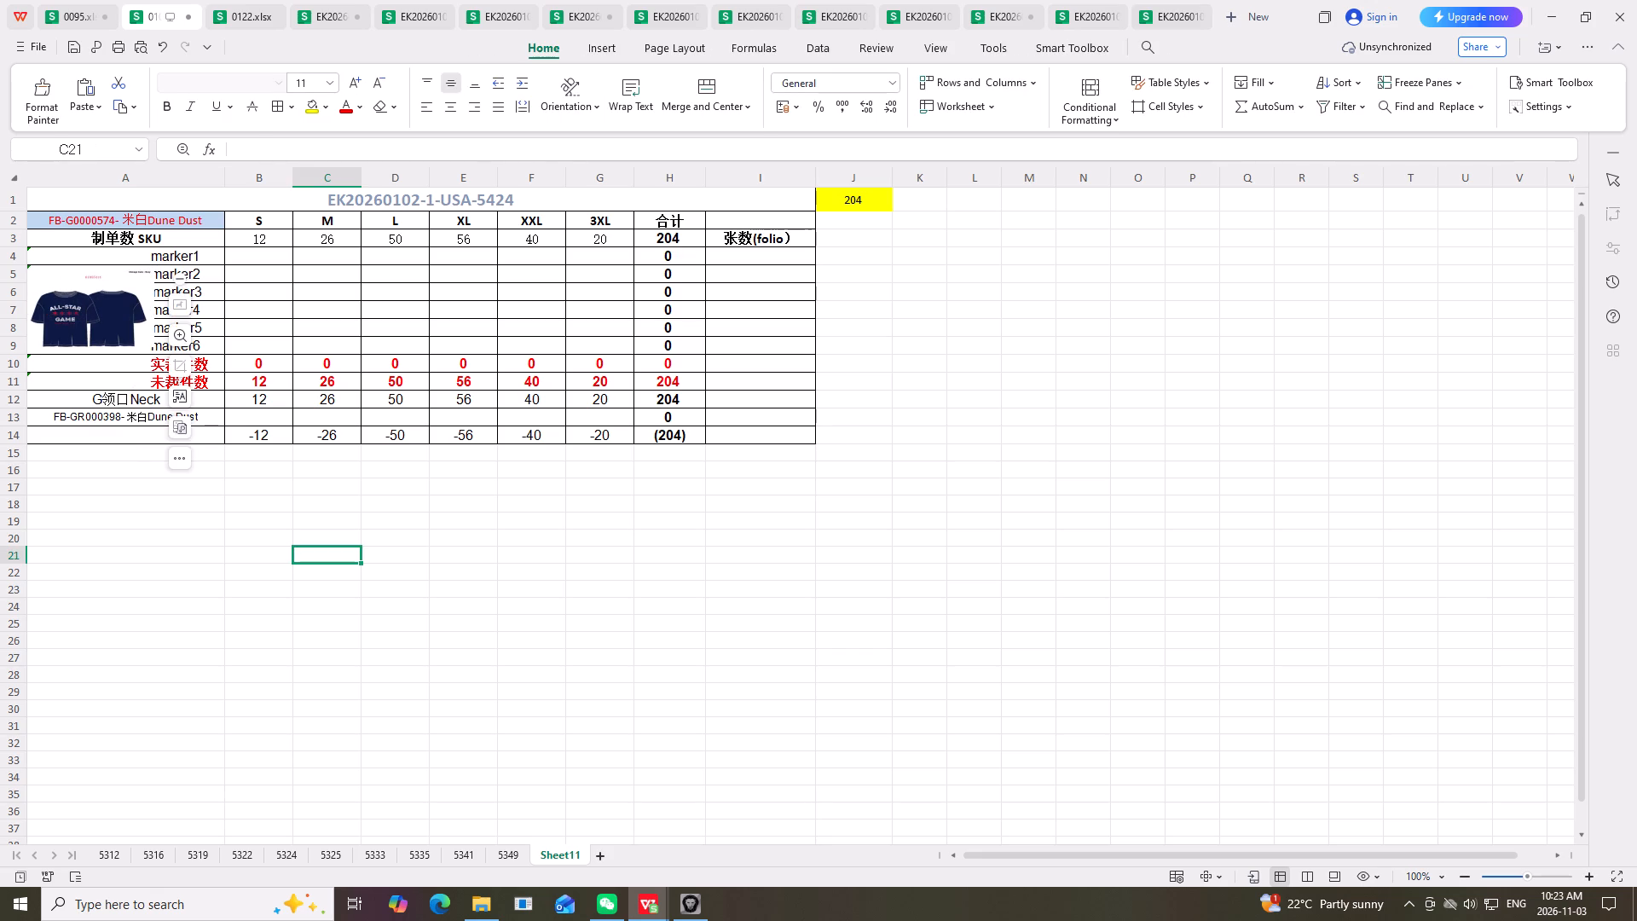
pyautogui.scroll(2, 732, 215)
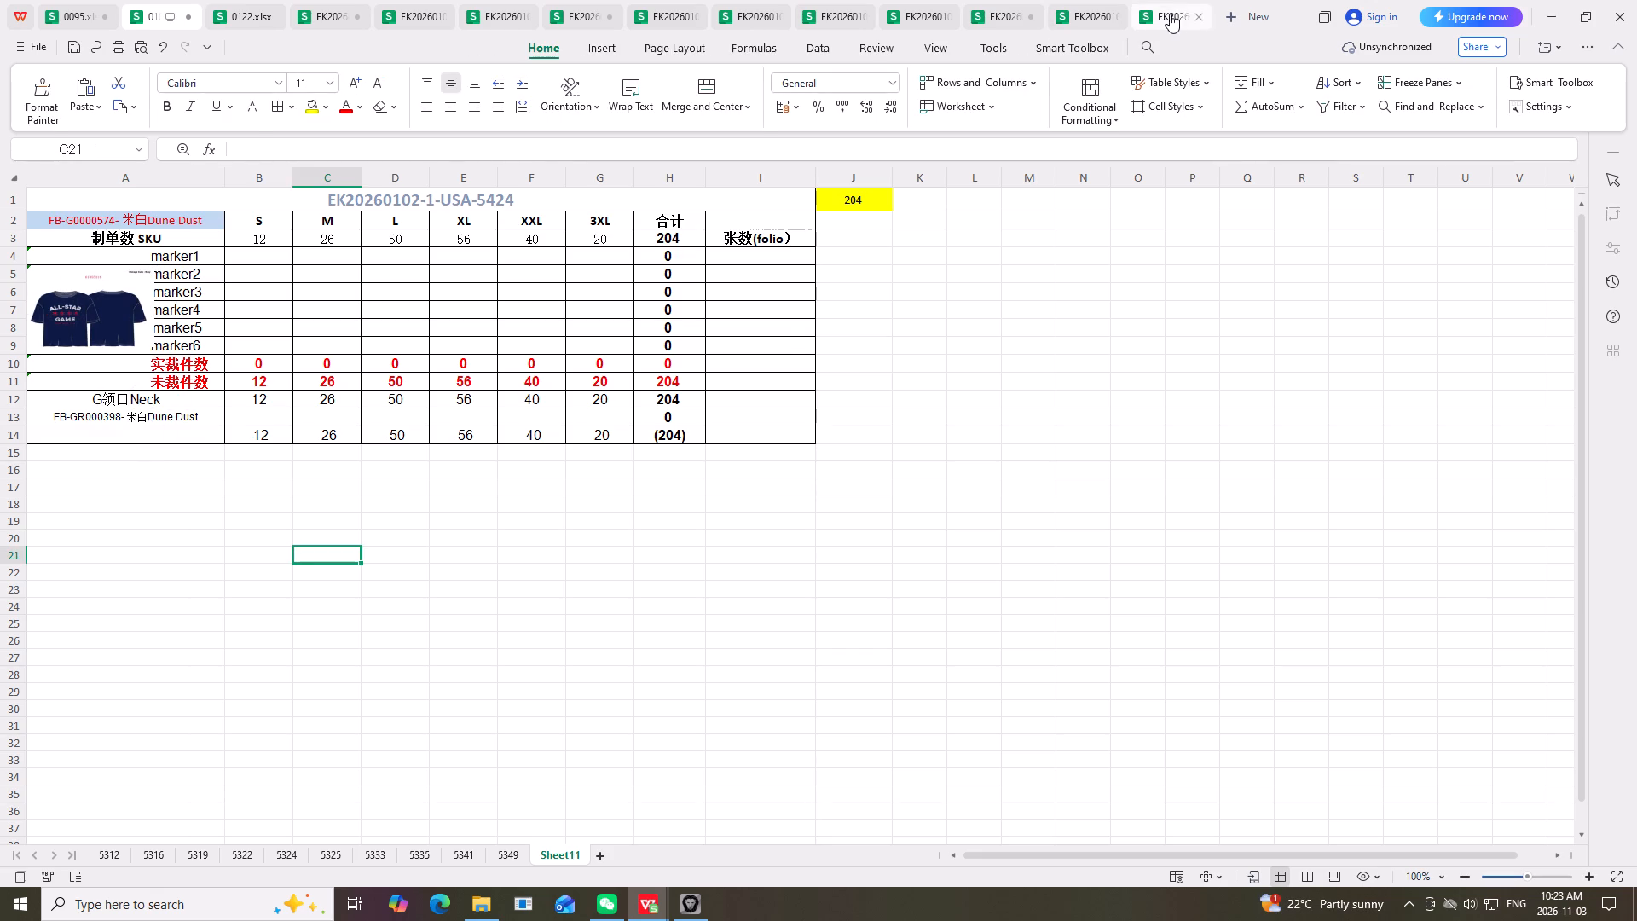
# Copy the size headings XS to XXL from the 5424 production order into B2:G2 of the new sheet as values.
pyautogui.click(1170, 14)
pyautogui.moveTo(790, 371); pyautogui.dragTo(997, 374)
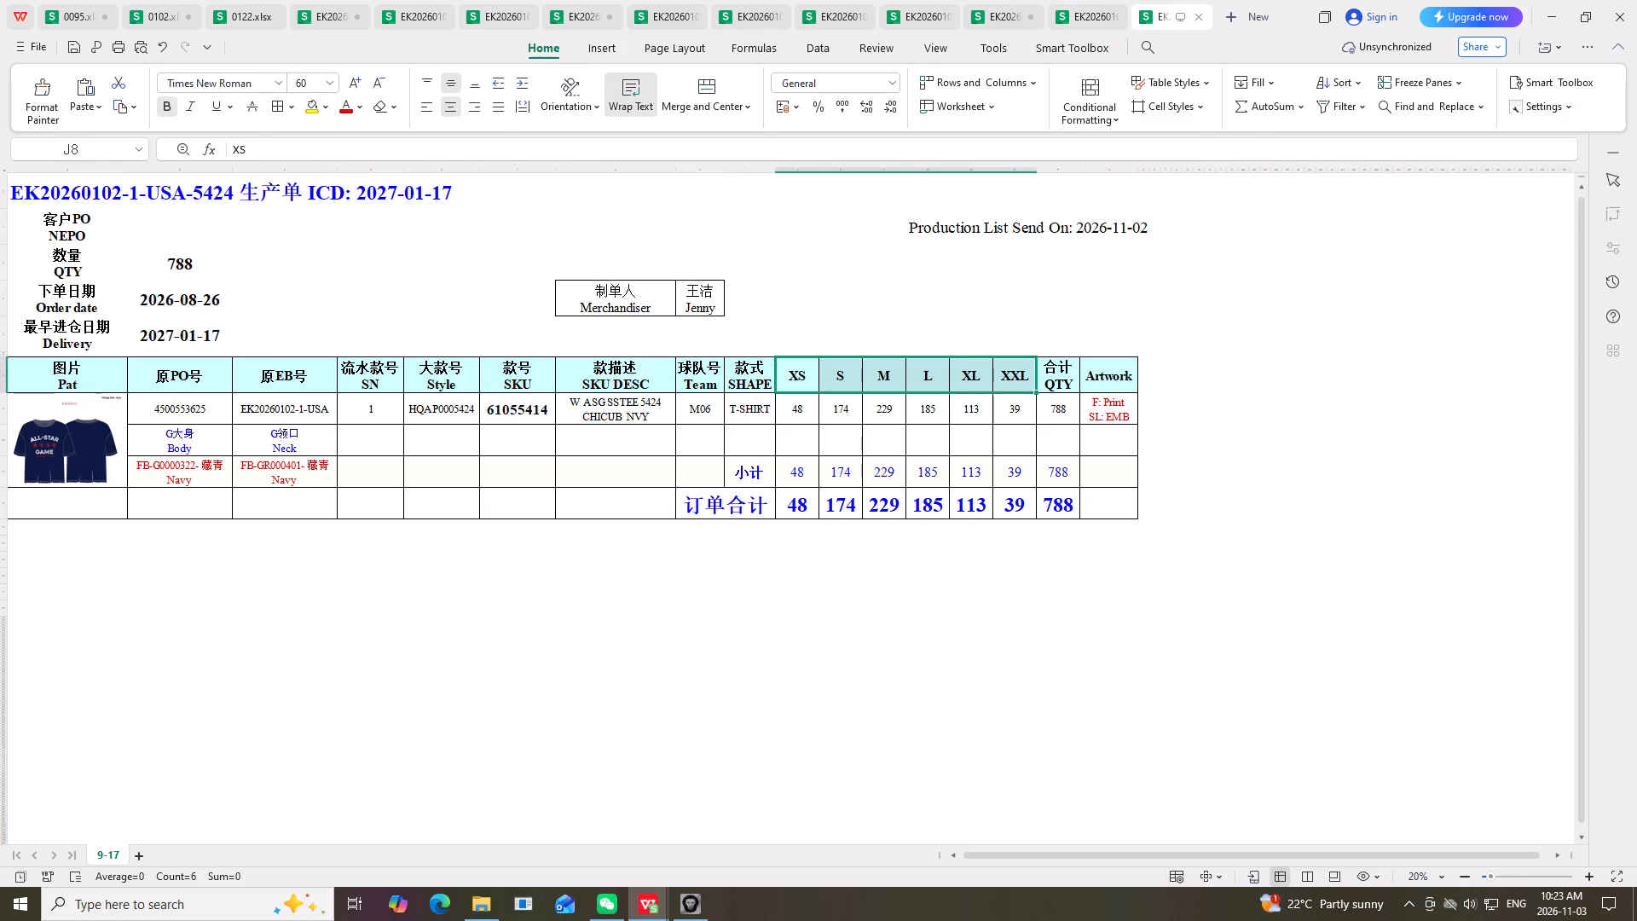
pyautogui.rightClick(1006, 377)
pyautogui.click(1027, 388)
pyautogui.moveTo(158, 9); pyautogui.dragTo(158, 20)
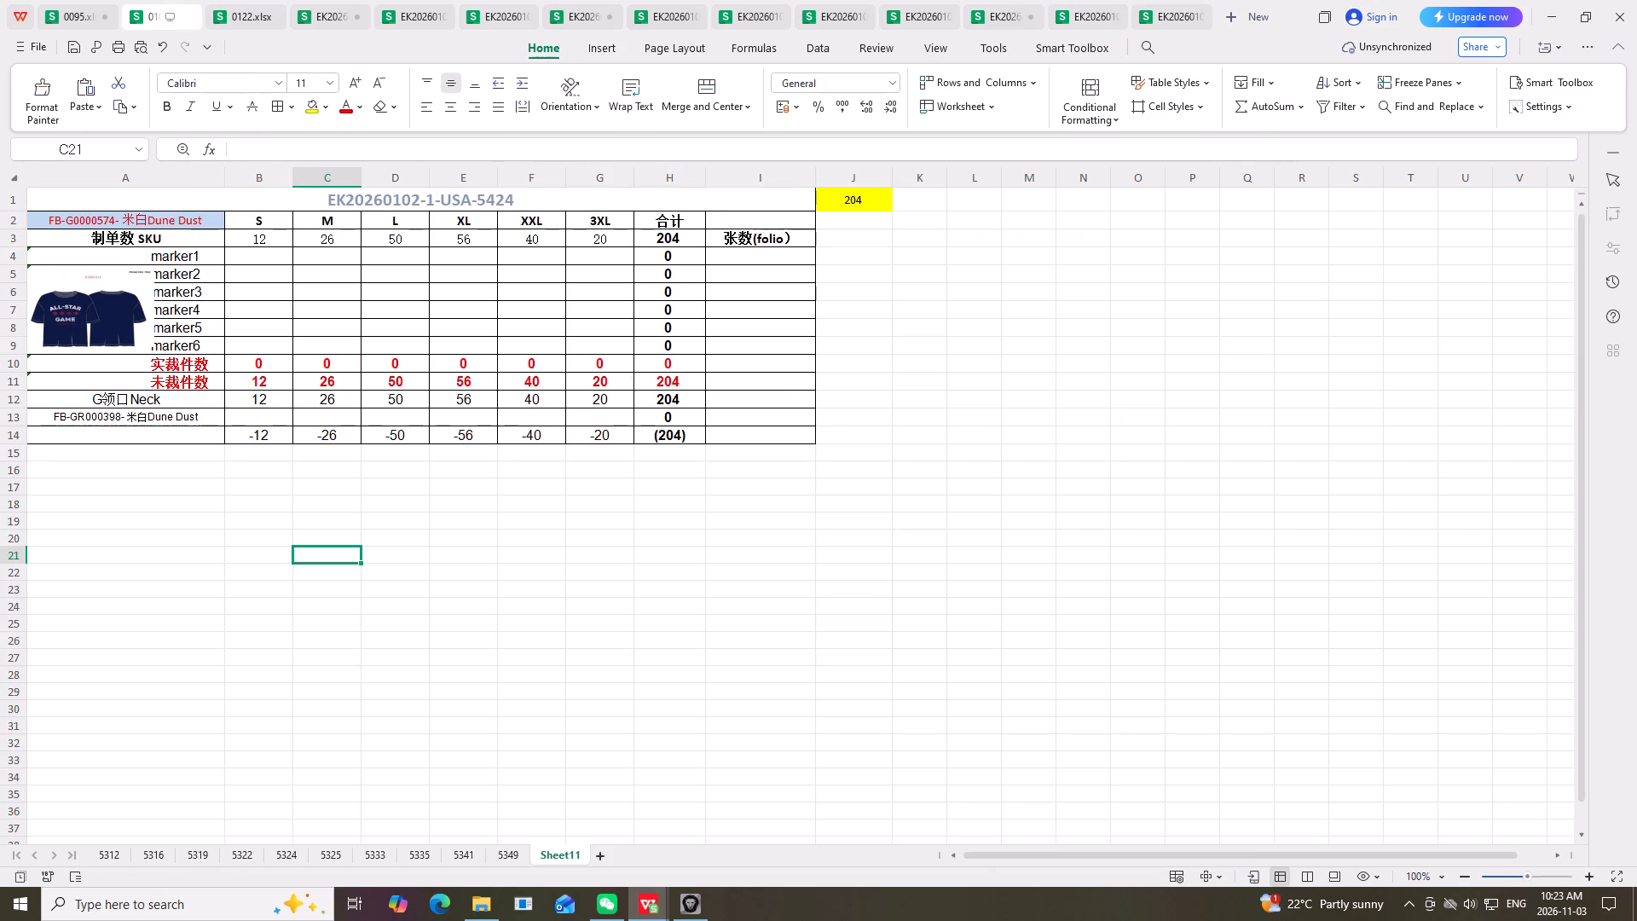
pyautogui.click(252, 215)
pyautogui.moveTo(252, 215); pyautogui.dragTo(266, 220, button='right')
pyautogui.click(353, 231)
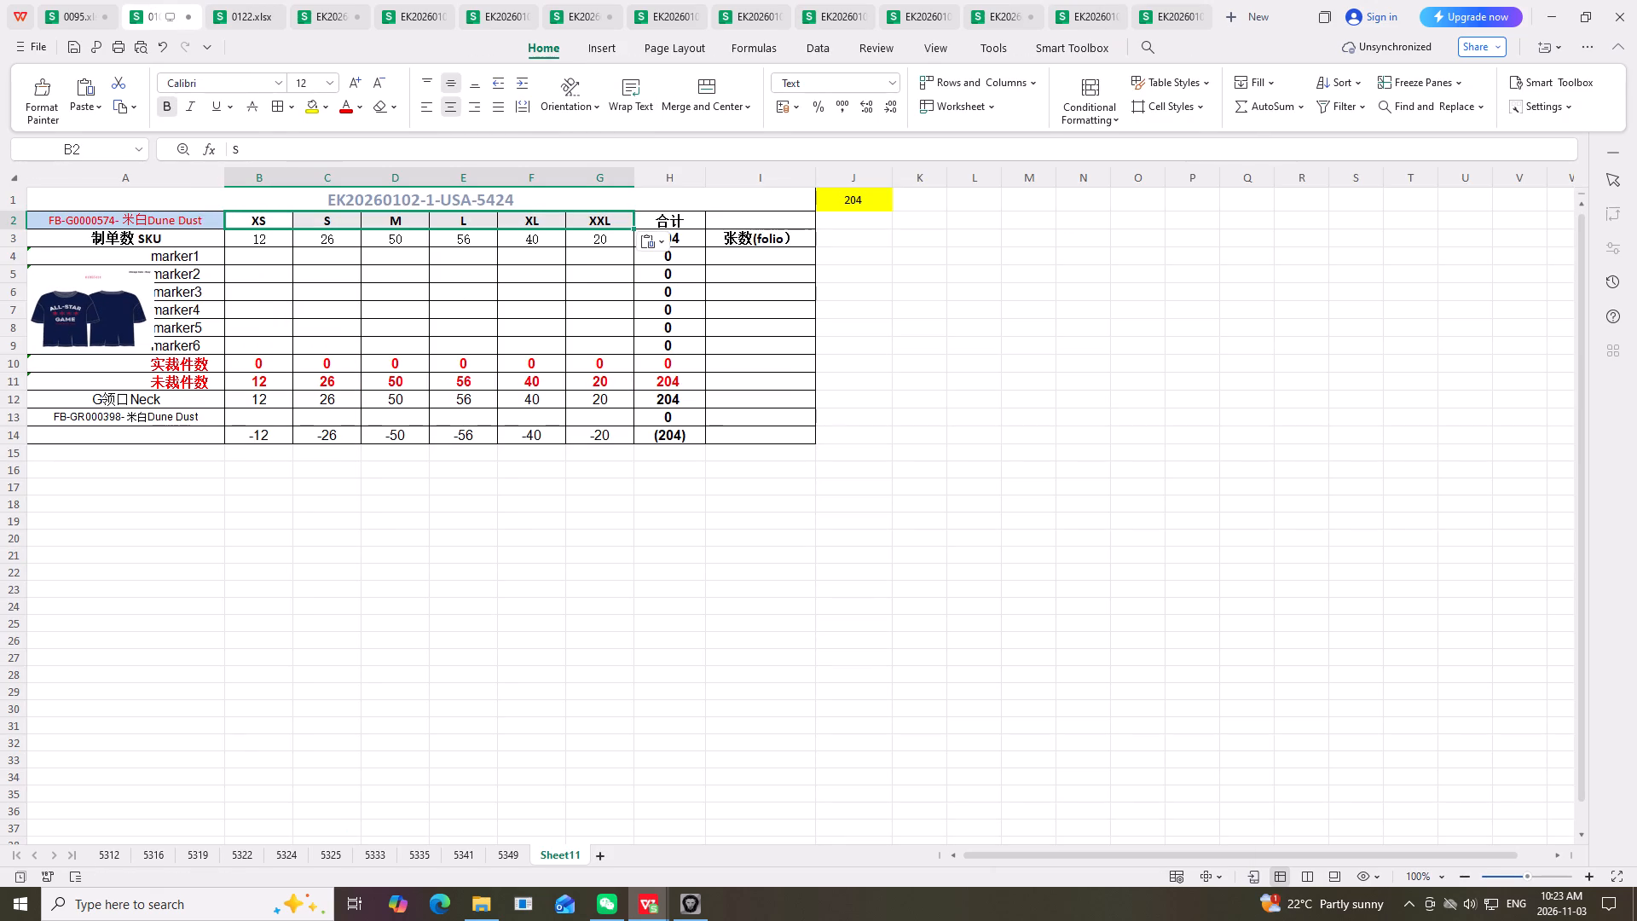
pyautogui.click(899, 303)
# Copy the XS to XXL order totals (48, 174, 229, 185, 113, 39) from the 5424 order into the SKU row as values.
pyautogui.click(1181, 19)
pyautogui.moveTo(802, 503); pyautogui.dragTo(924, 510)
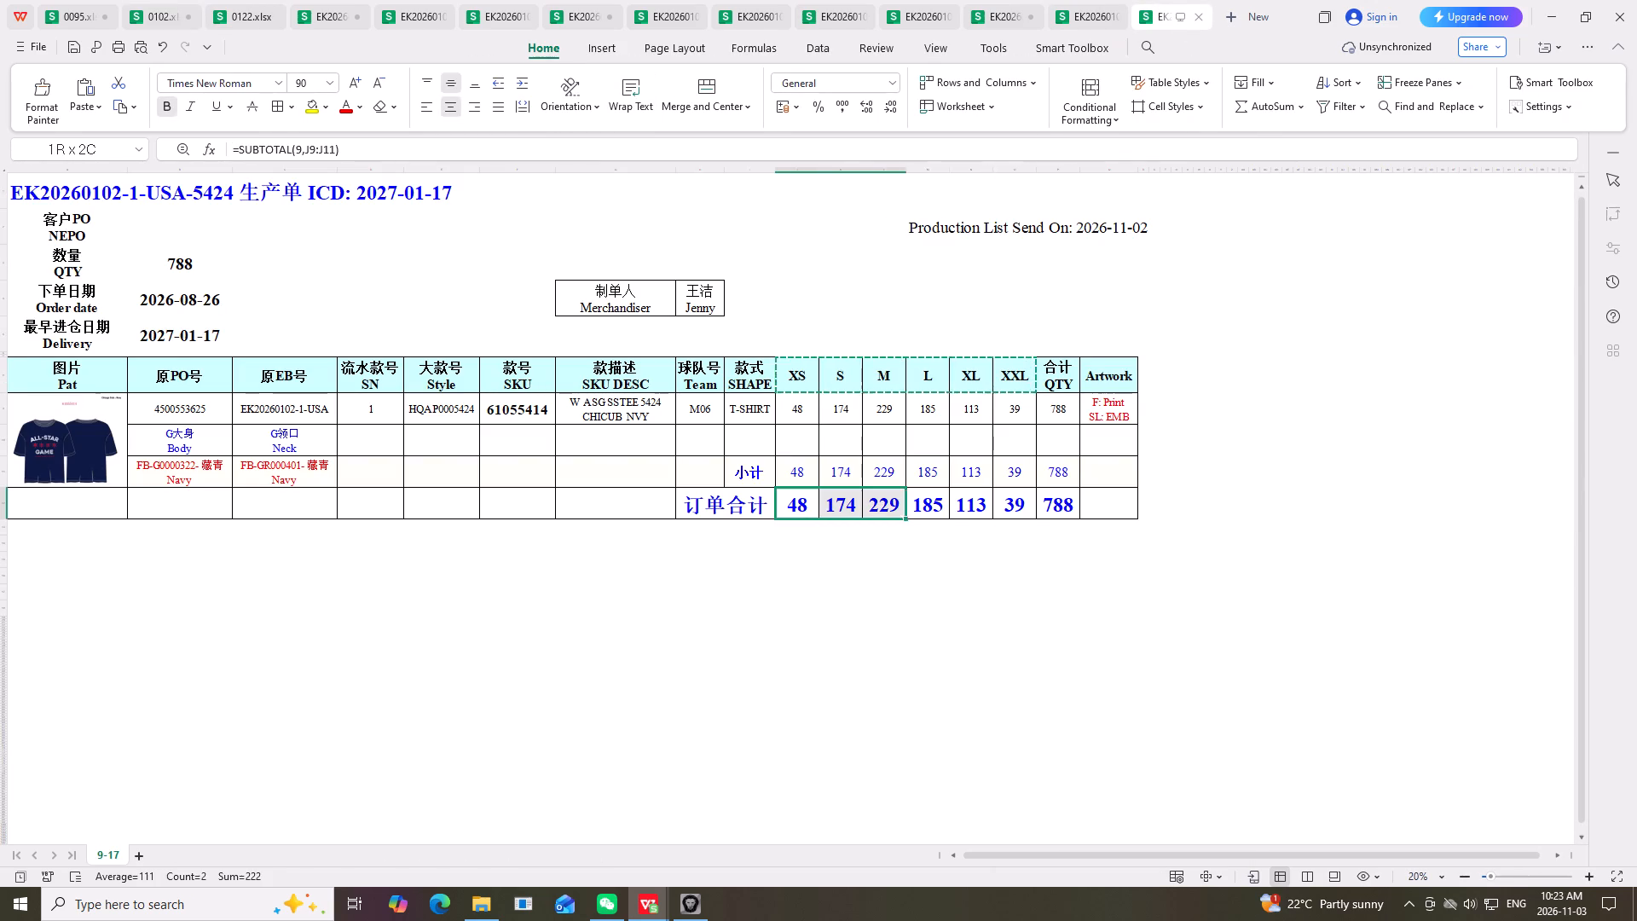
pyautogui.moveTo(924, 510); pyautogui.dragTo(1012, 504)
pyautogui.rightClick(1012, 504)
pyautogui.click(1032, 27)
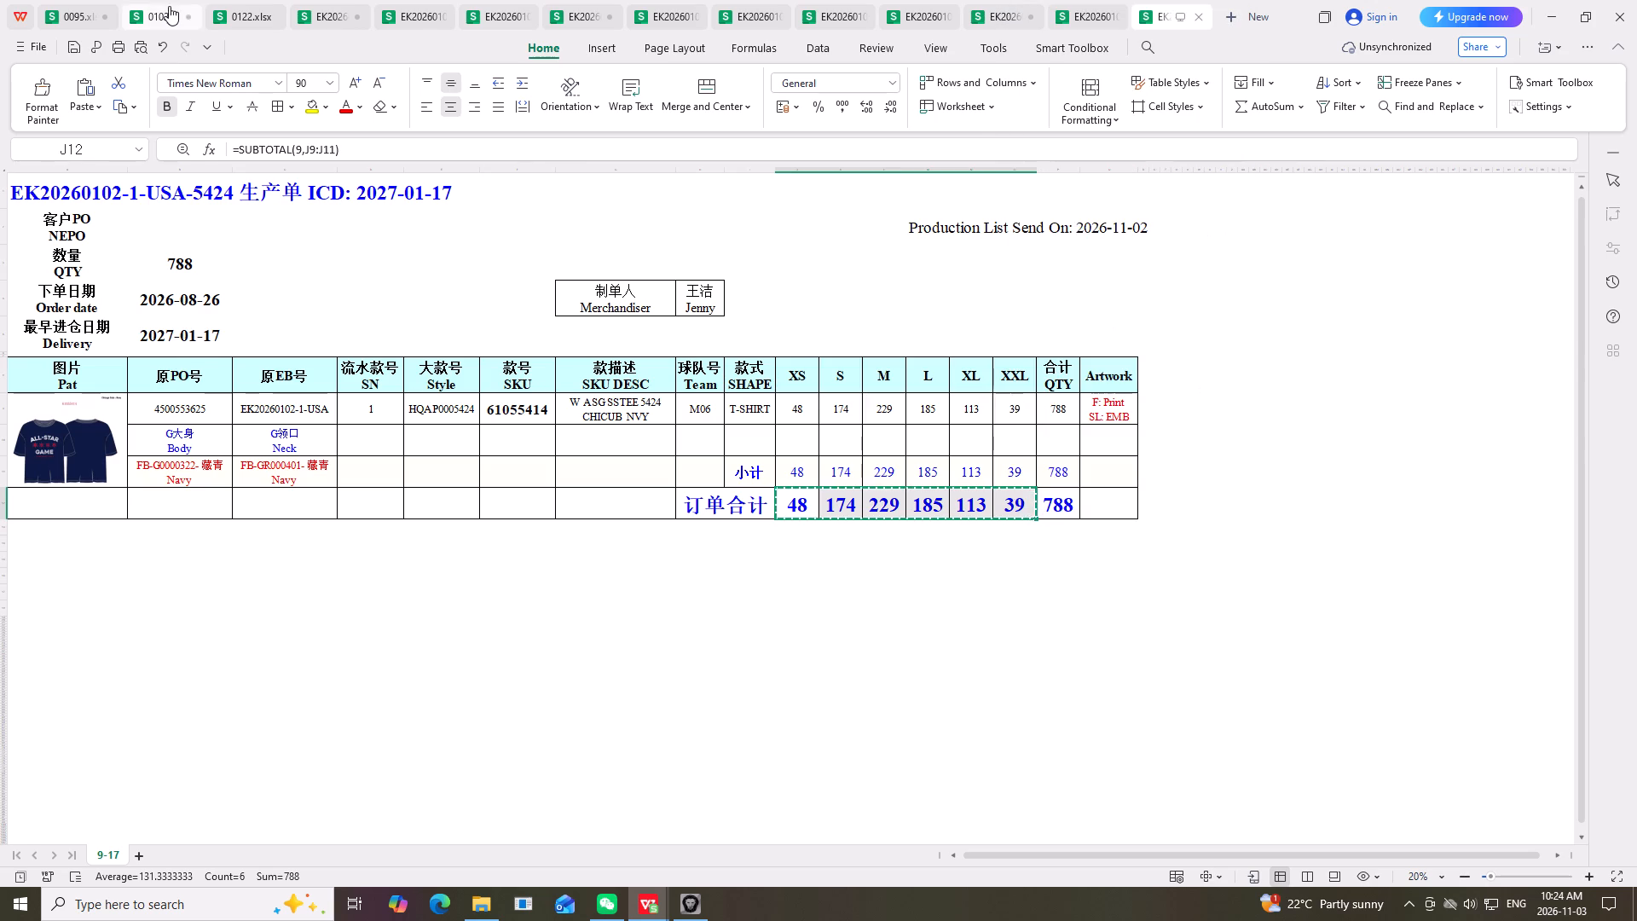
pyautogui.click(165, 8)
pyautogui.click(275, 241)
pyautogui.rightClick(276, 241)
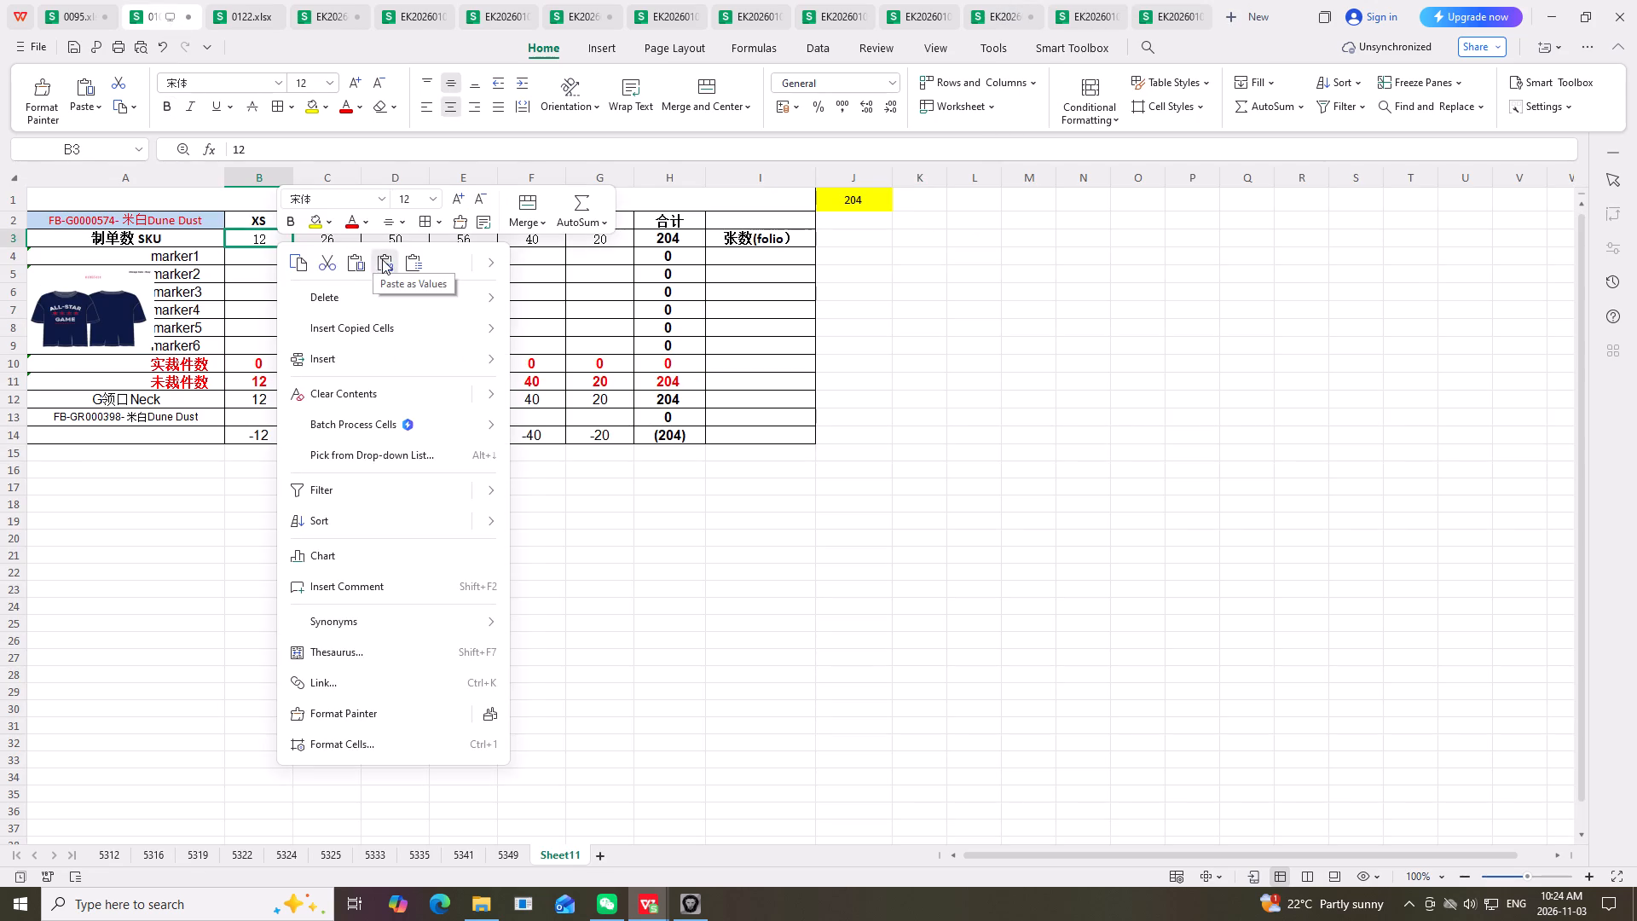
pyautogui.click(382, 259)
# Paste the same XS to XXL order totals as values into the G领口Neck row, starting at B12.
pyautogui.click(269, 403)
pyautogui.rightClick(269, 403)
pyautogui.click(374, 17)
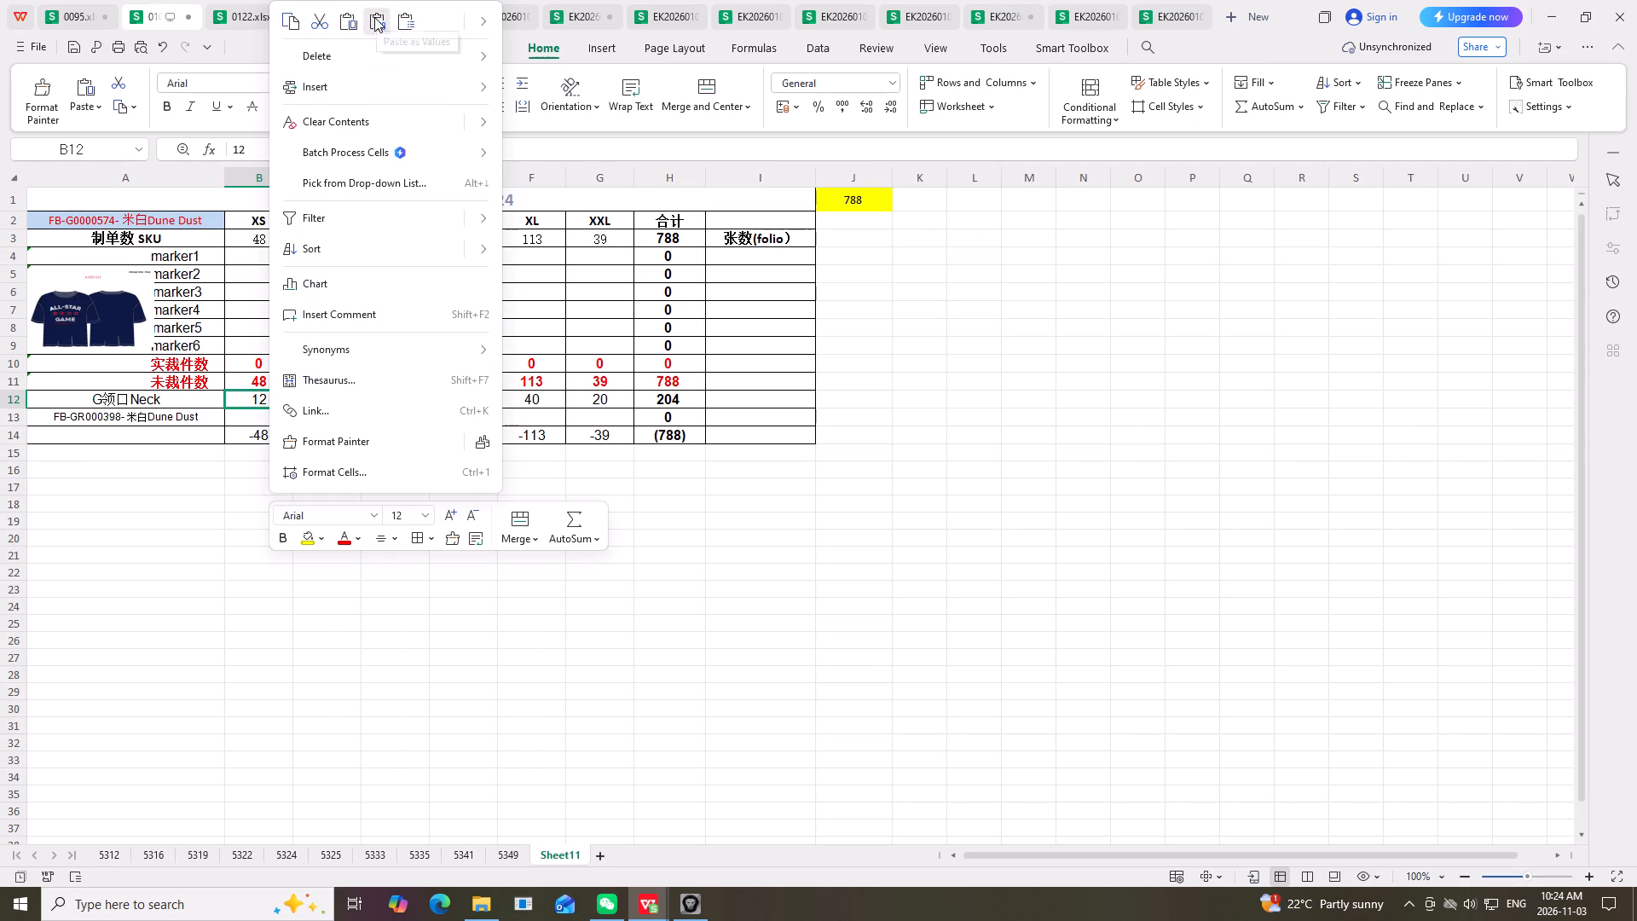
pyautogui.click(1065, 470)
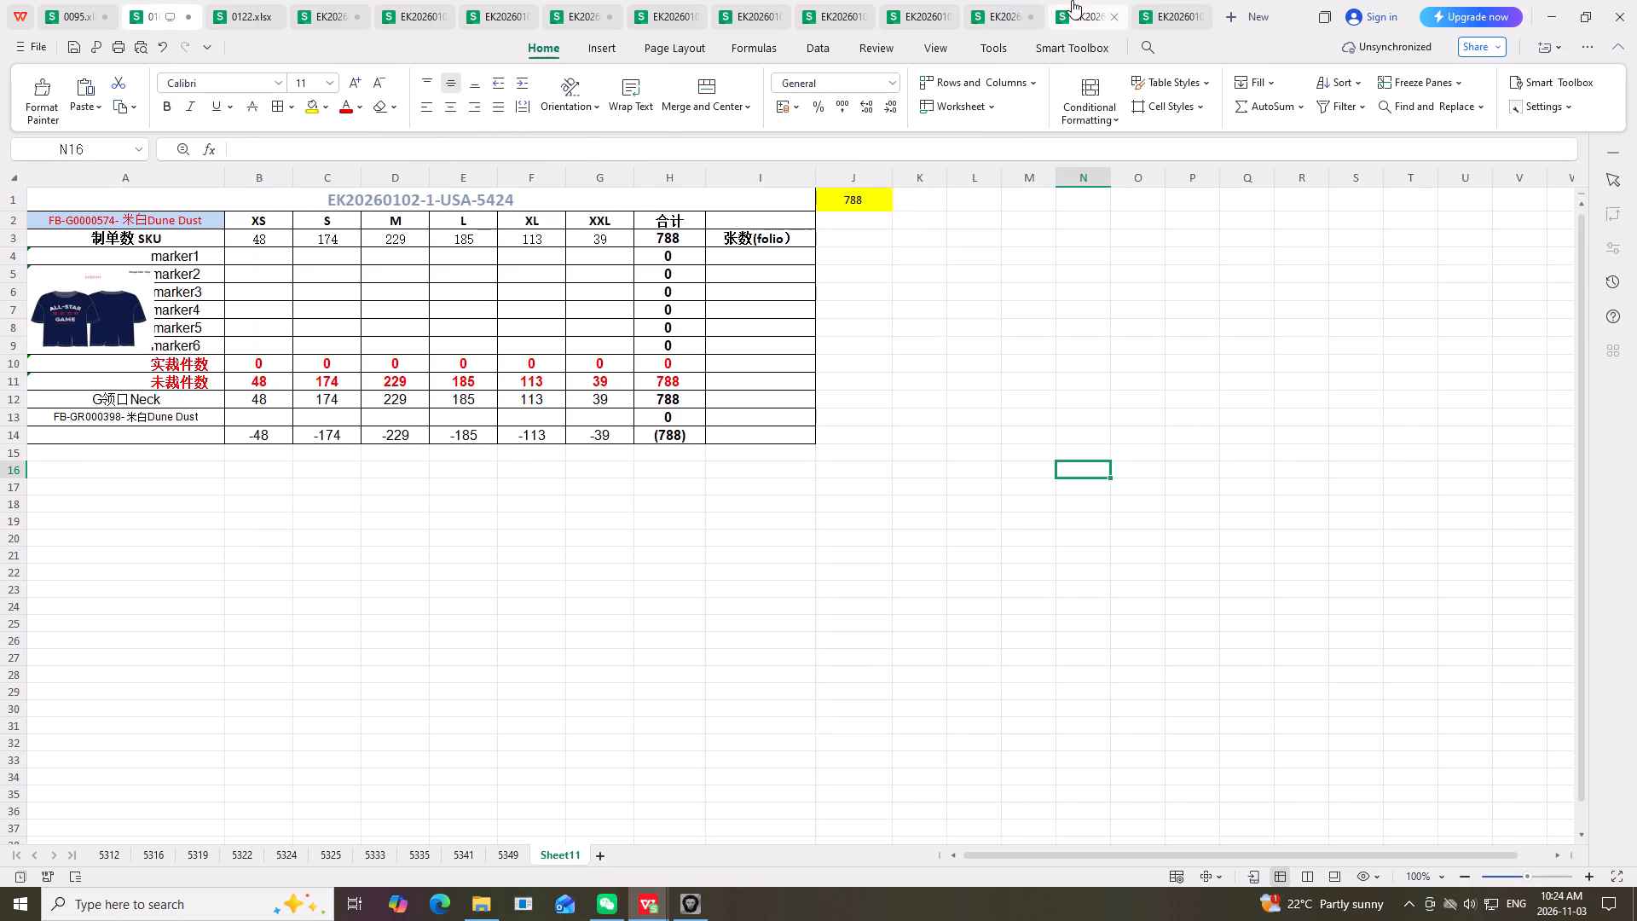
# Copy the body fabric FB-G0000322- 藏青Navy from the 5424 order into cell A2 of the new sheet as values.
pyautogui.click(1189, 12)
pyautogui.click(178, 472)
pyautogui.rightClick(178, 472)
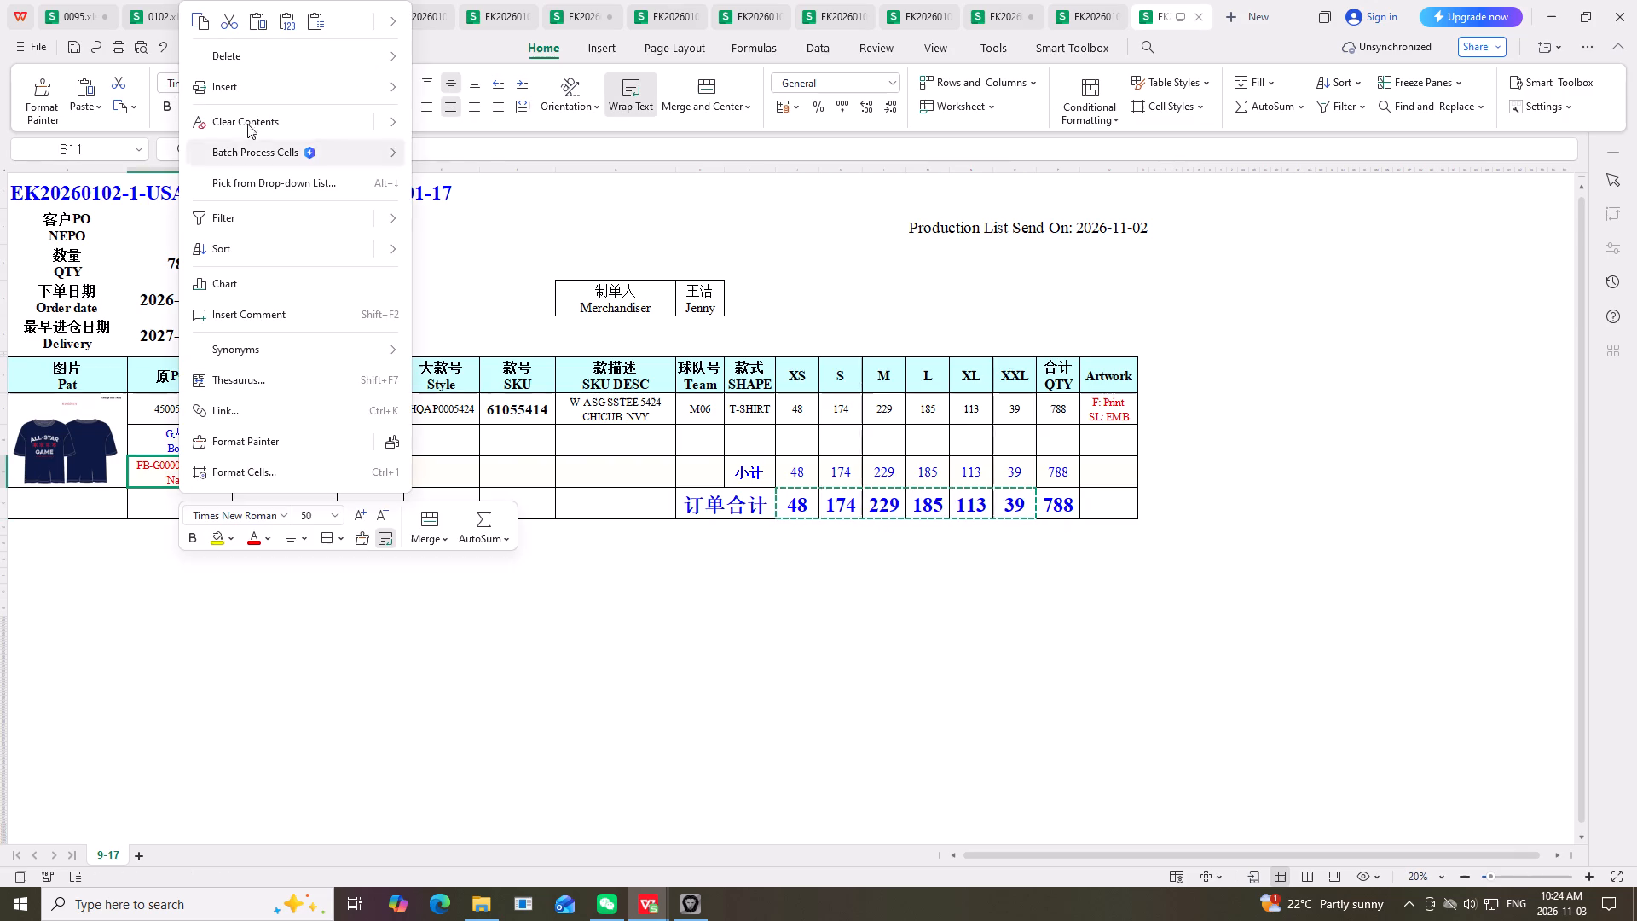
pyautogui.click(200, 22)
pyautogui.click(159, 15)
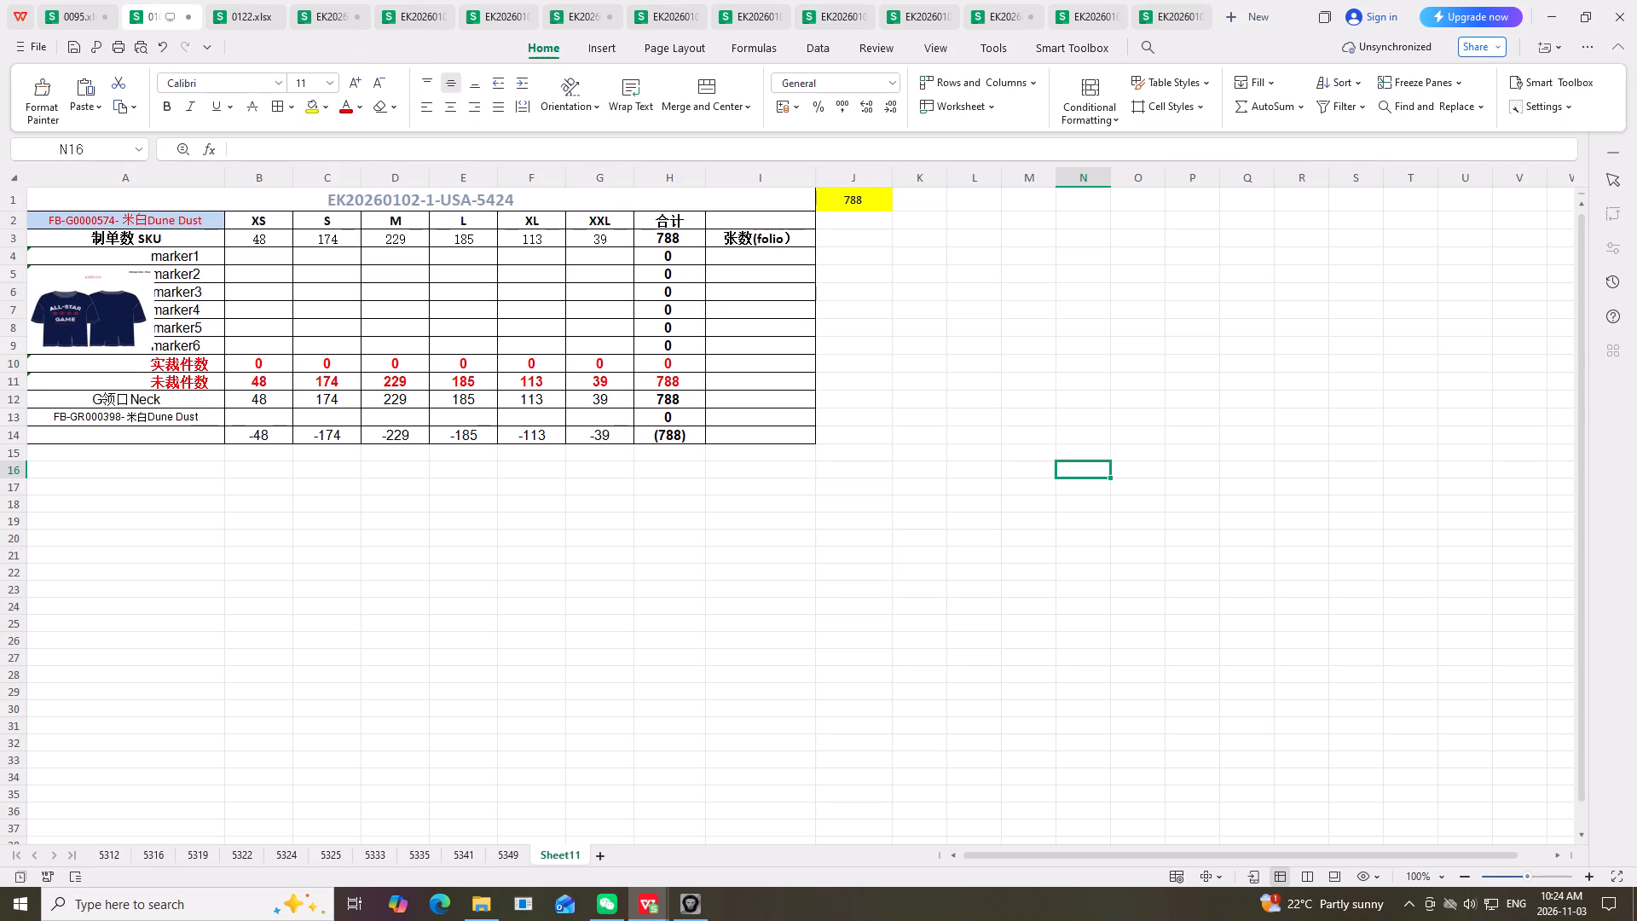
pyautogui.click(171, 217)
pyautogui.rightClick(171, 217)
pyautogui.click(283, 241)
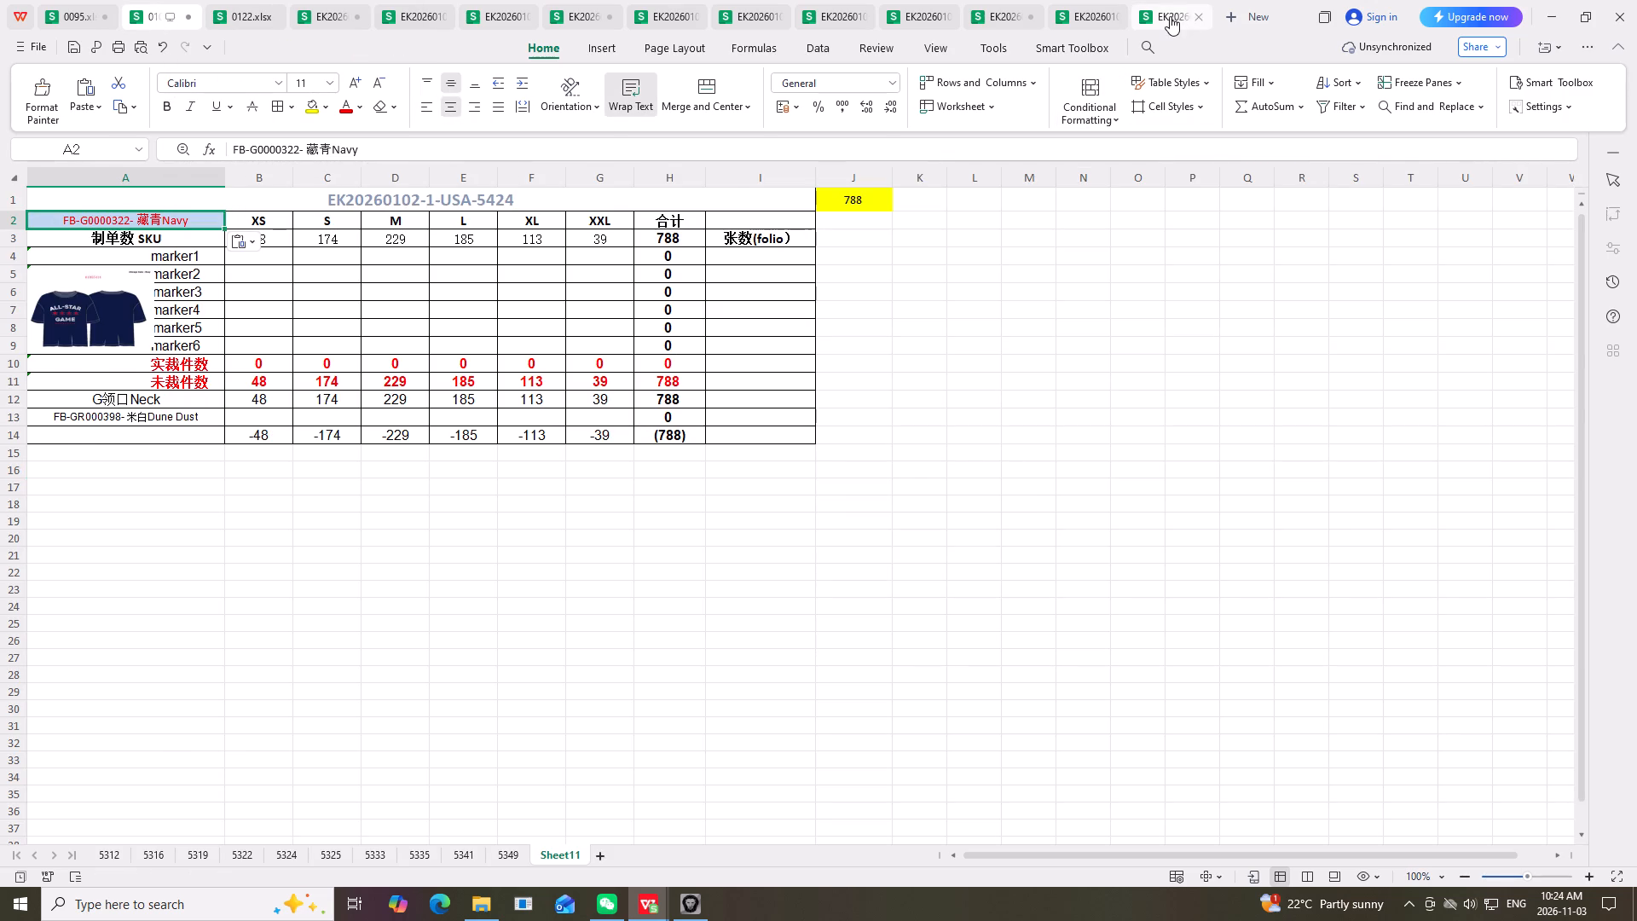
# Copy the neck fabric FB-GR000401- 藏青Navy from the 5424 order into cell A13 of the new sheet as values.
pyautogui.click(1170, 16)
pyautogui.click(278, 470)
pyautogui.moveTo(279, 470); pyautogui.dragTo(283, 427, button='right')
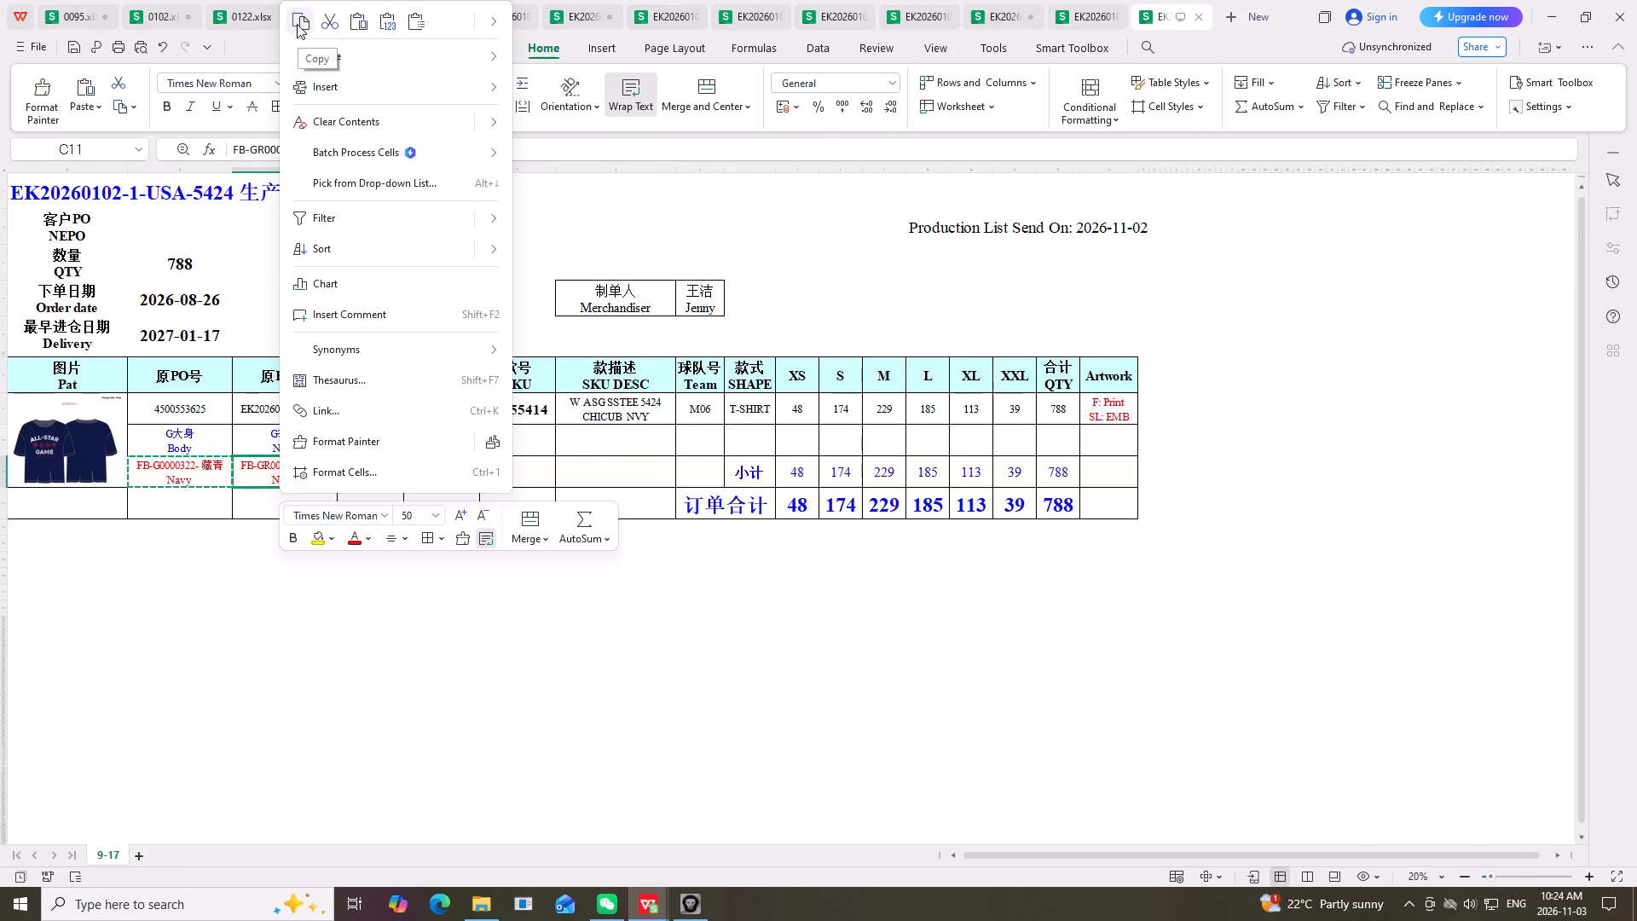
pyautogui.click(297, 24)
pyautogui.click(170, 13)
pyautogui.click(178, 419)
pyautogui.moveTo(178, 419); pyautogui.dragTo(184, 410, button='right')
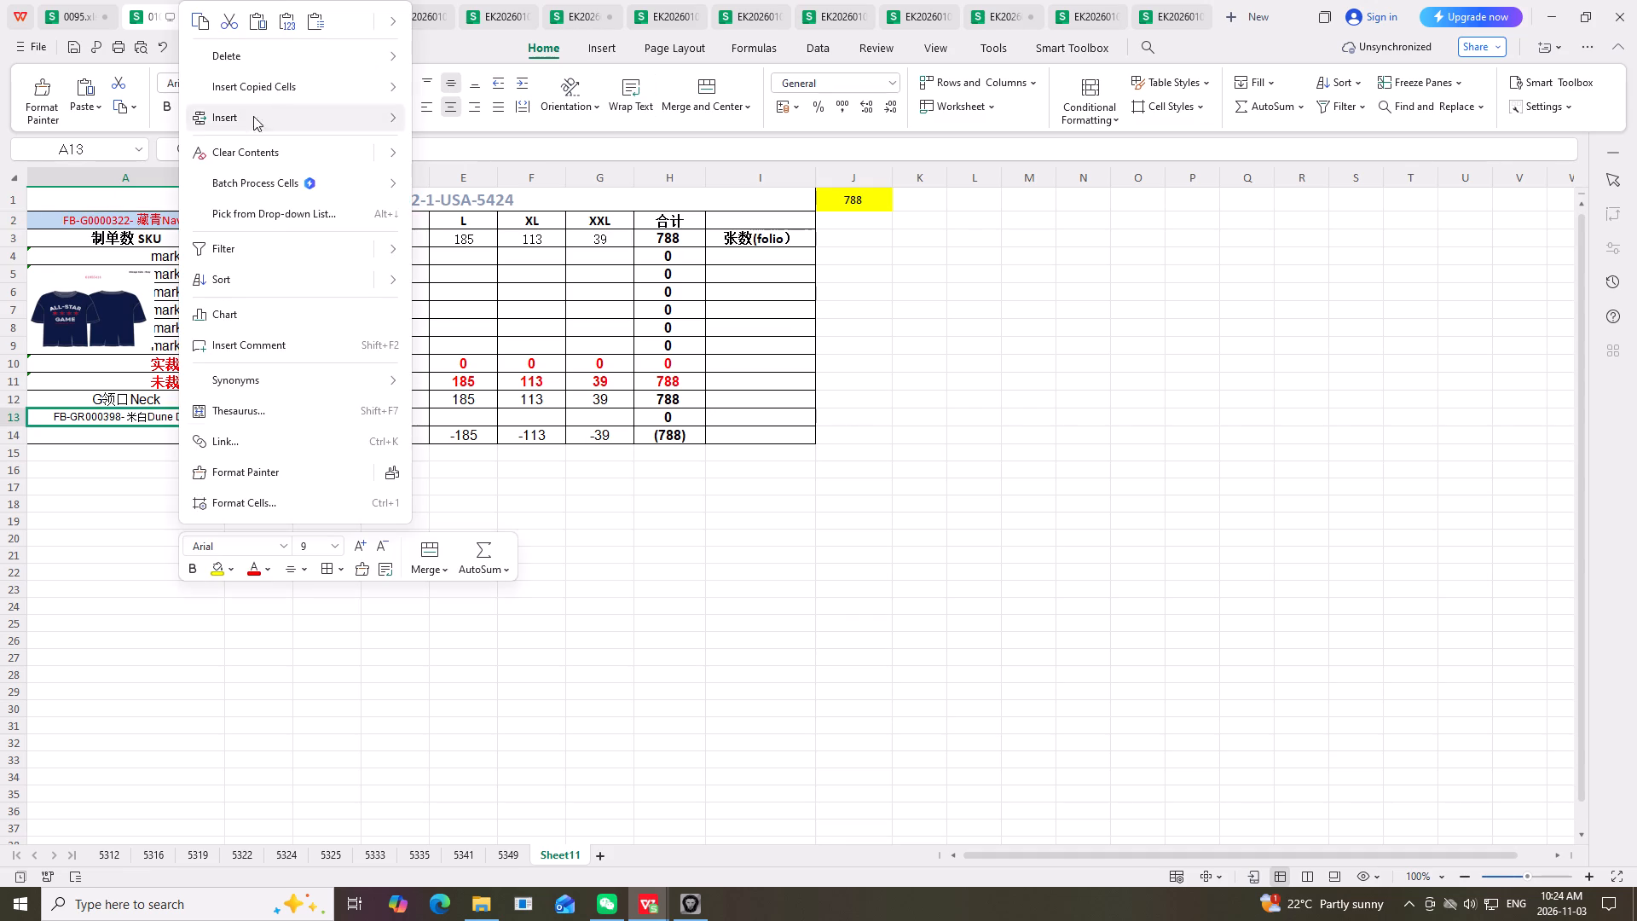
pyautogui.click(290, 31)
pyautogui.click(1241, 444)
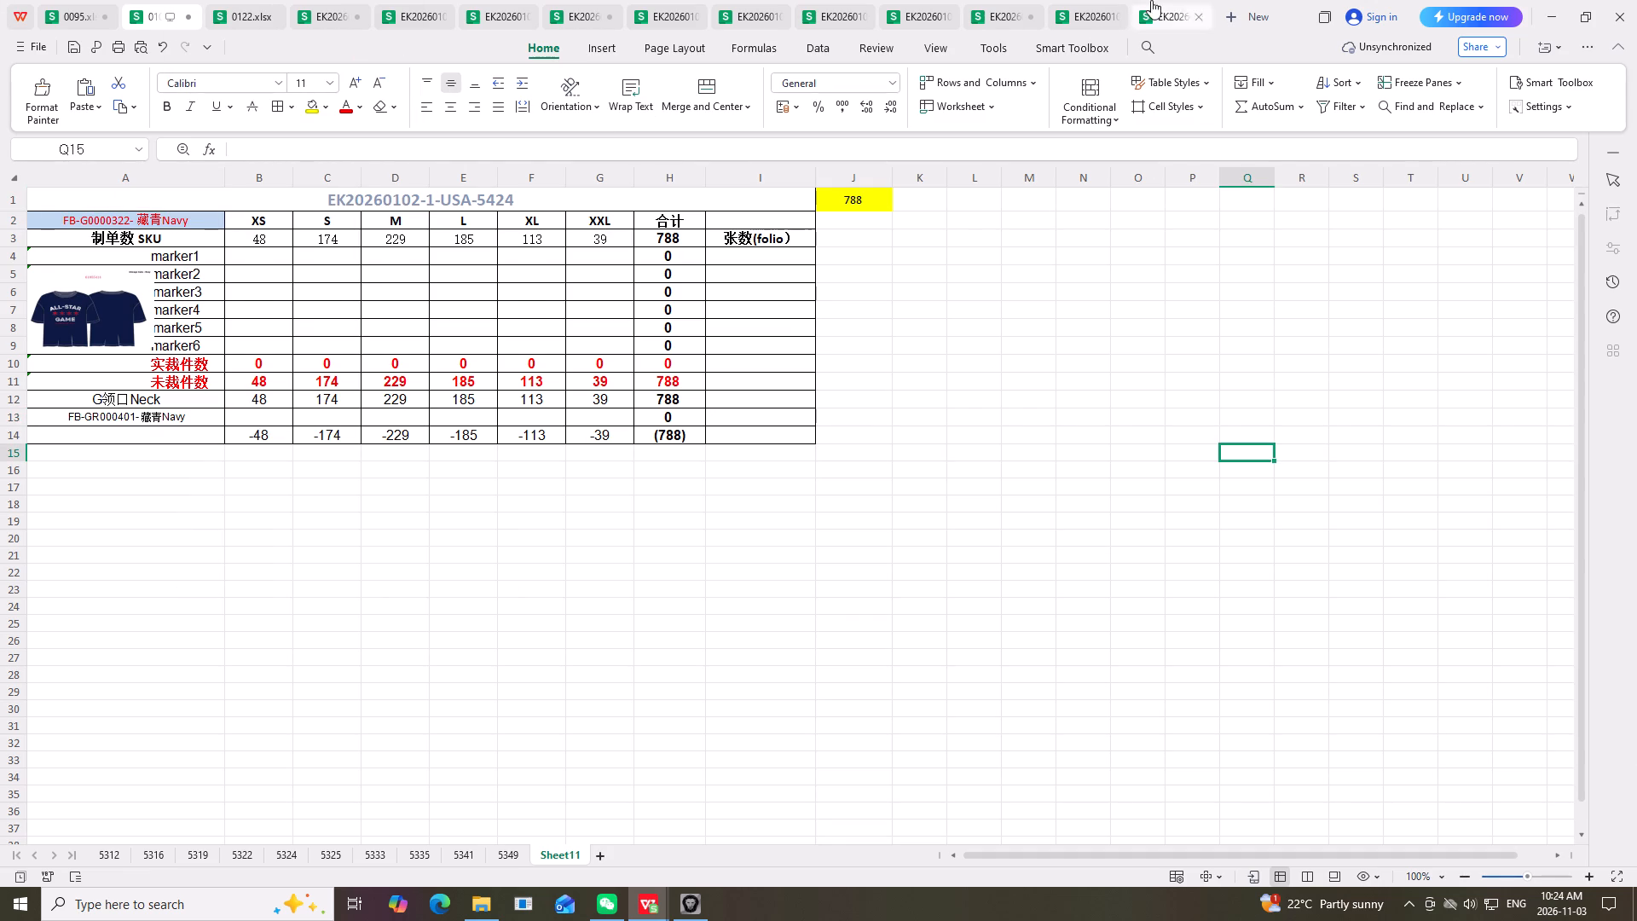
# Recheck the 5424 production order and rename Sheet11 in the cutting workbook as 5424.
pyautogui.click(1180, 16)
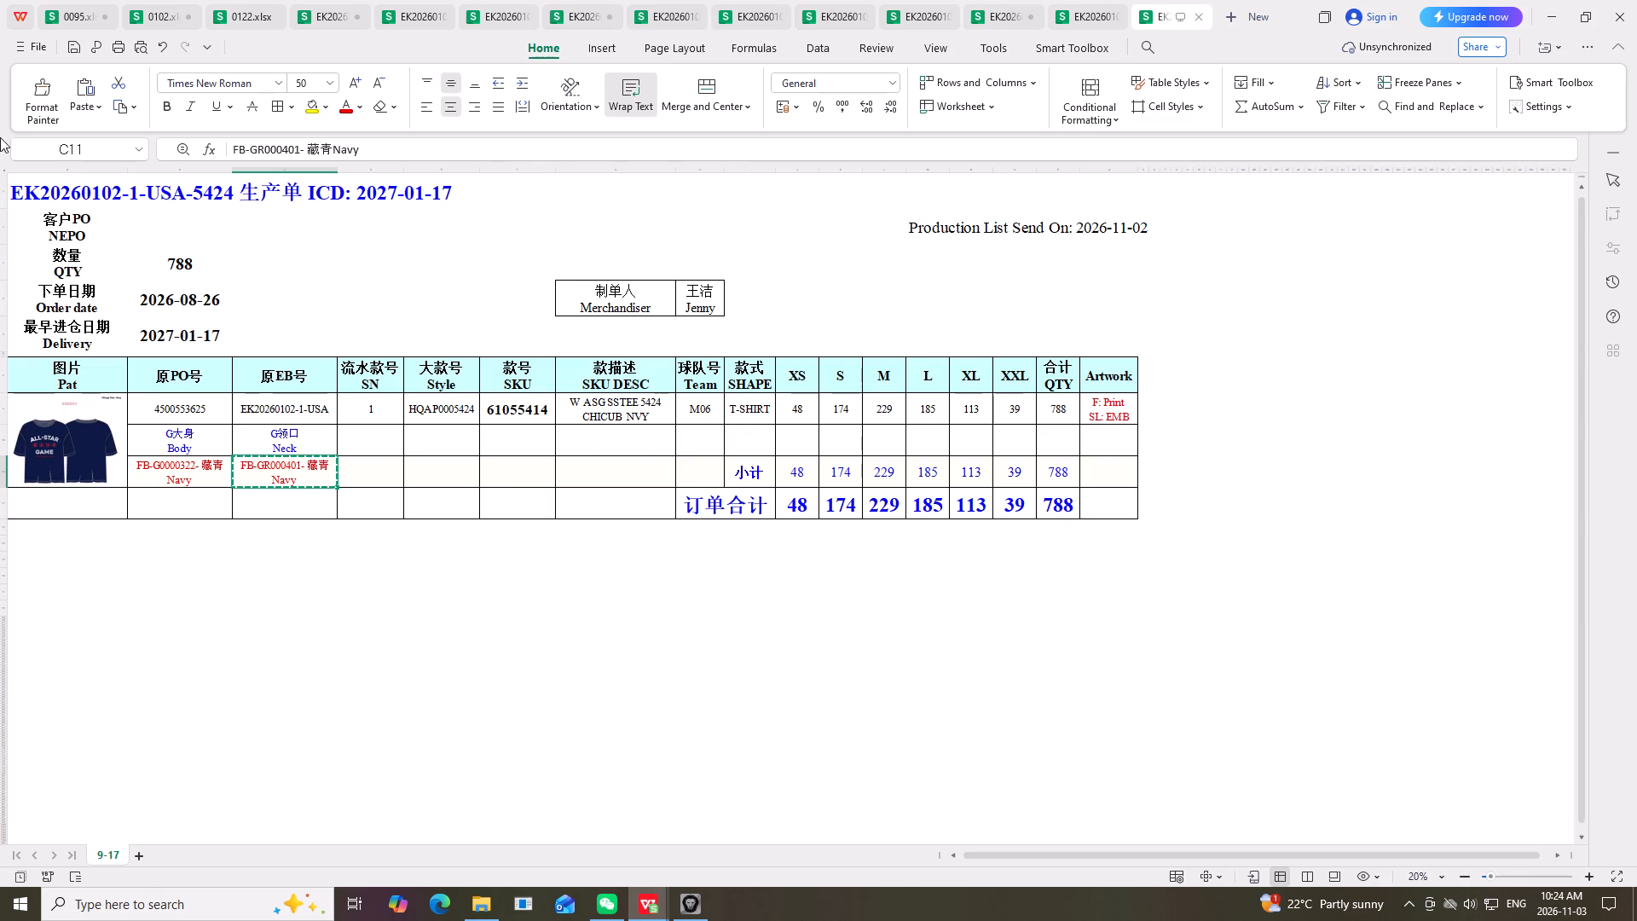
pyautogui.click(162, 9)
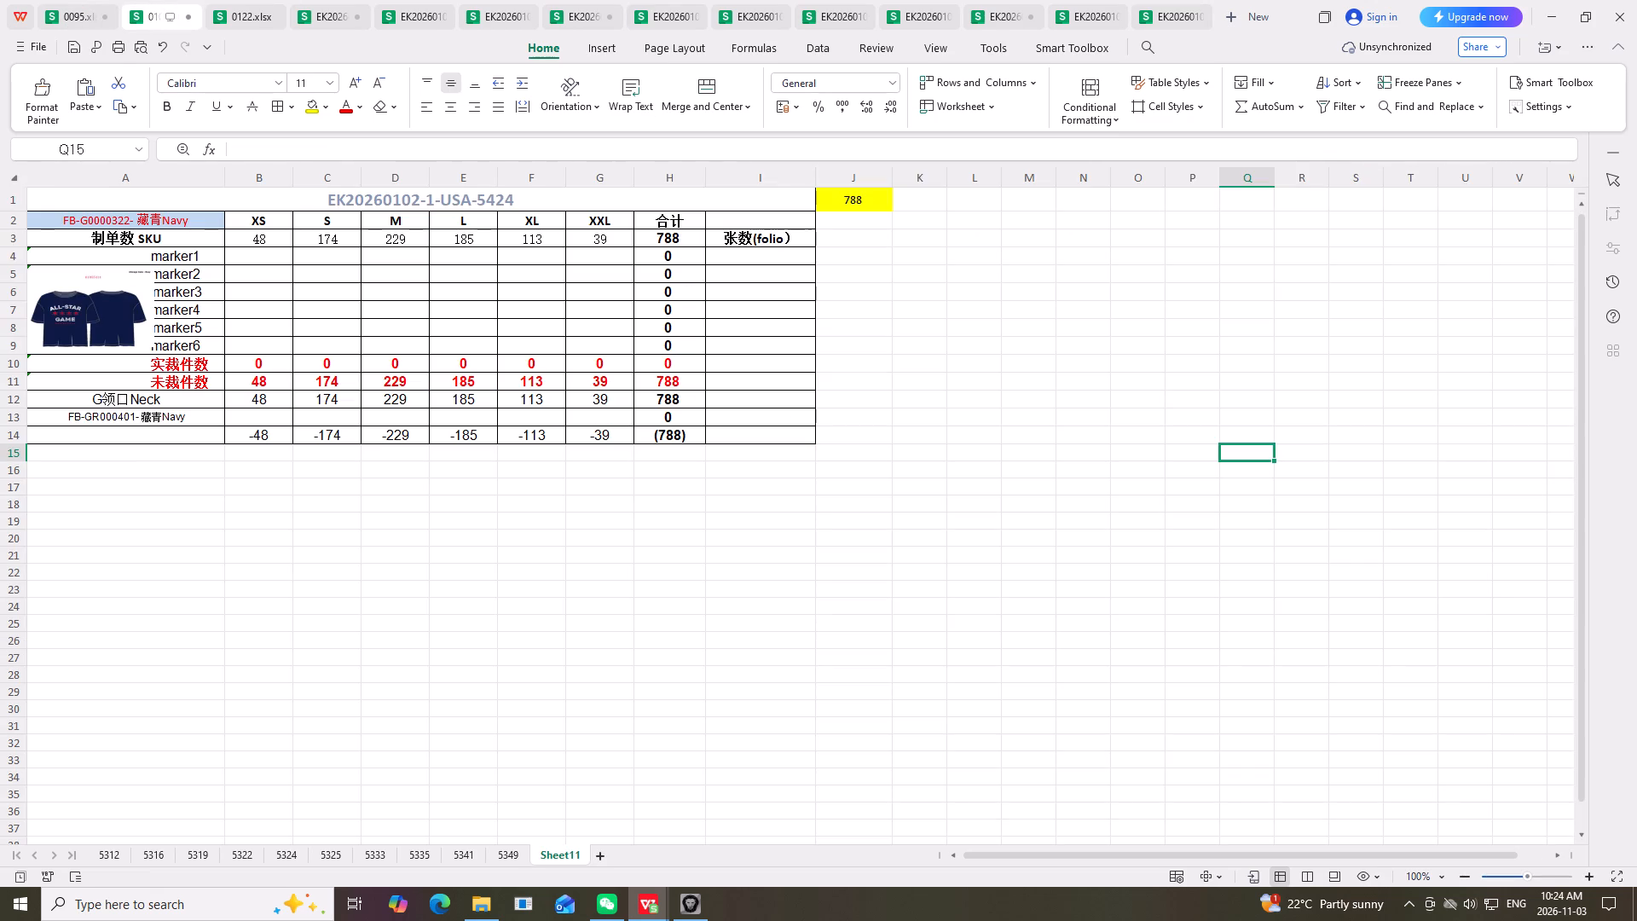
pyautogui.rightClick(562, 849)
pyautogui.click(618, 601)
pyautogui.press('5')
pyautogui.press('4')
pyautogui.press('2')
pyautogui.press('4')
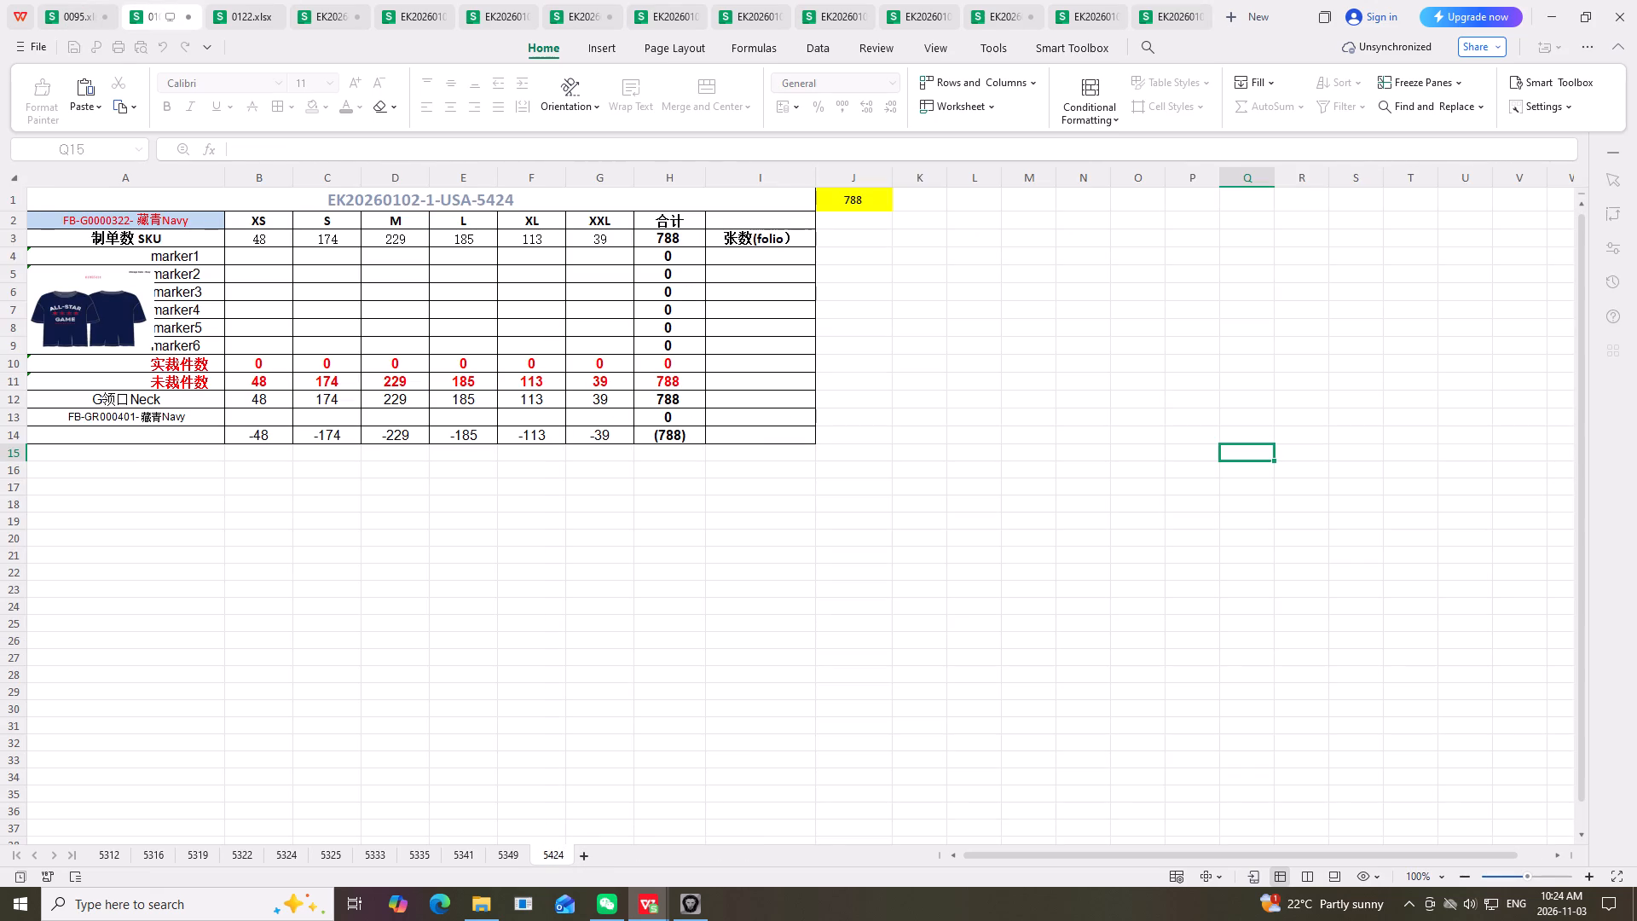
pyautogui.click(896, 706)
# Save the 0102.xlsx workbook.
pyautogui.moveTo(1158, 553); pyautogui.dragTo(1134, 541)
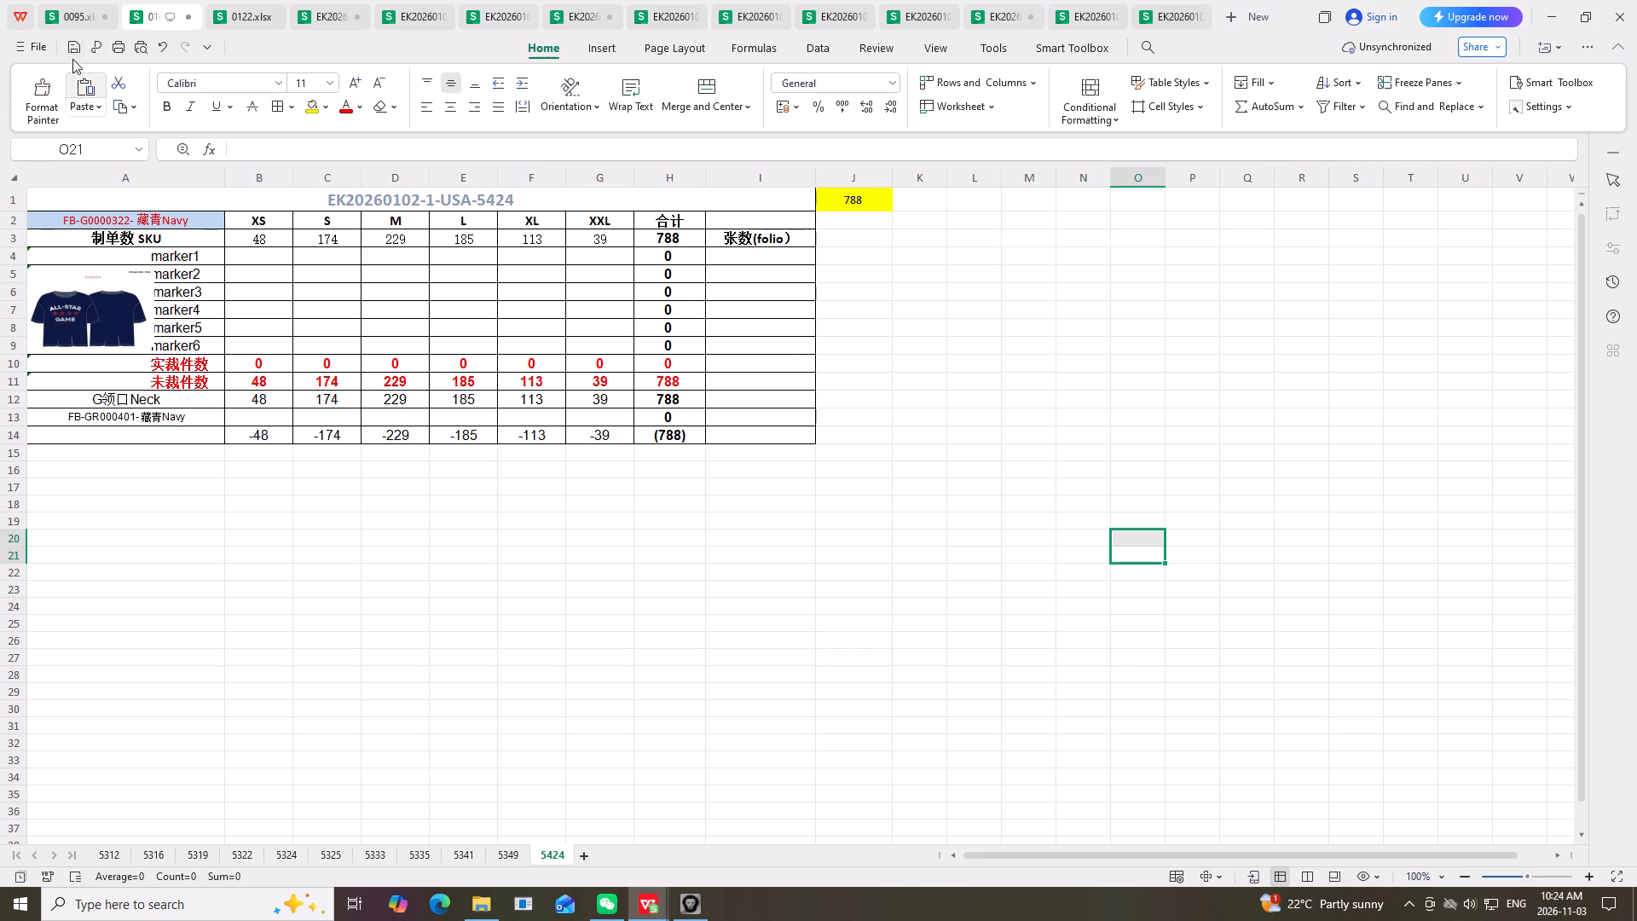
pyautogui.click(71, 45)
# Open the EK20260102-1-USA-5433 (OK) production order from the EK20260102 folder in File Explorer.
pyautogui.click(481, 901)
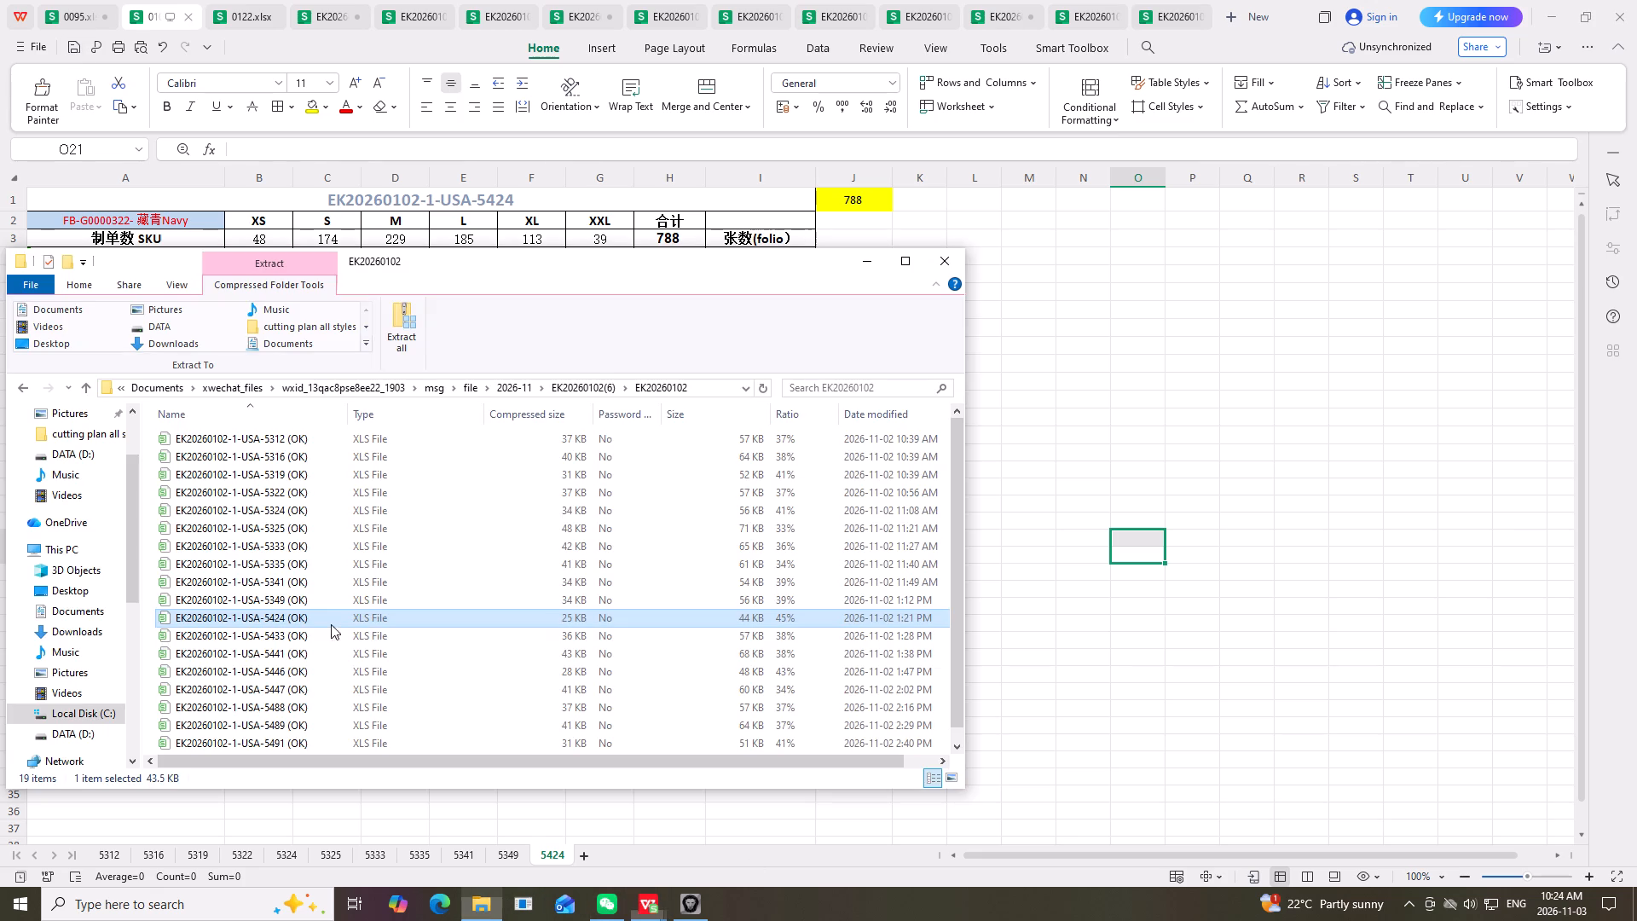
pyautogui.doubleClick(254, 630)
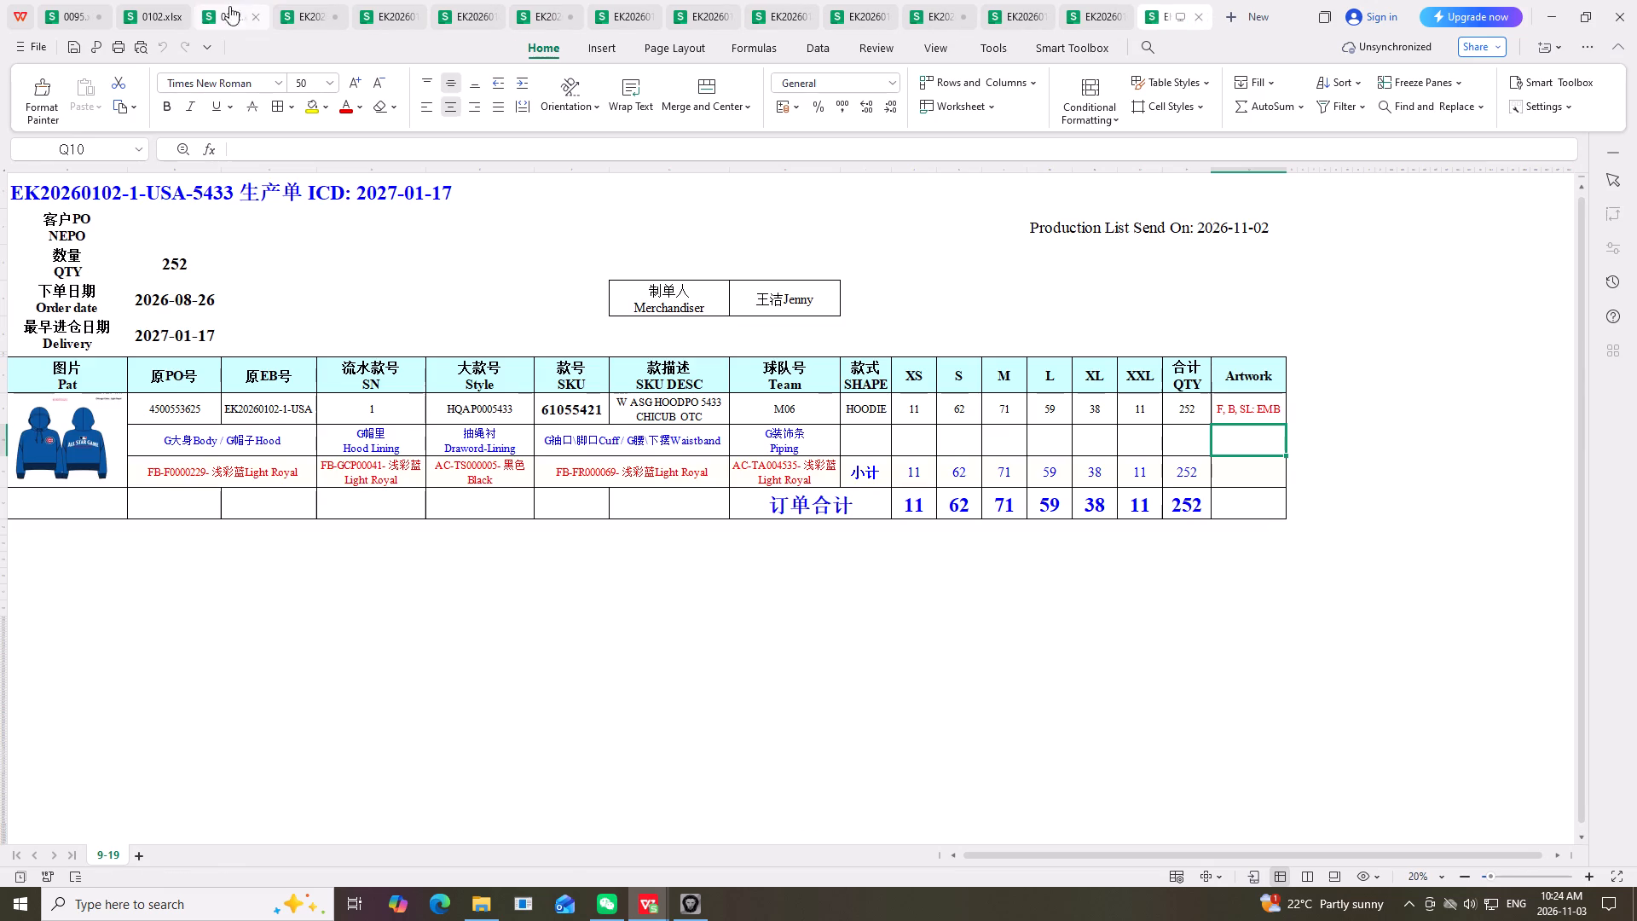
# Examine the 5349, 5341, 5335 and 5333 cutting sheets and compare their fabric rows with the 5341, 5335 and 5333 production orders.
pyautogui.click(159, 6)
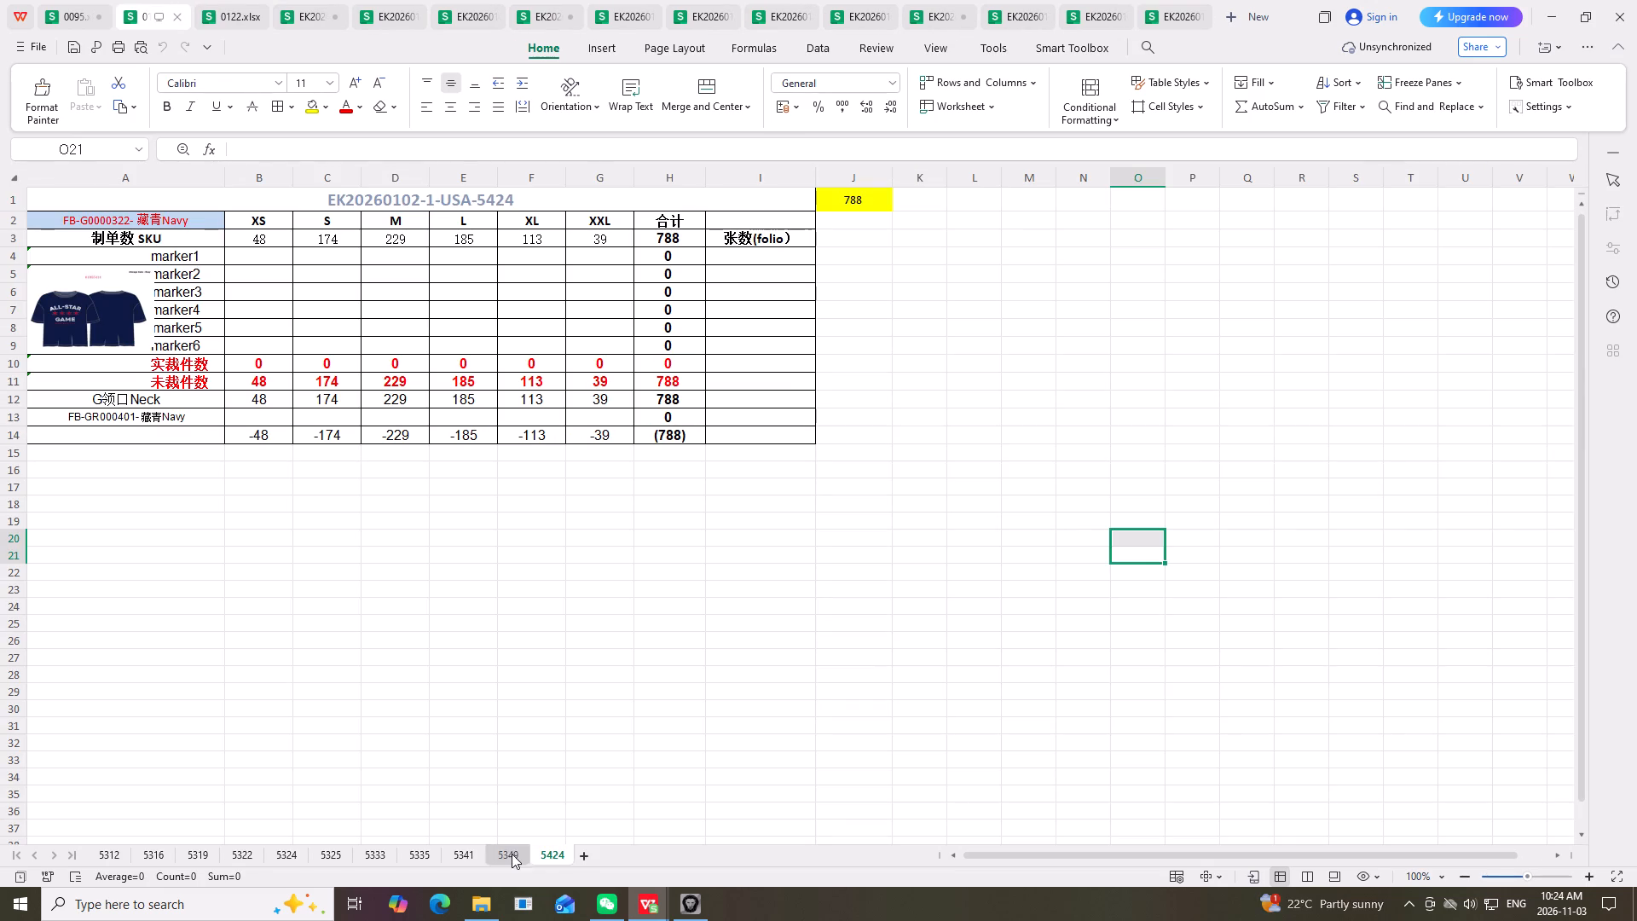
pyautogui.click(506, 850)
pyautogui.click(419, 739)
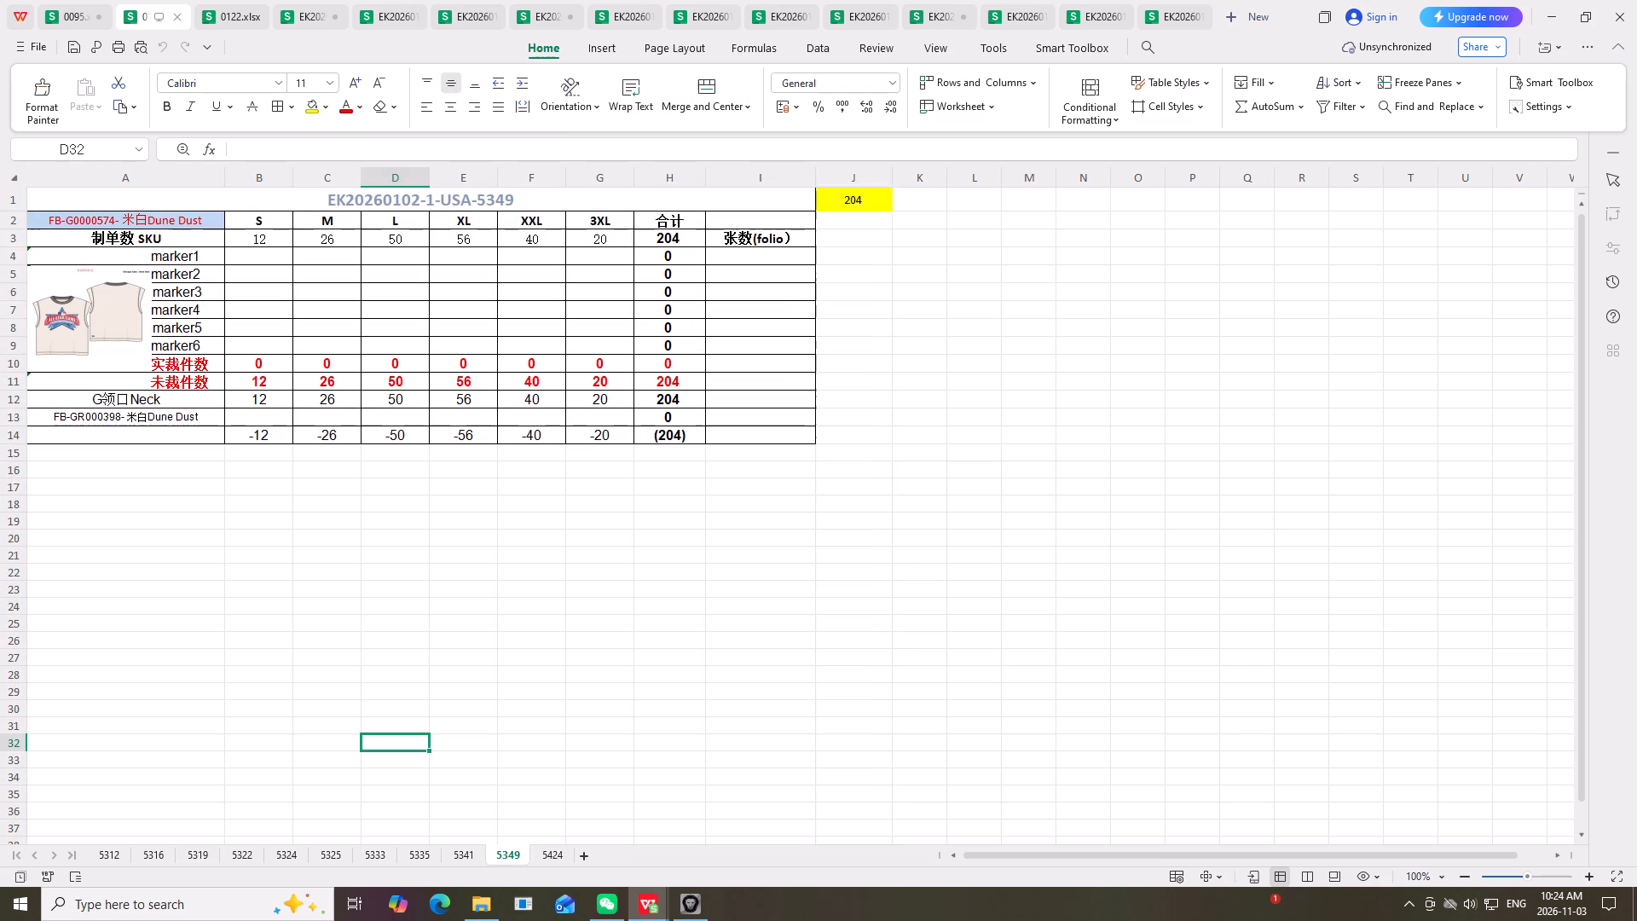
pyautogui.moveTo(466, 856); pyautogui.dragTo(452, 854)
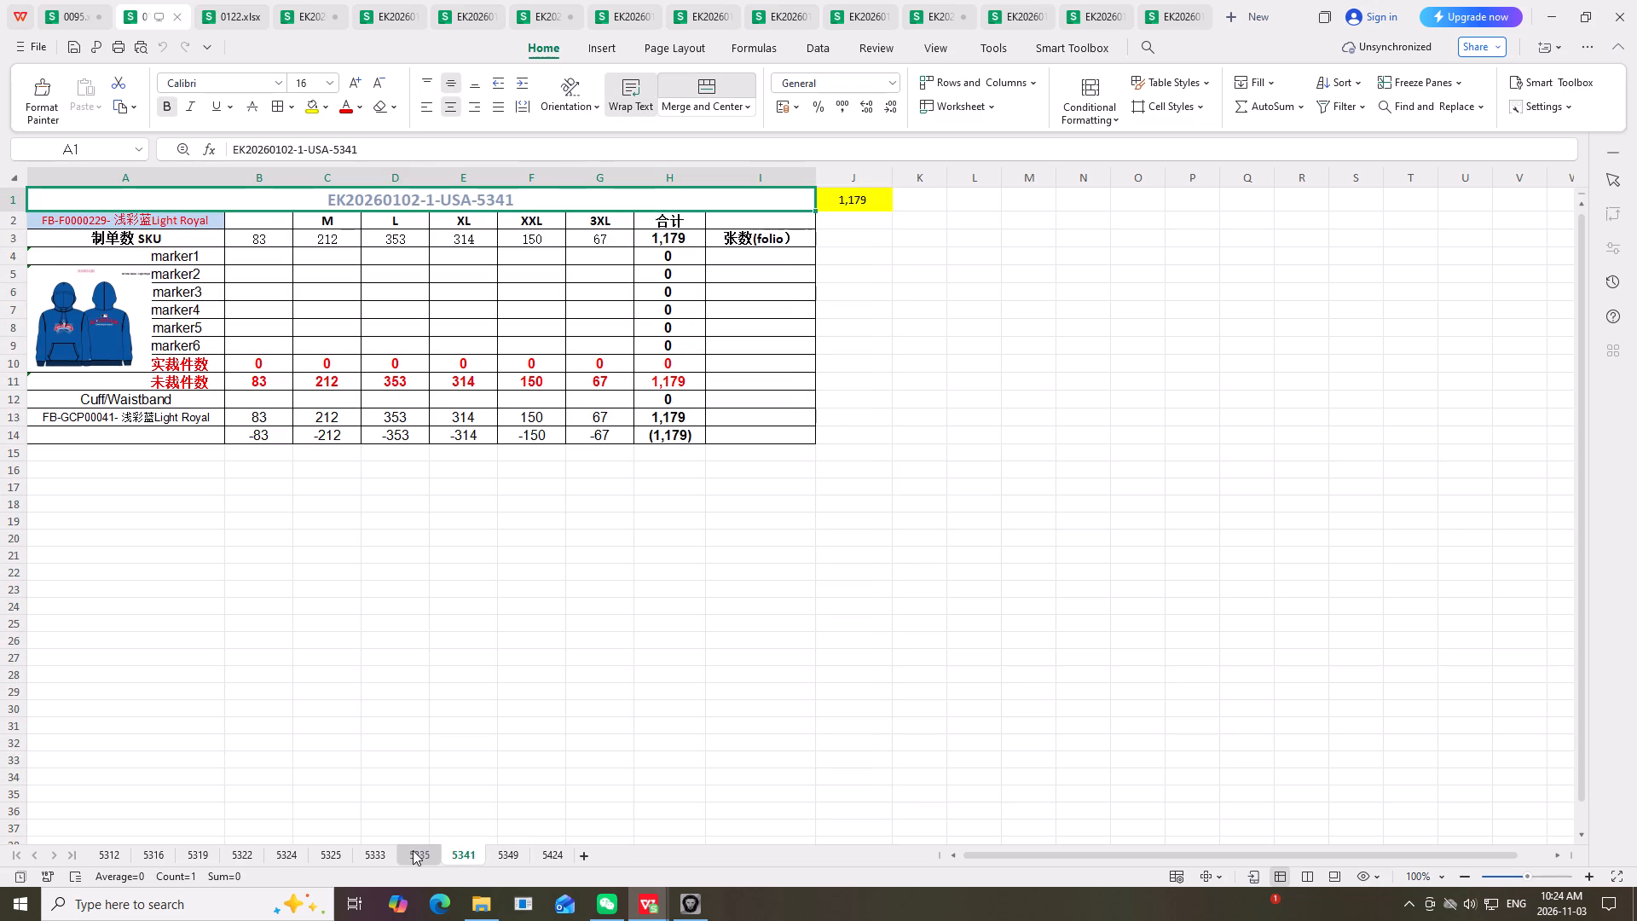
pyautogui.click(414, 854)
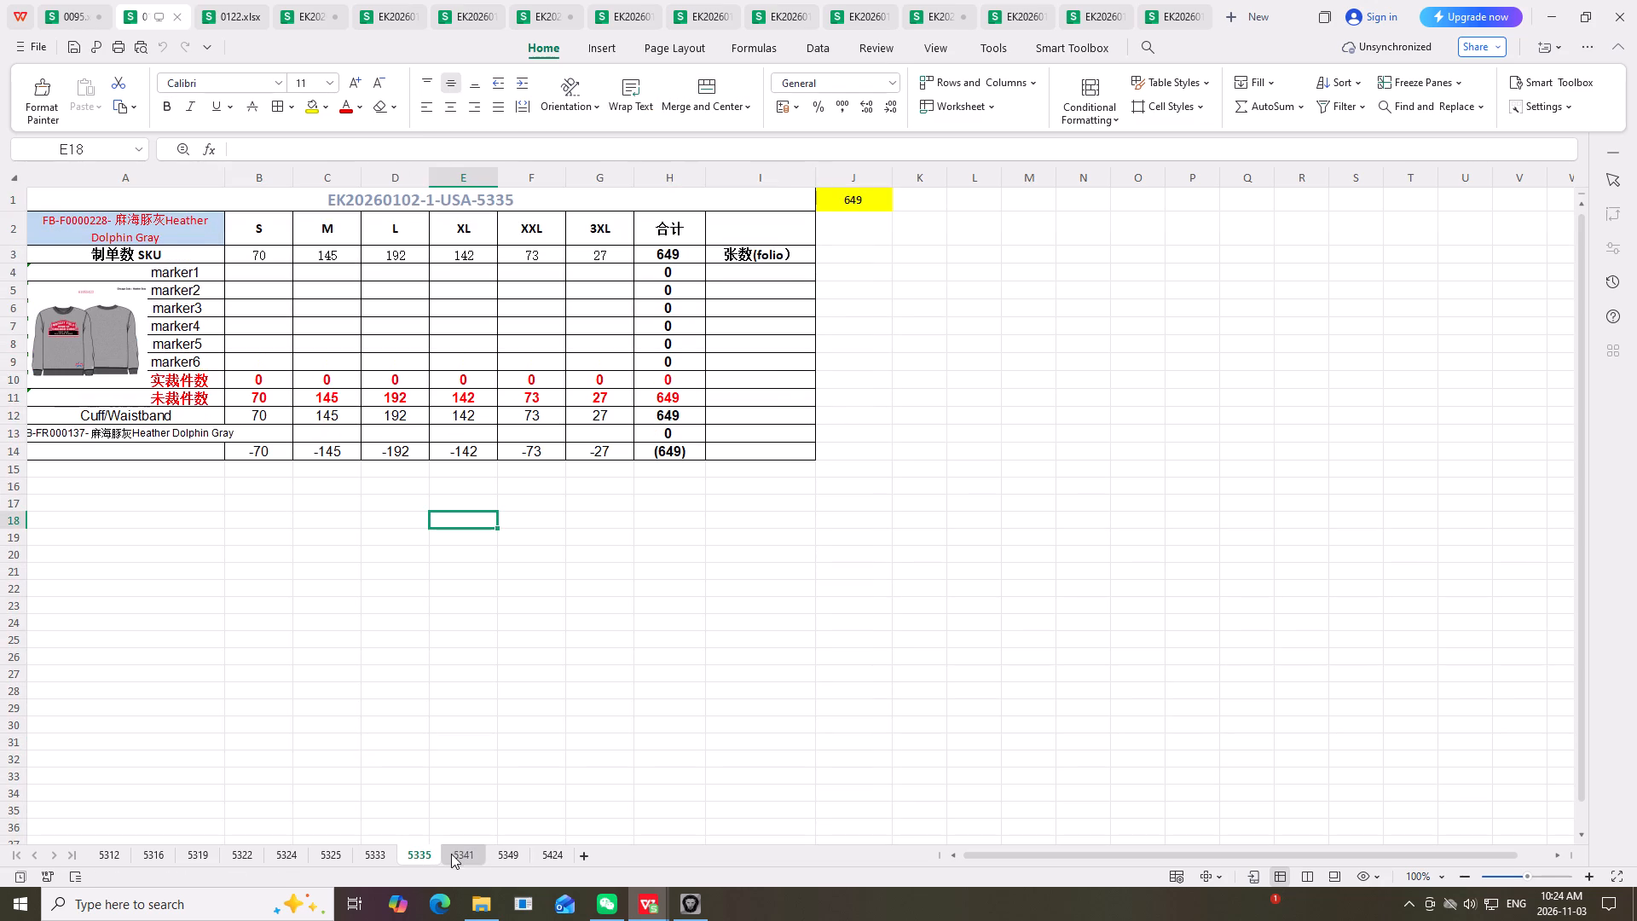
pyautogui.click(456, 852)
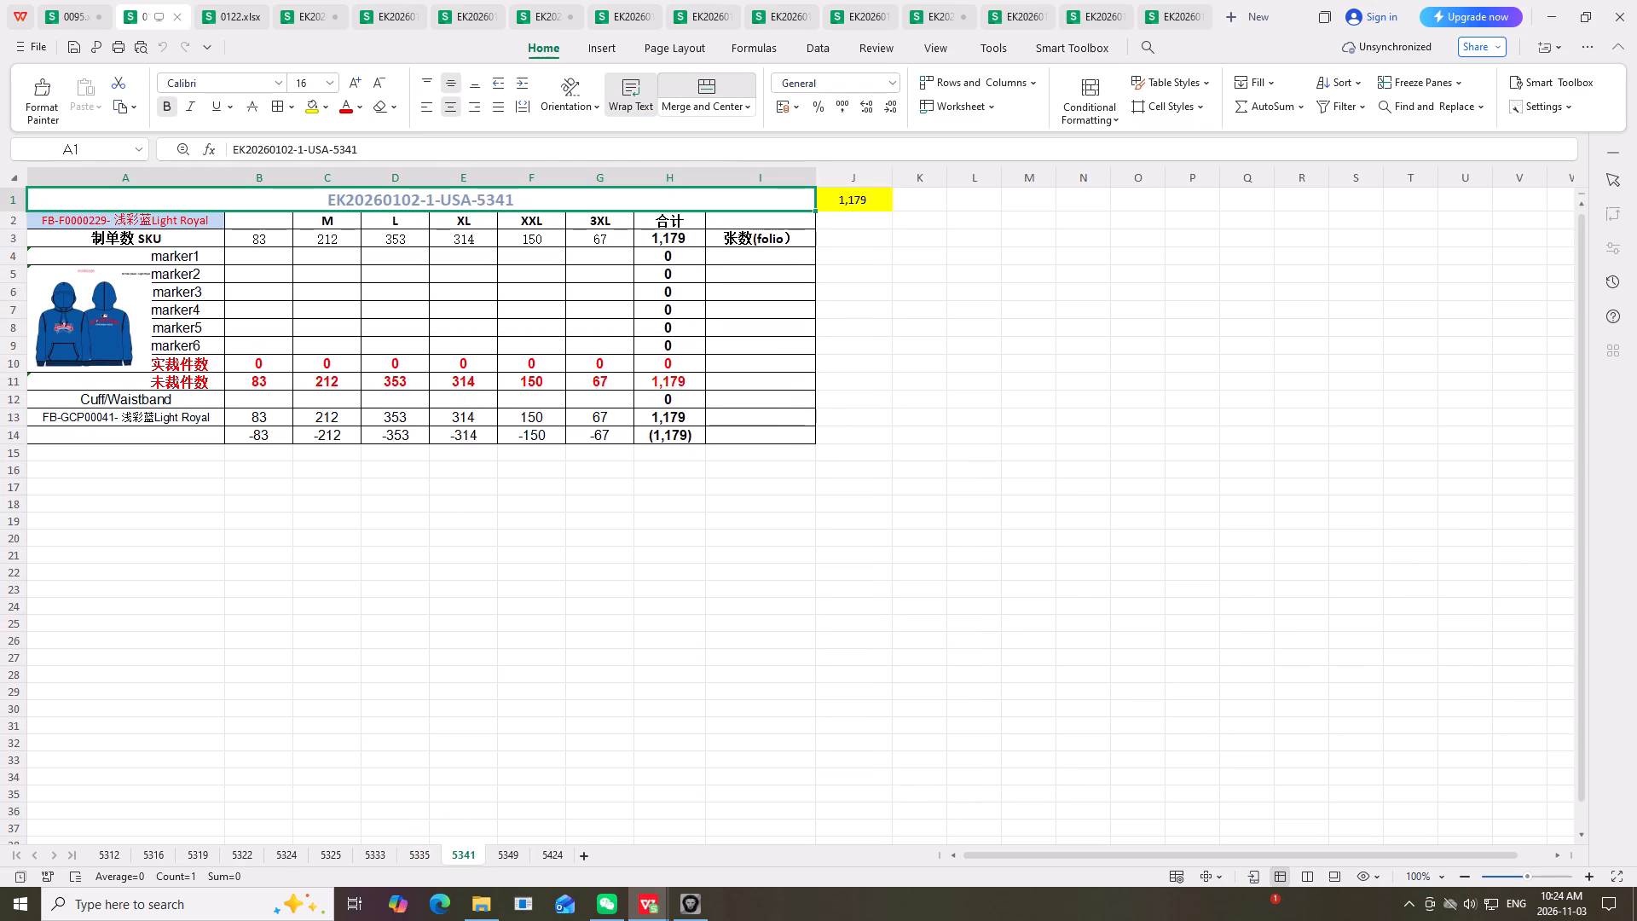
pyautogui.click(946, 14)
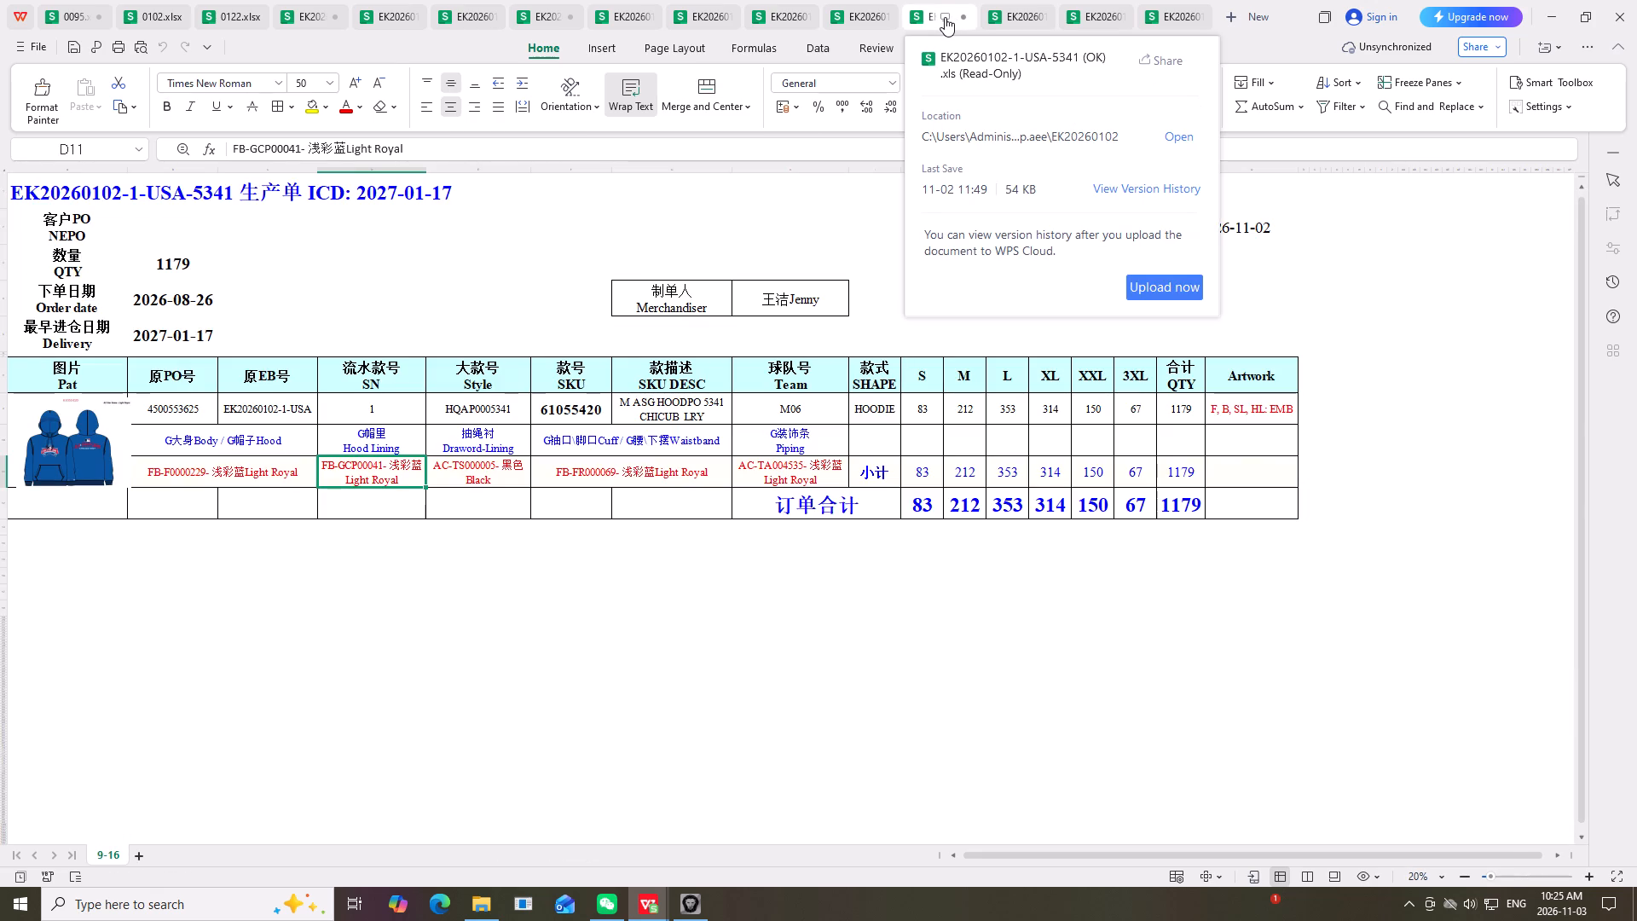
pyautogui.click(162, 14)
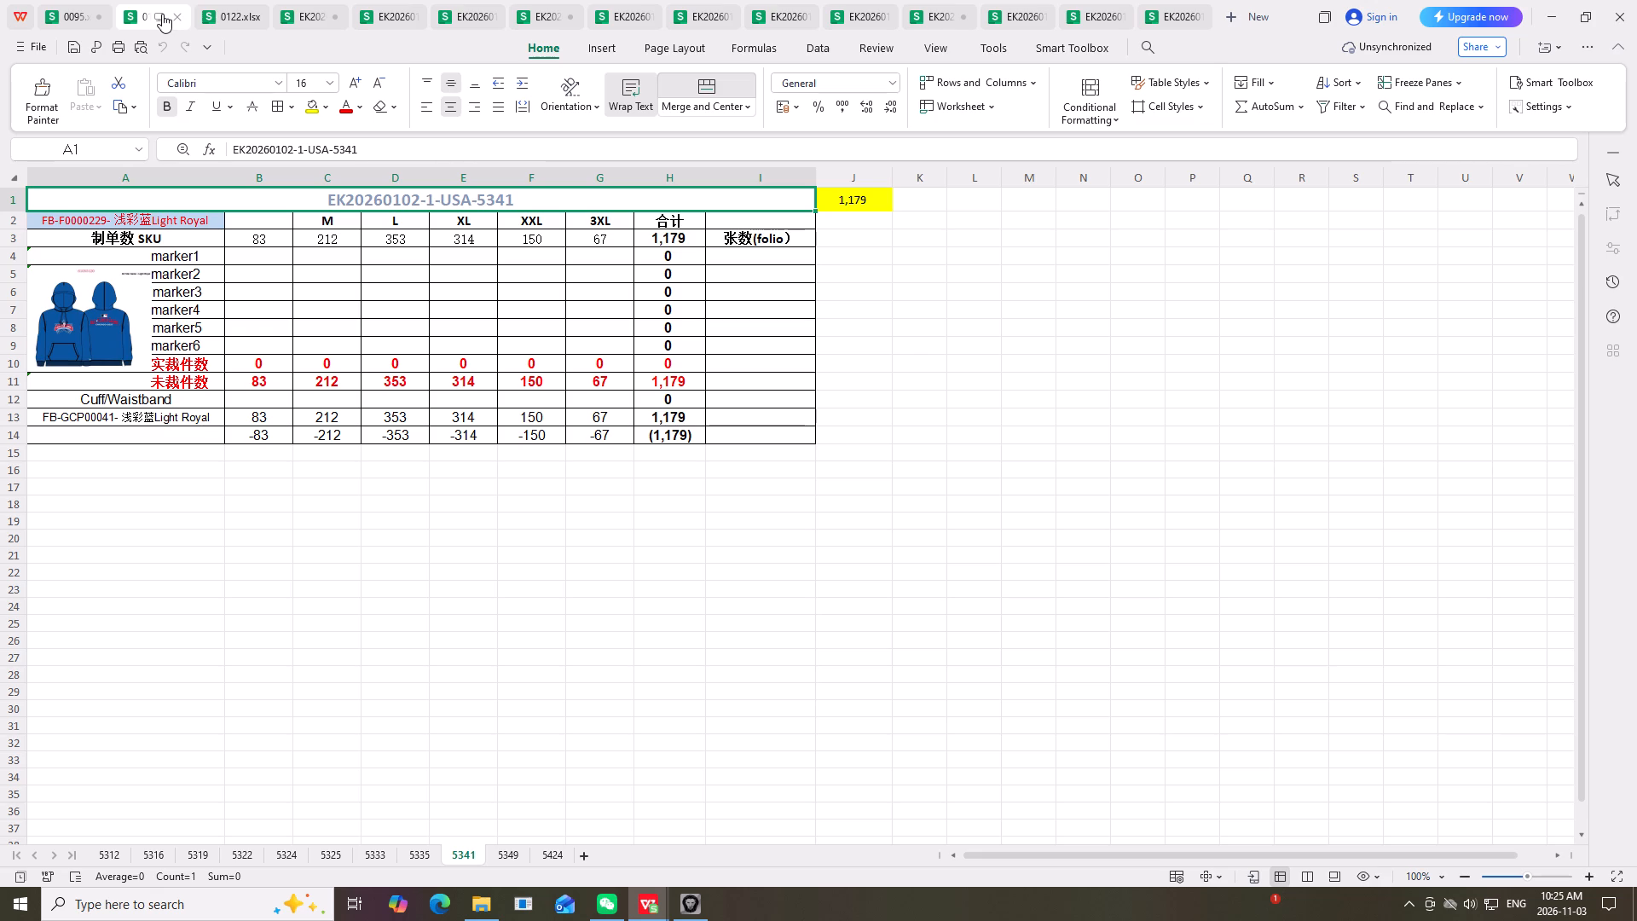
pyautogui.click(419, 860)
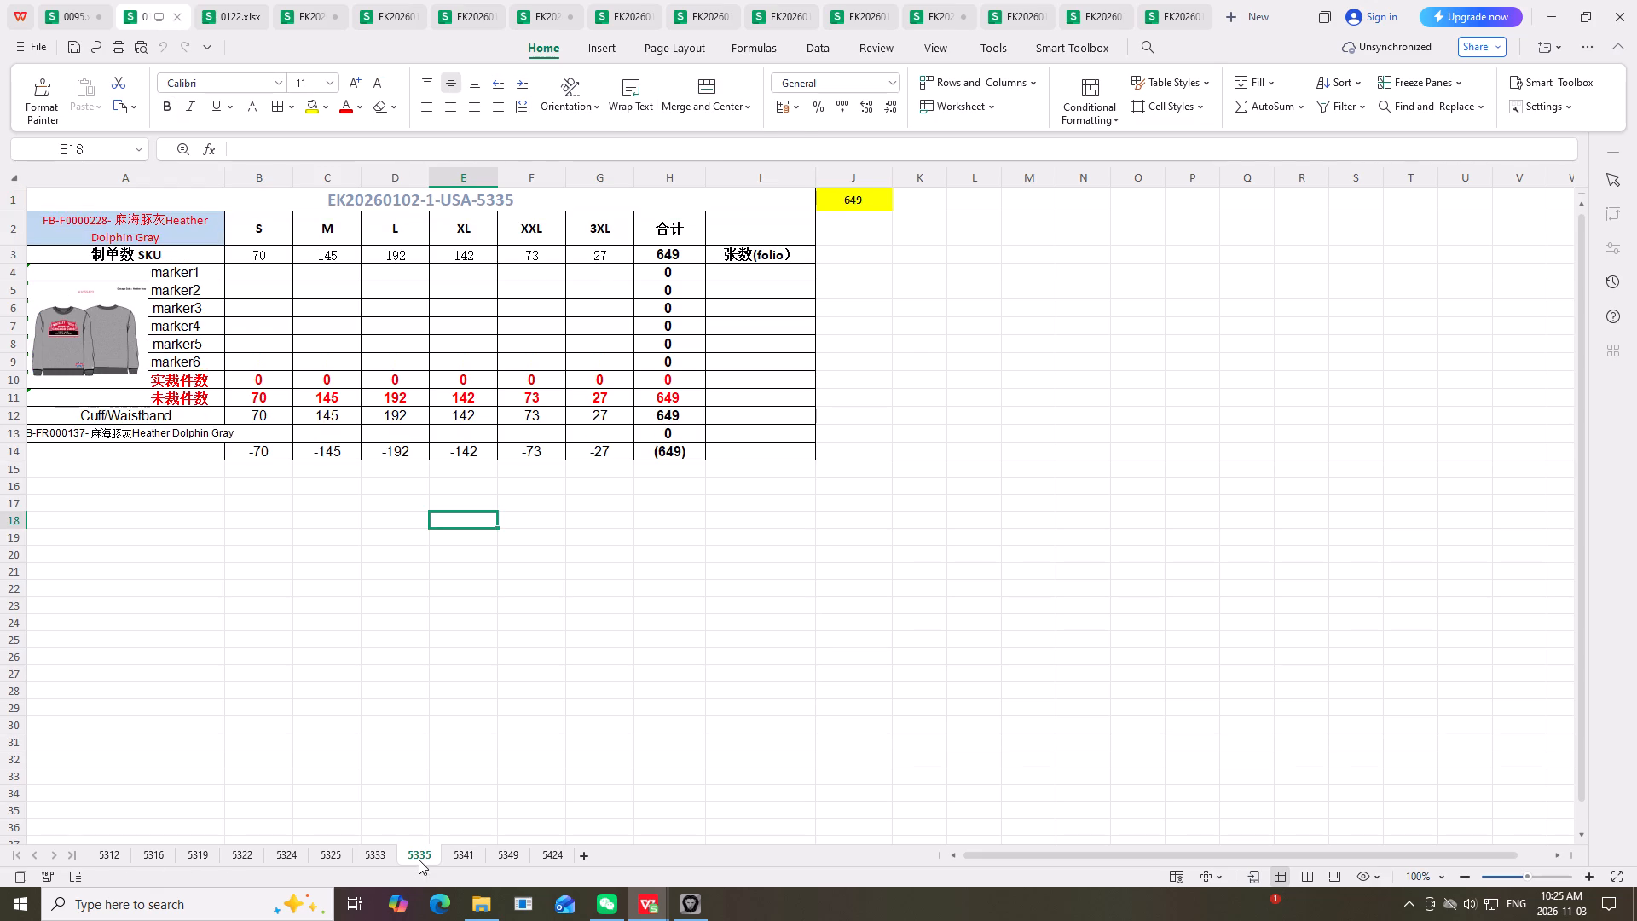
pyautogui.click(362, 859)
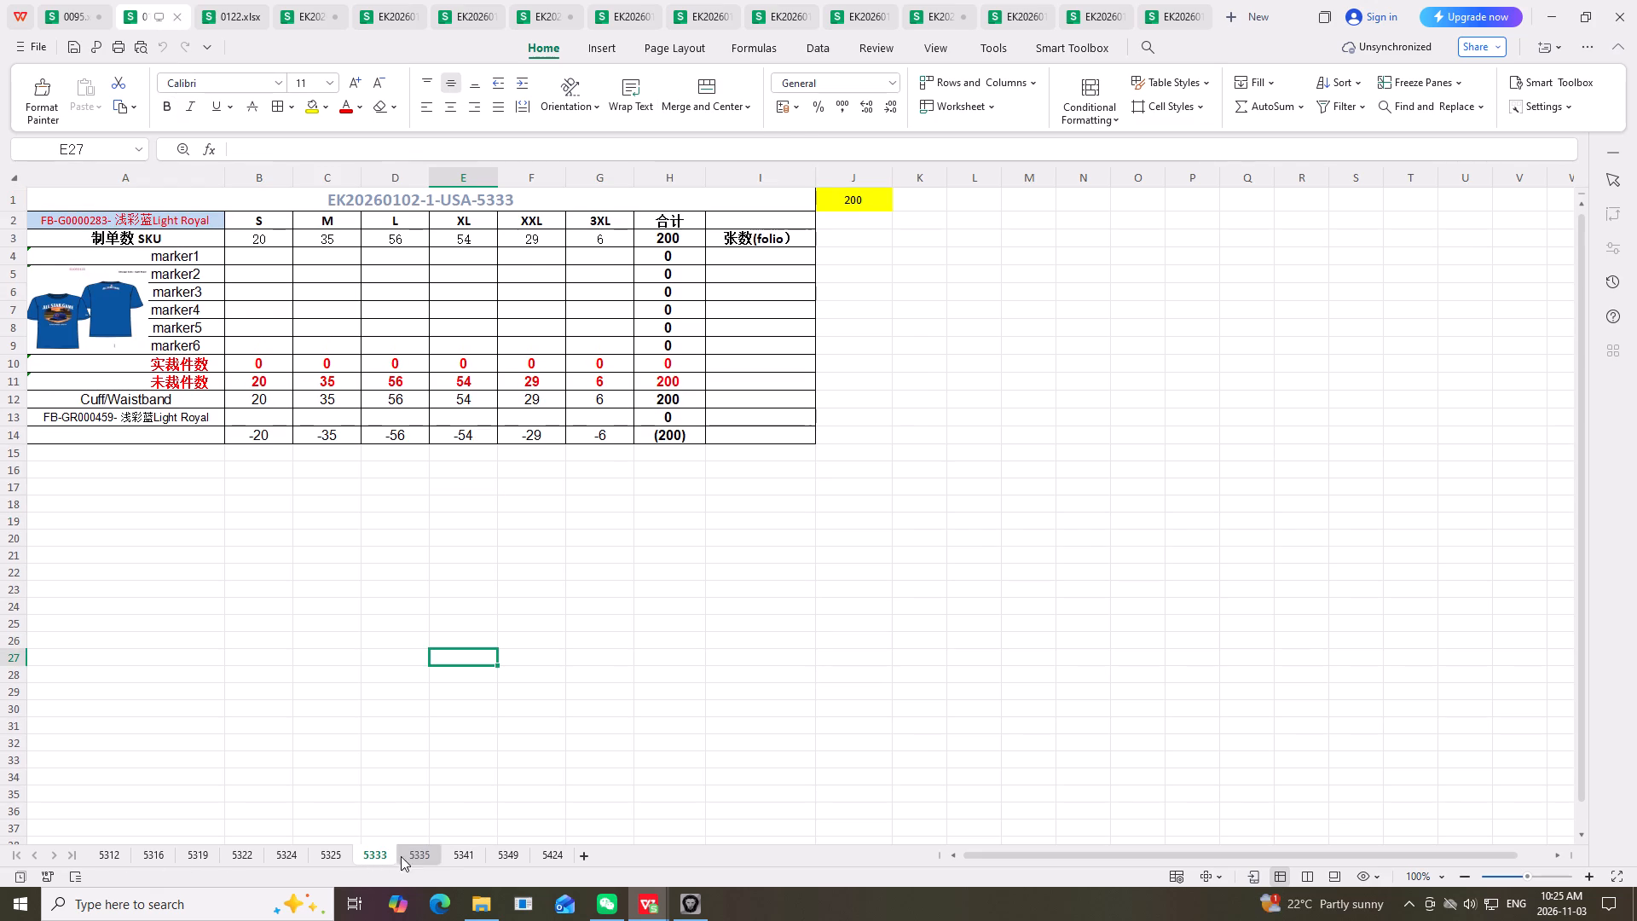
pyautogui.click(409, 853)
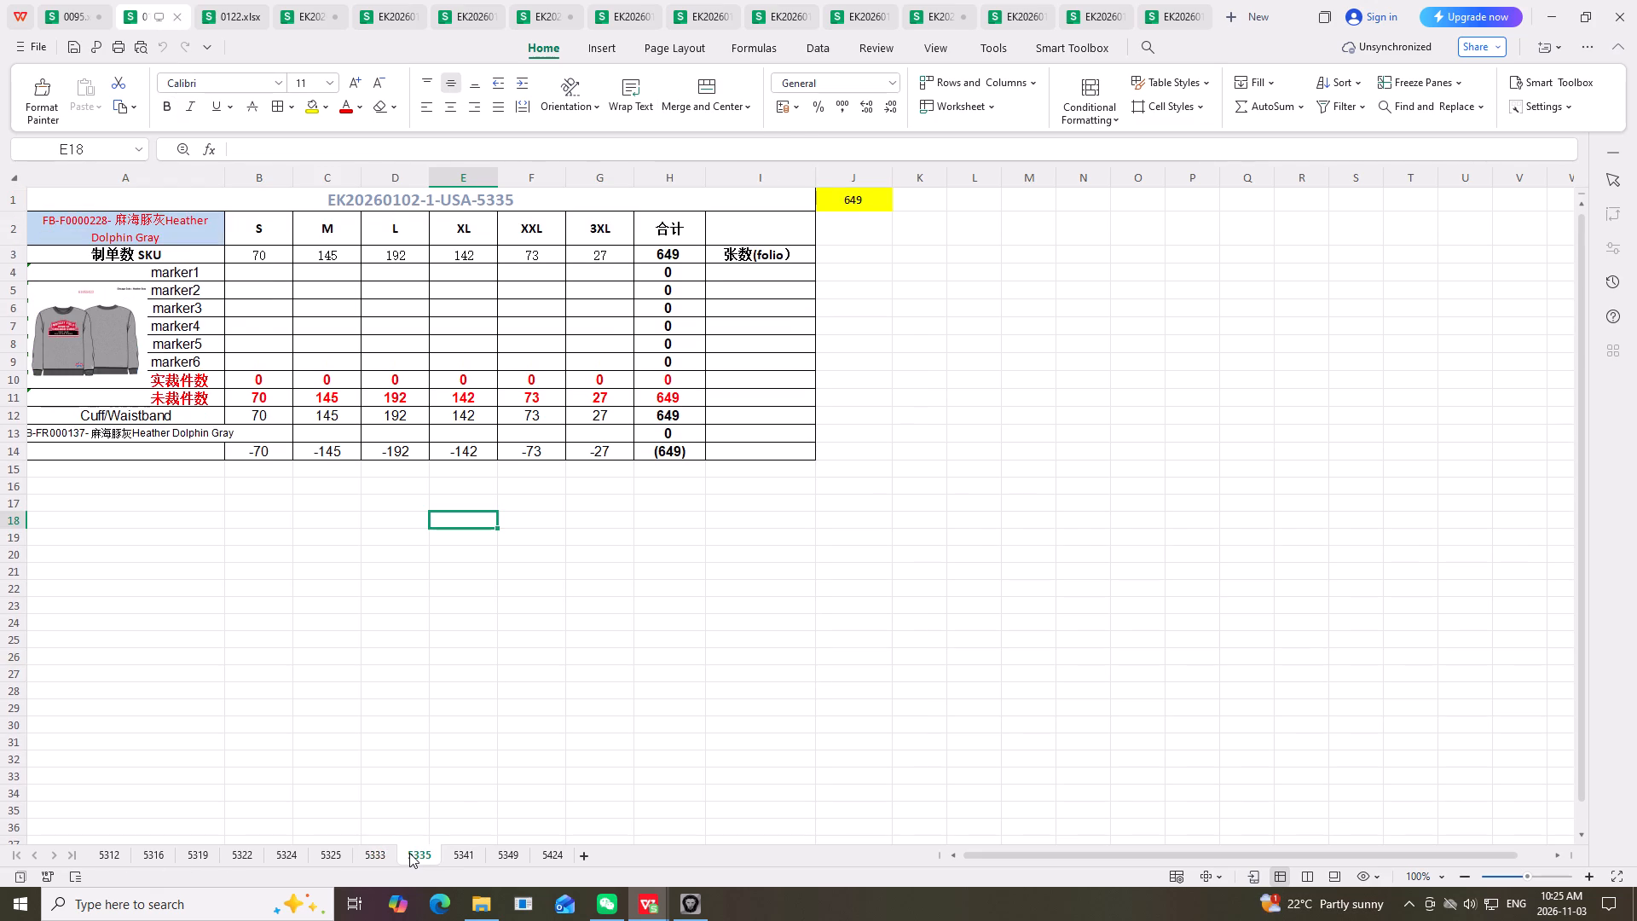
pyautogui.click(947, 15)
pyautogui.click(870, 16)
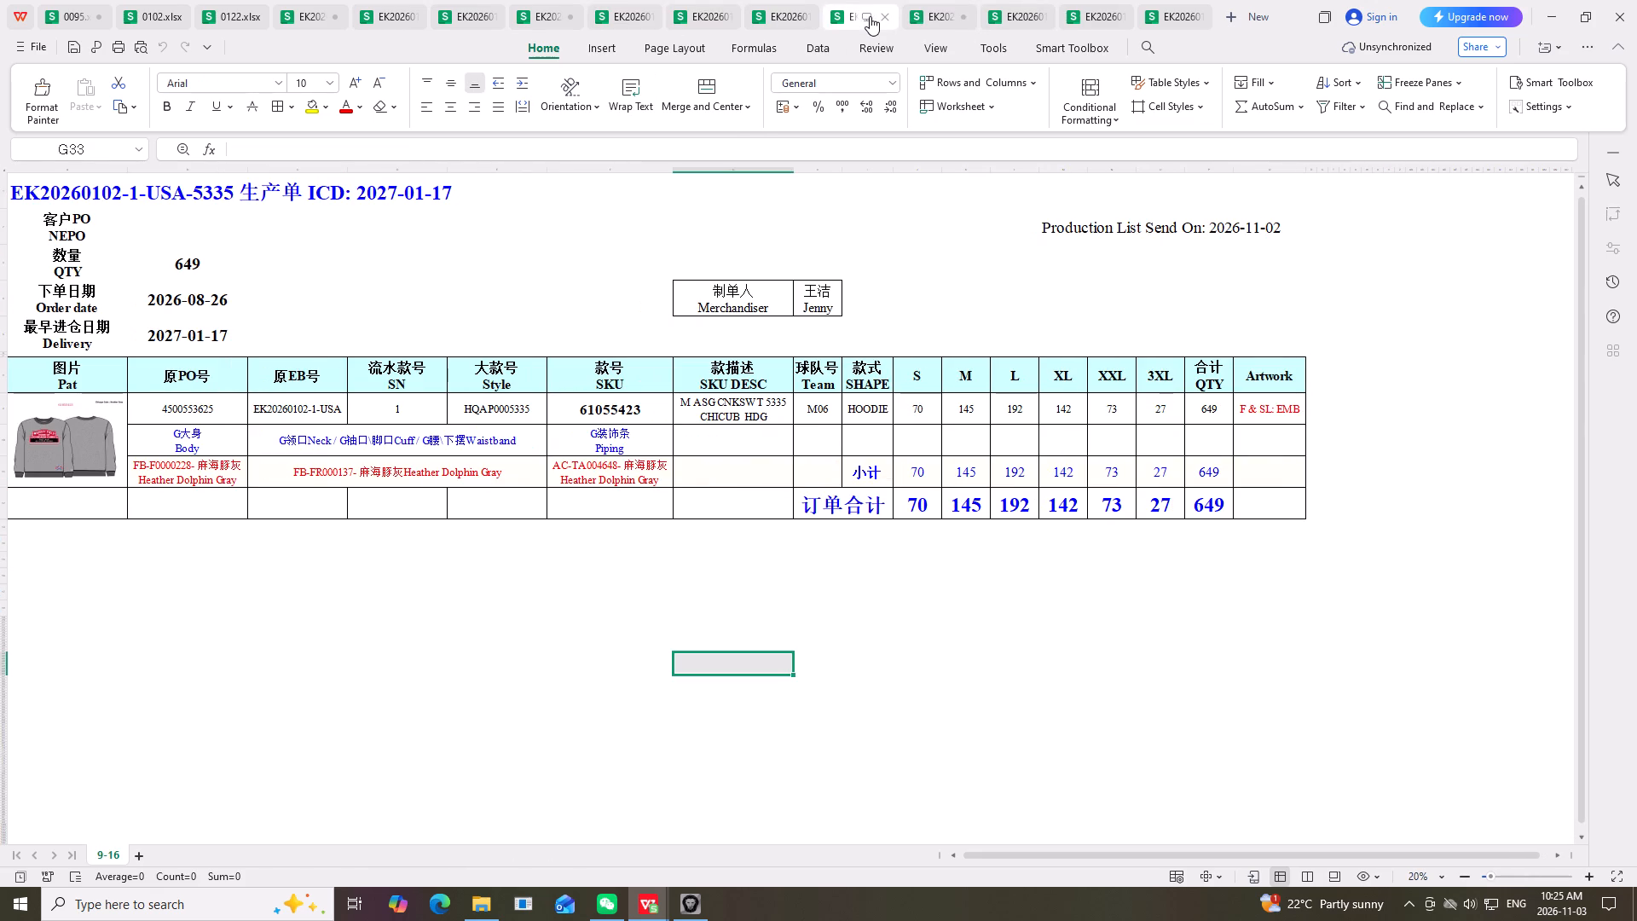
pyautogui.click(790, 15)
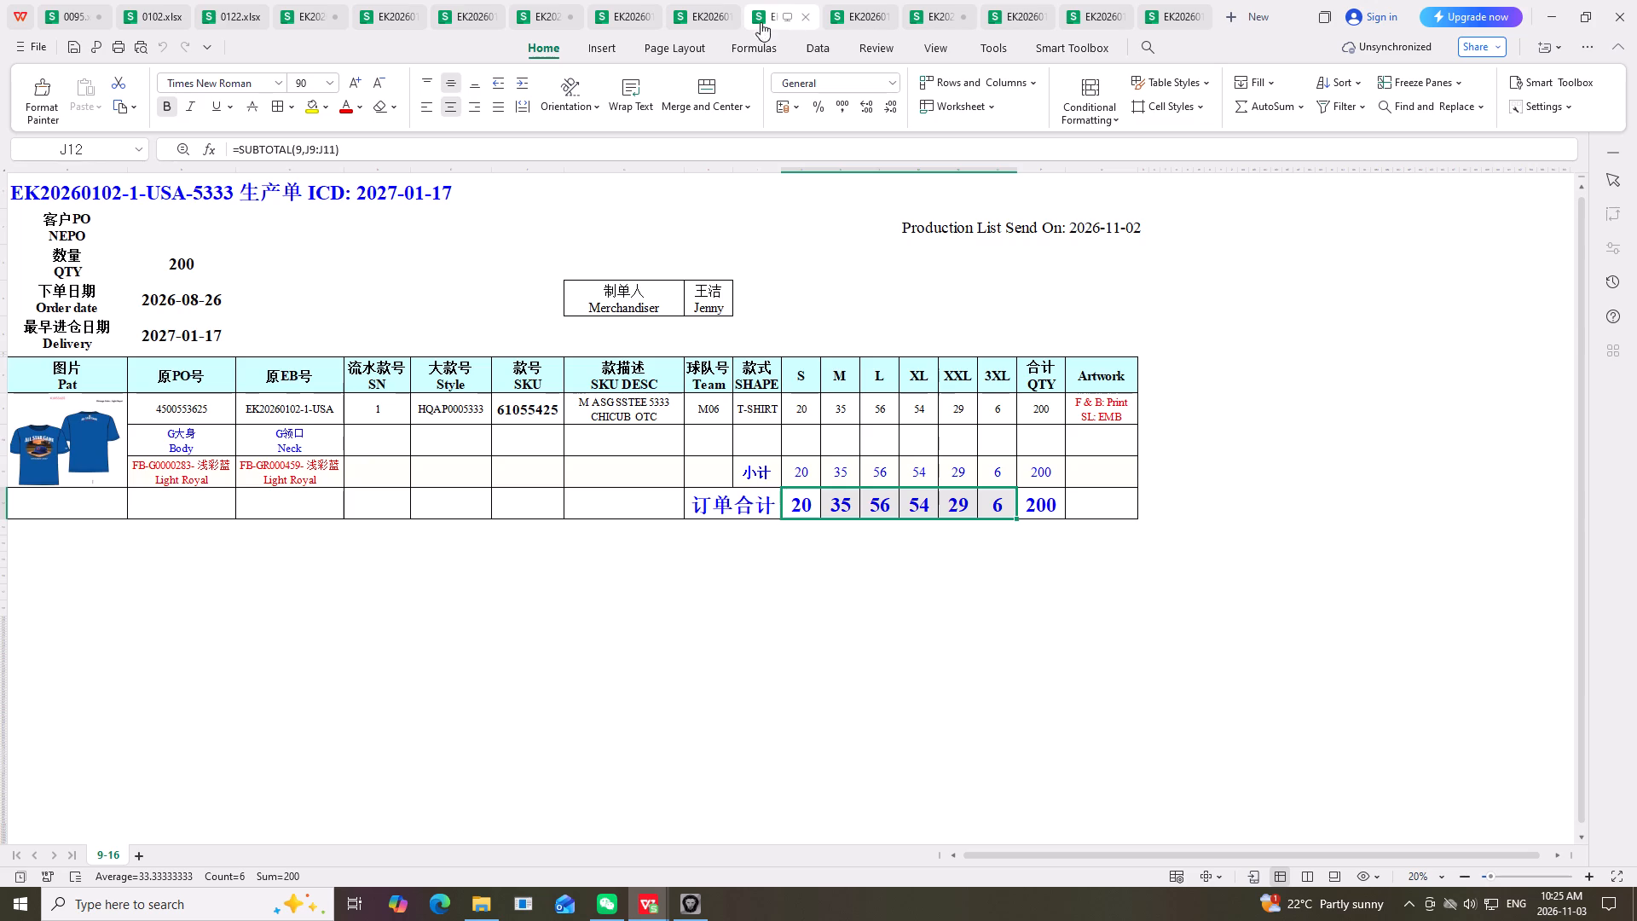
pyautogui.click(165, 9)
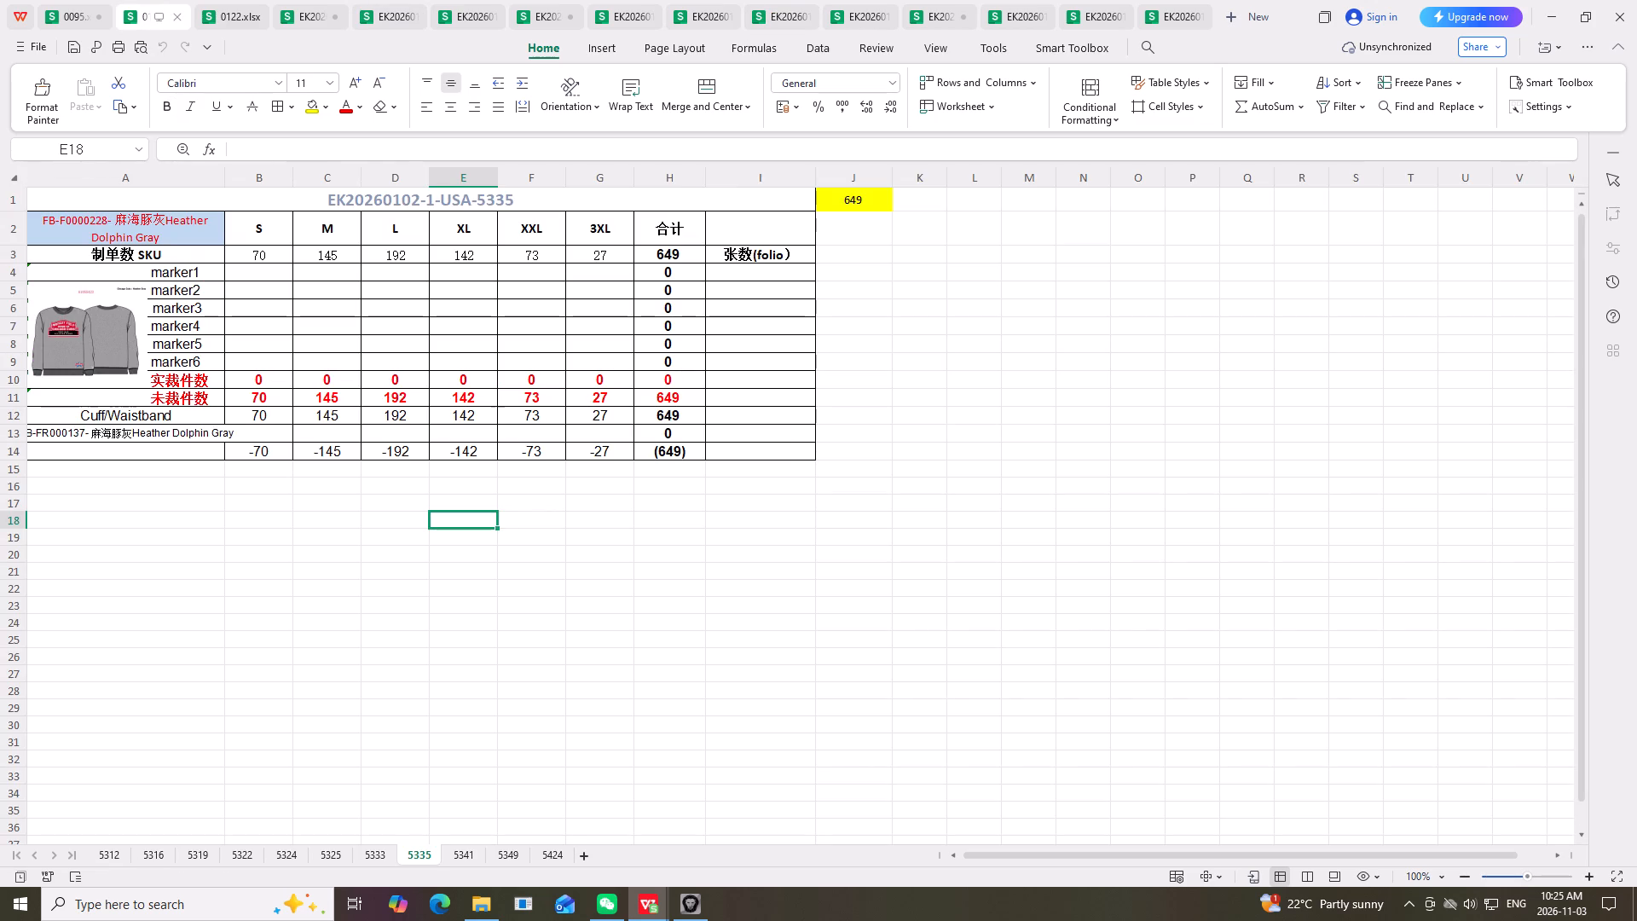
# Check cutting sheet 5341 against its production order and replace its Cuff/Waistband label with the Hood Lining label copied from sheet 5325.
pyautogui.click(454, 860)
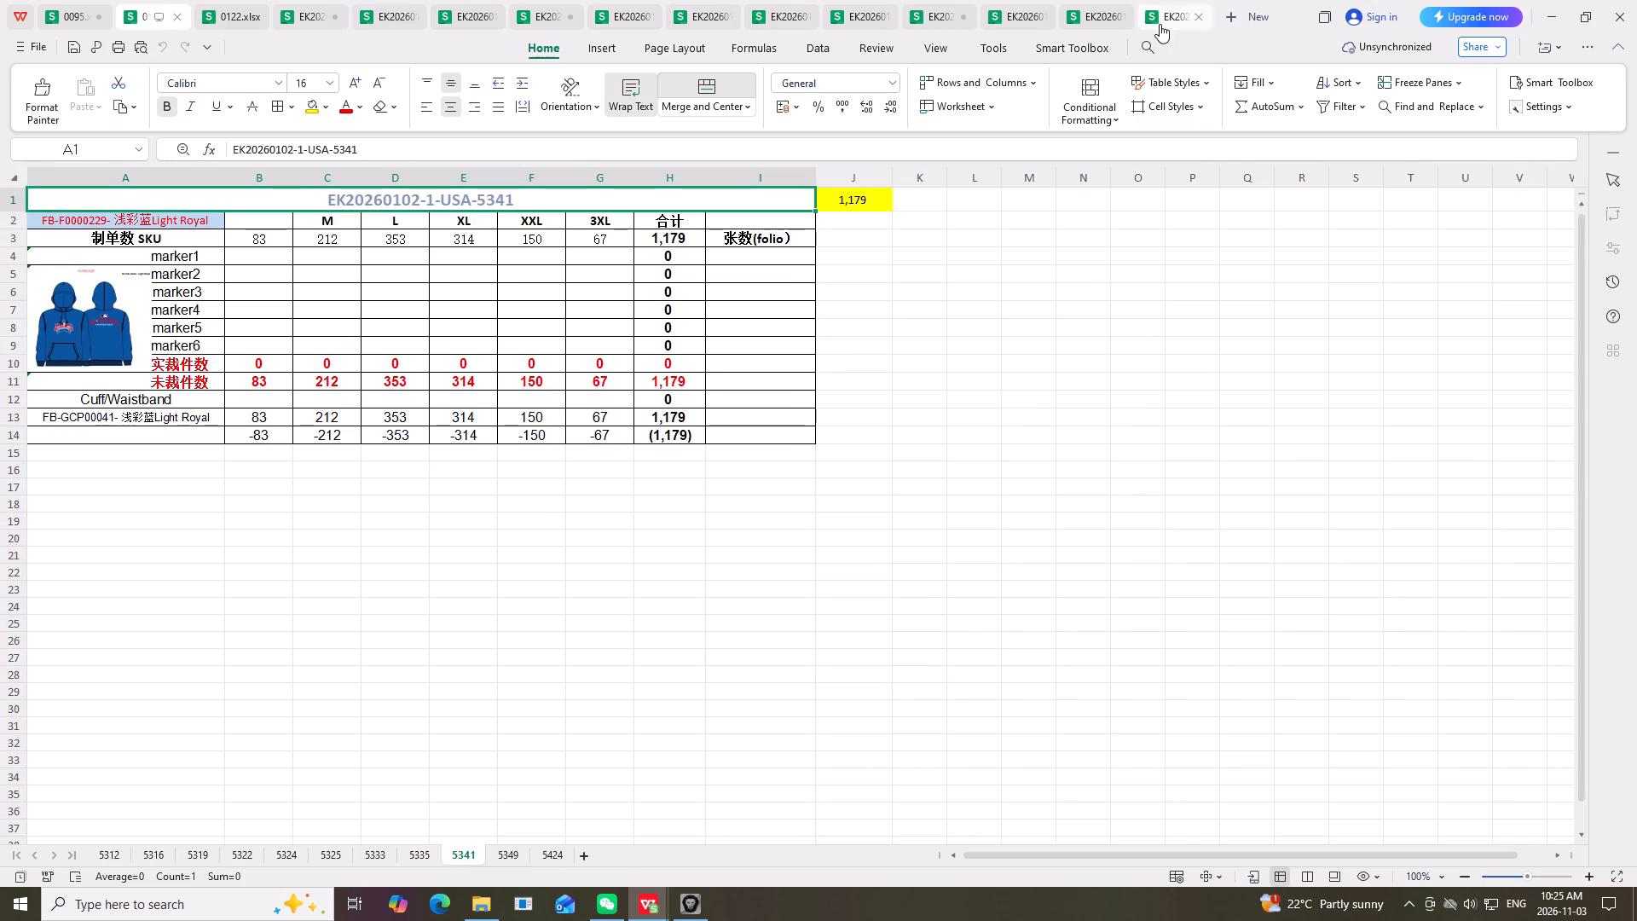
pyautogui.click(1114, 18)
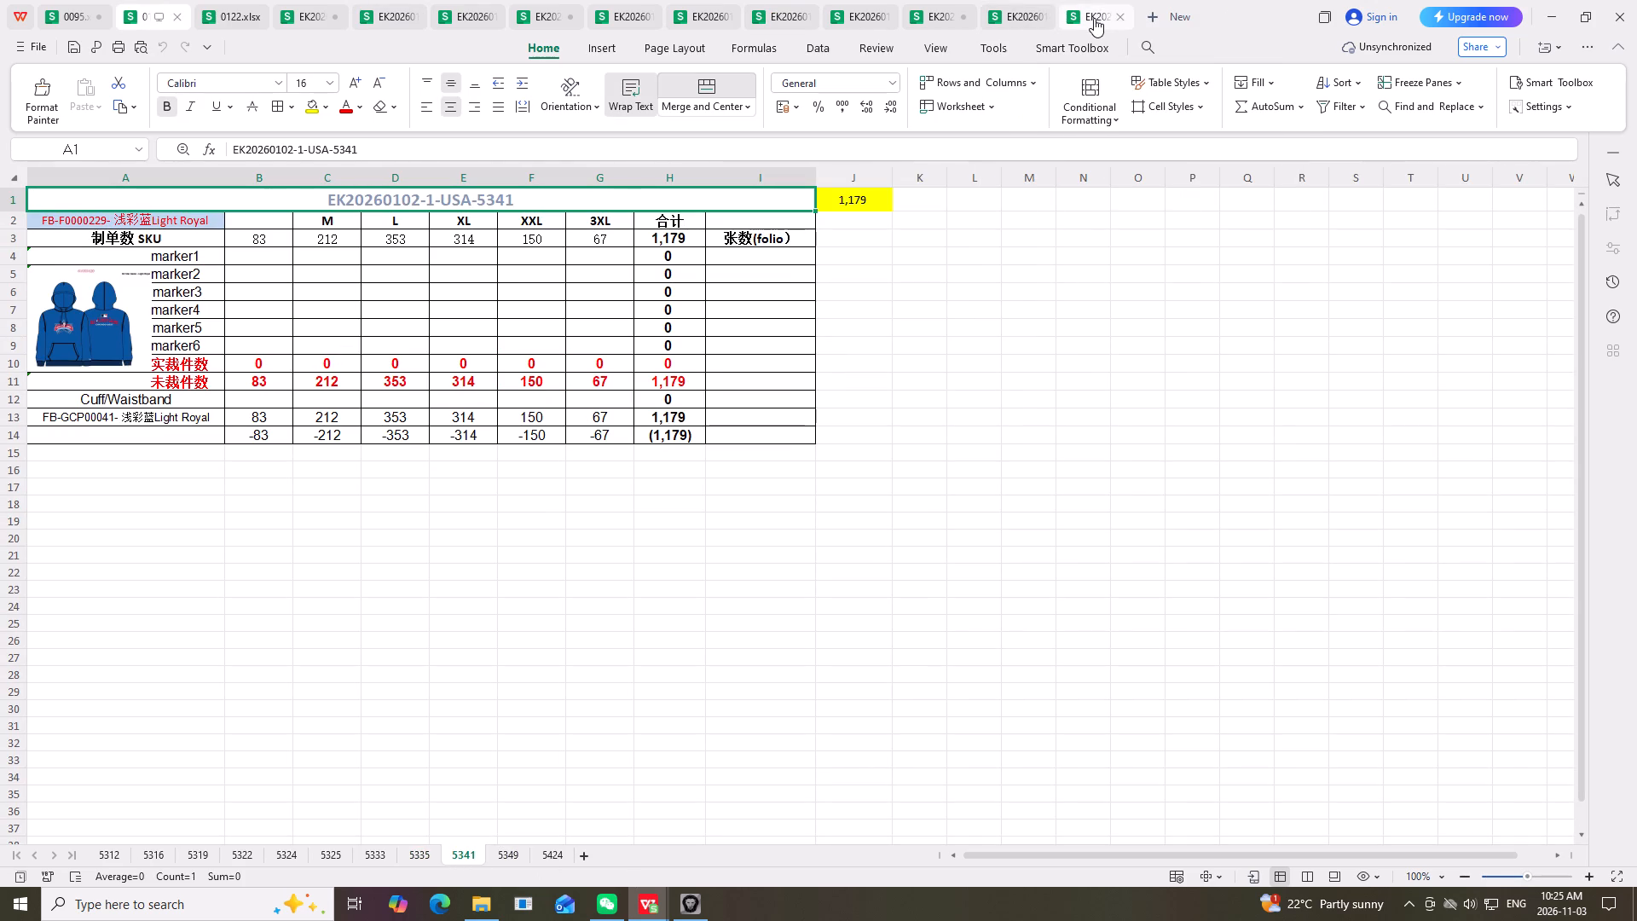
pyautogui.click(1027, 16)
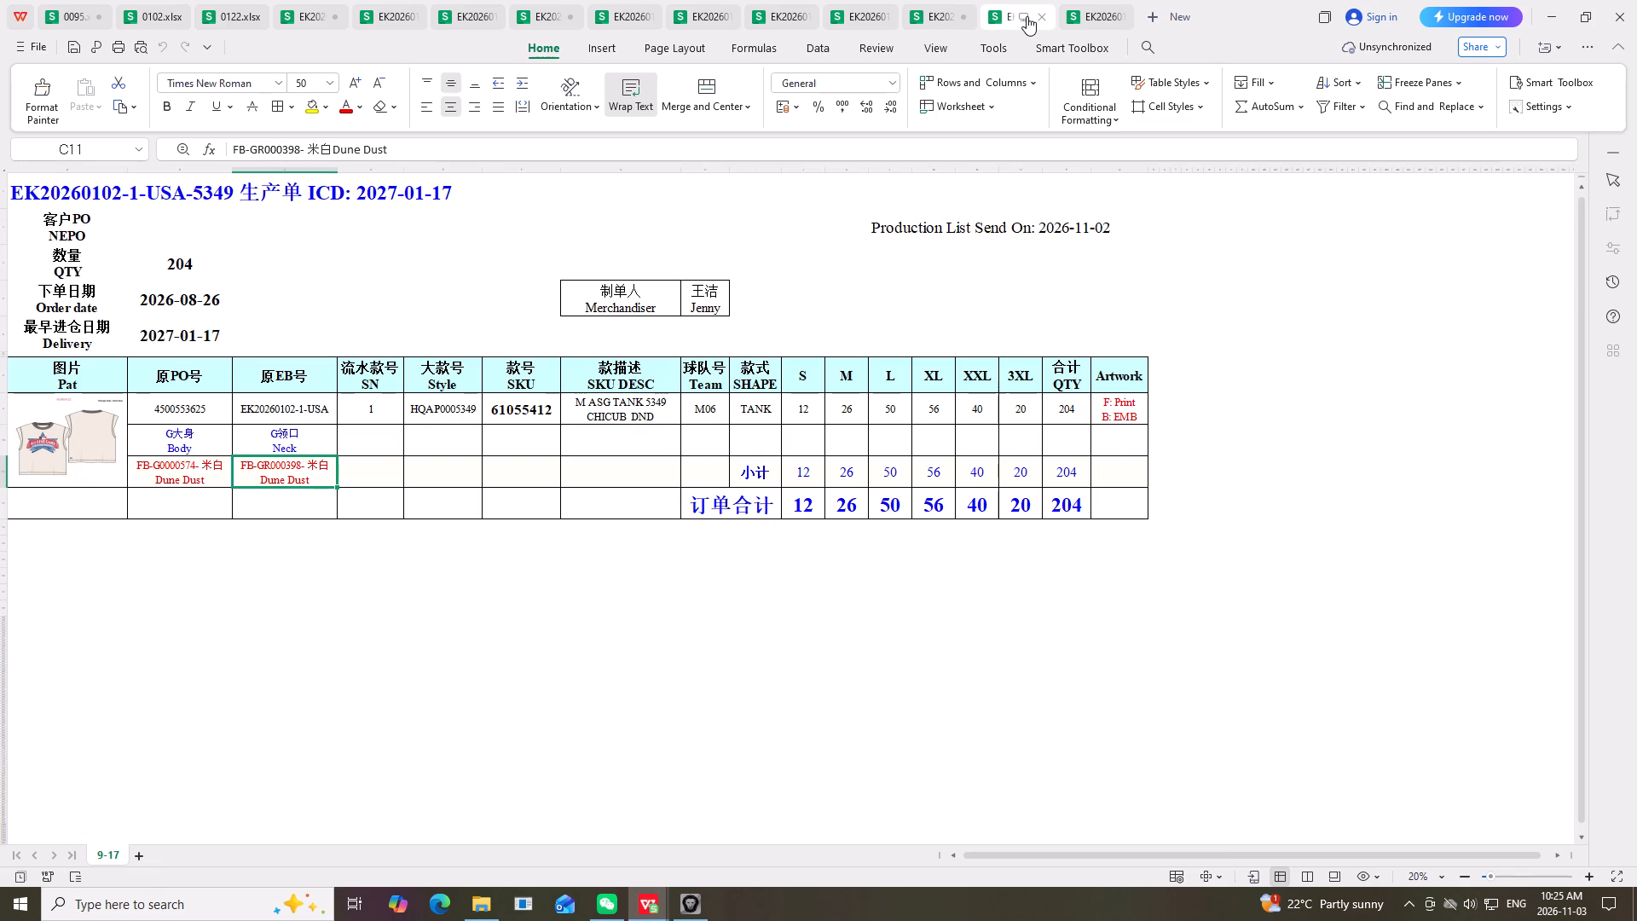
pyautogui.click(945, 14)
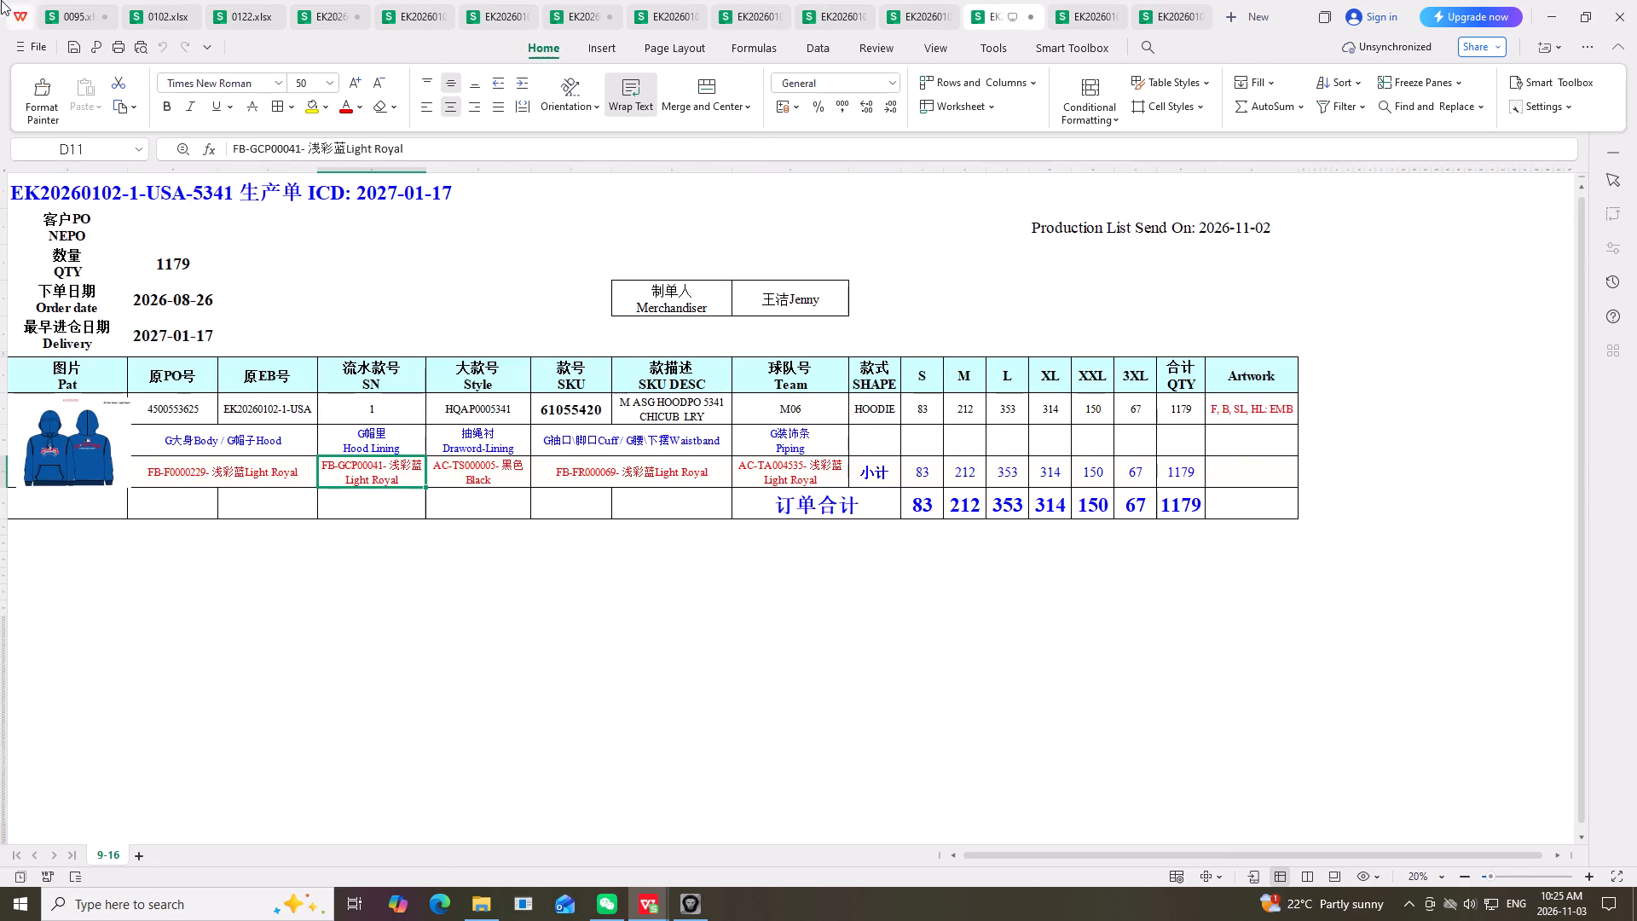
pyautogui.click(166, 3)
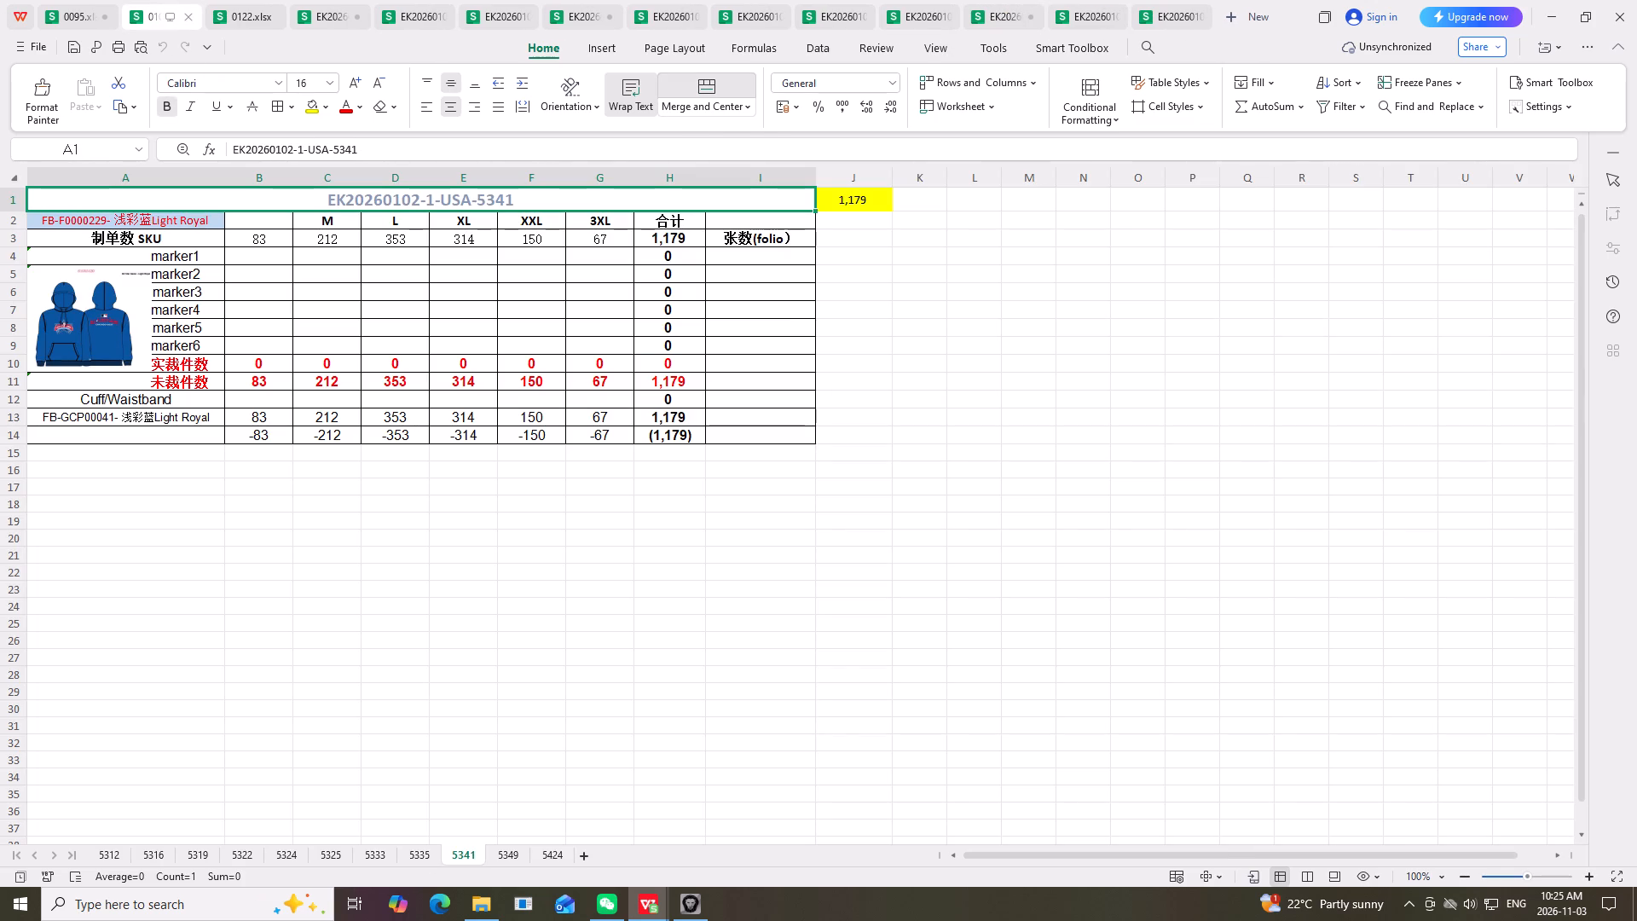
pyautogui.click(333, 856)
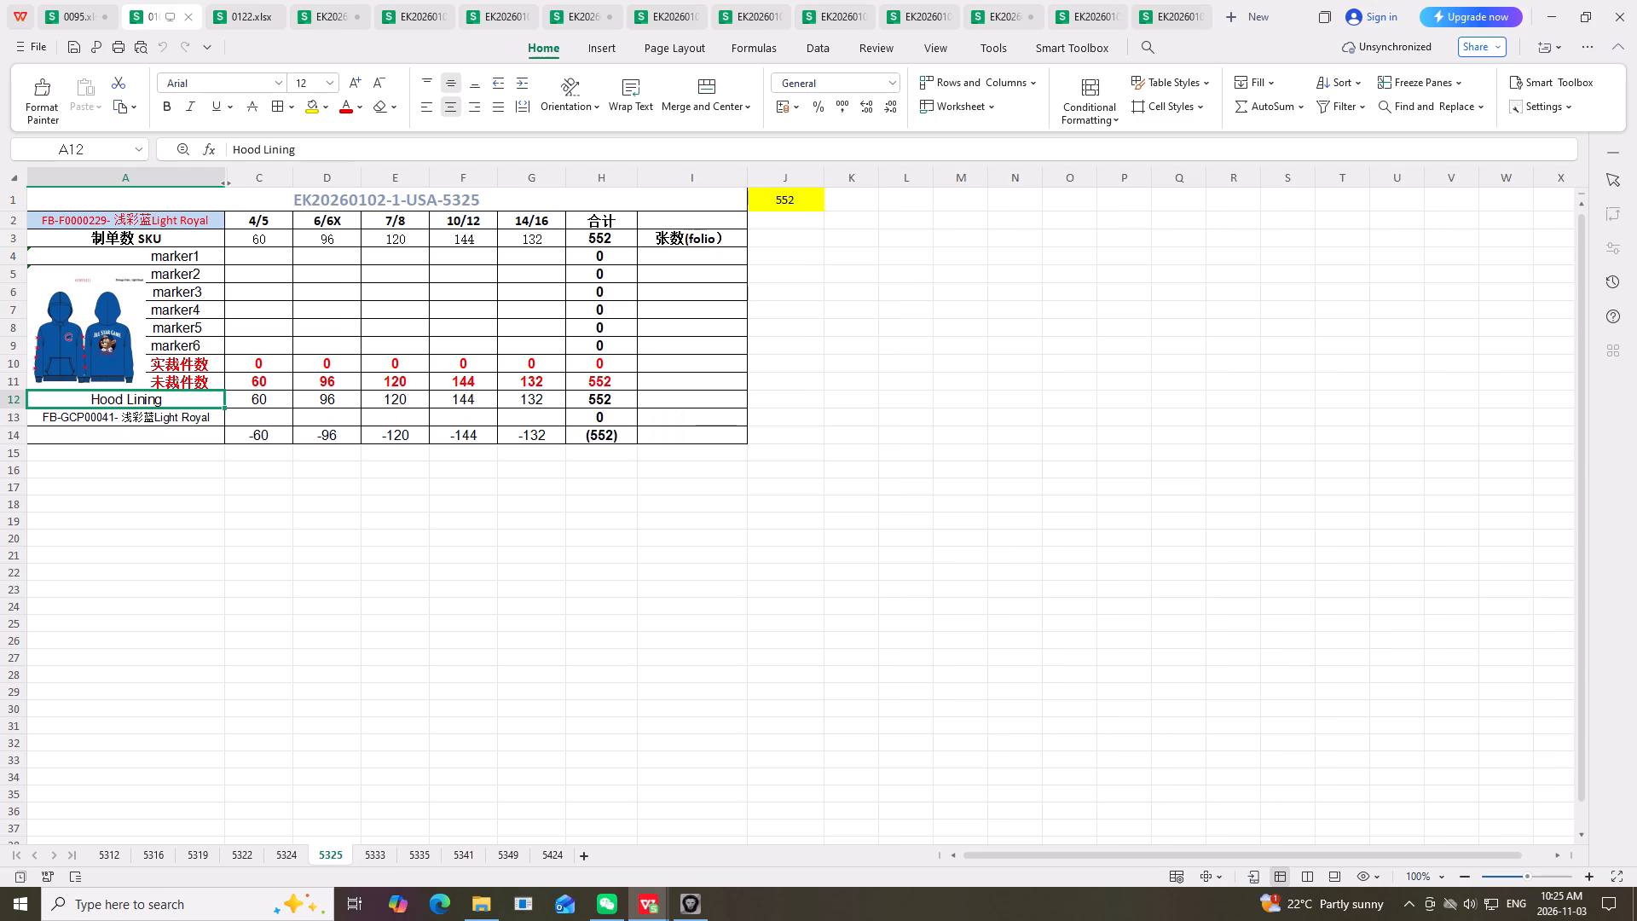
pyautogui.rightClick(108, 397)
pyautogui.moveTo(128, 14); pyautogui.dragTo(132, 38)
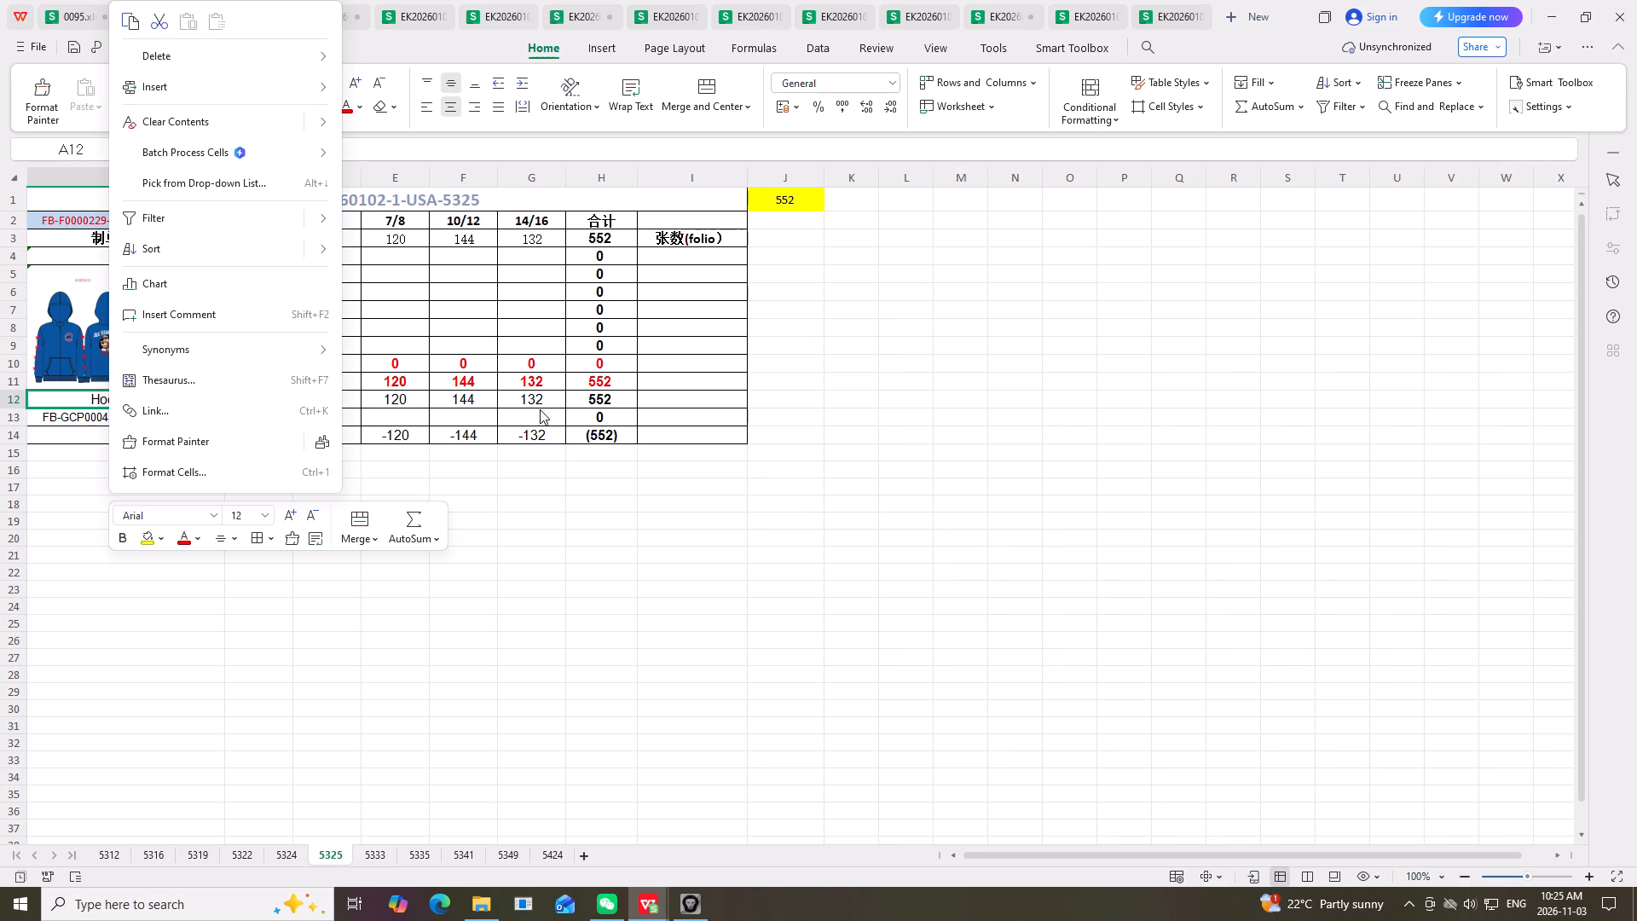
pyautogui.click(130, 17)
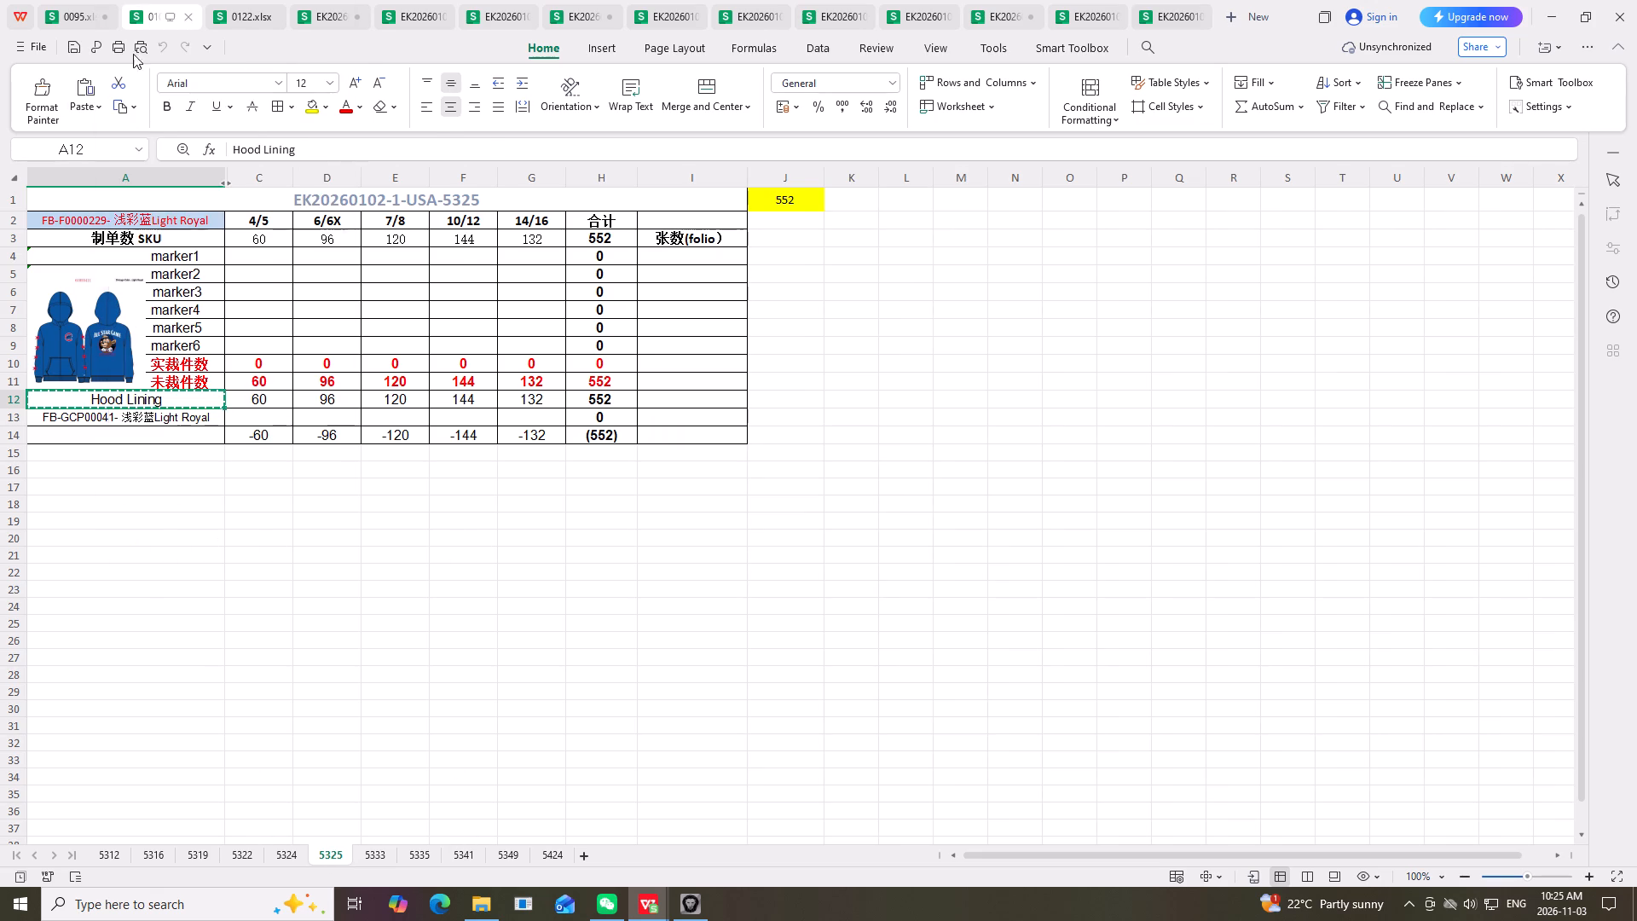
pyautogui.click(472, 854)
pyautogui.click(157, 396)
pyautogui.rightClick(157, 396)
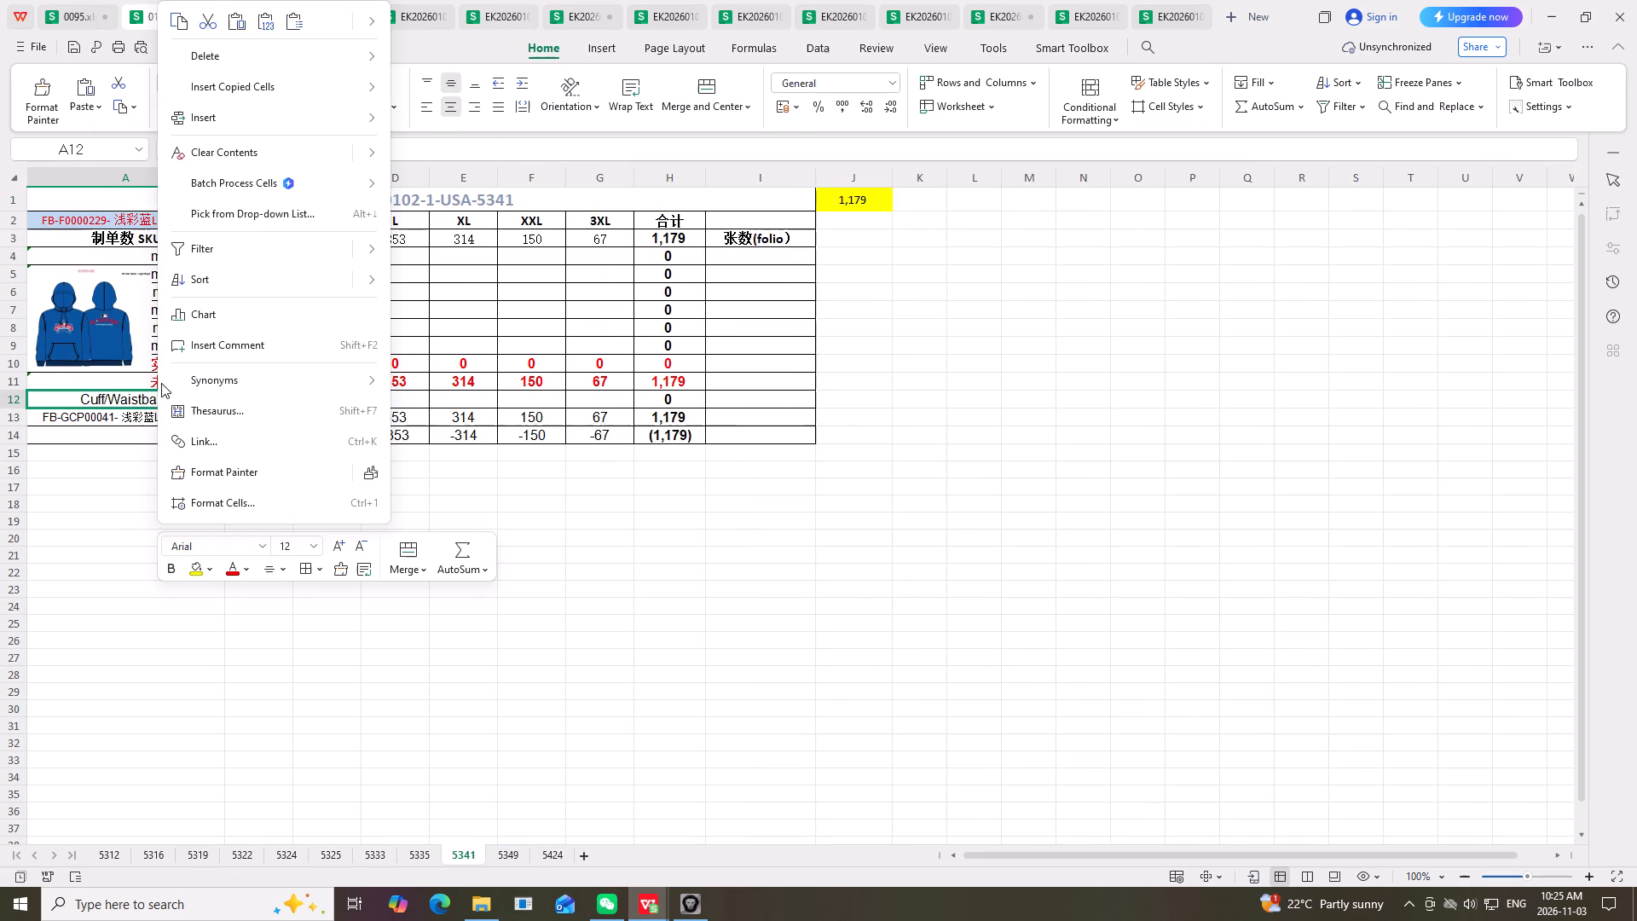
pyautogui.click(263, 21)
pyautogui.click(840, 486)
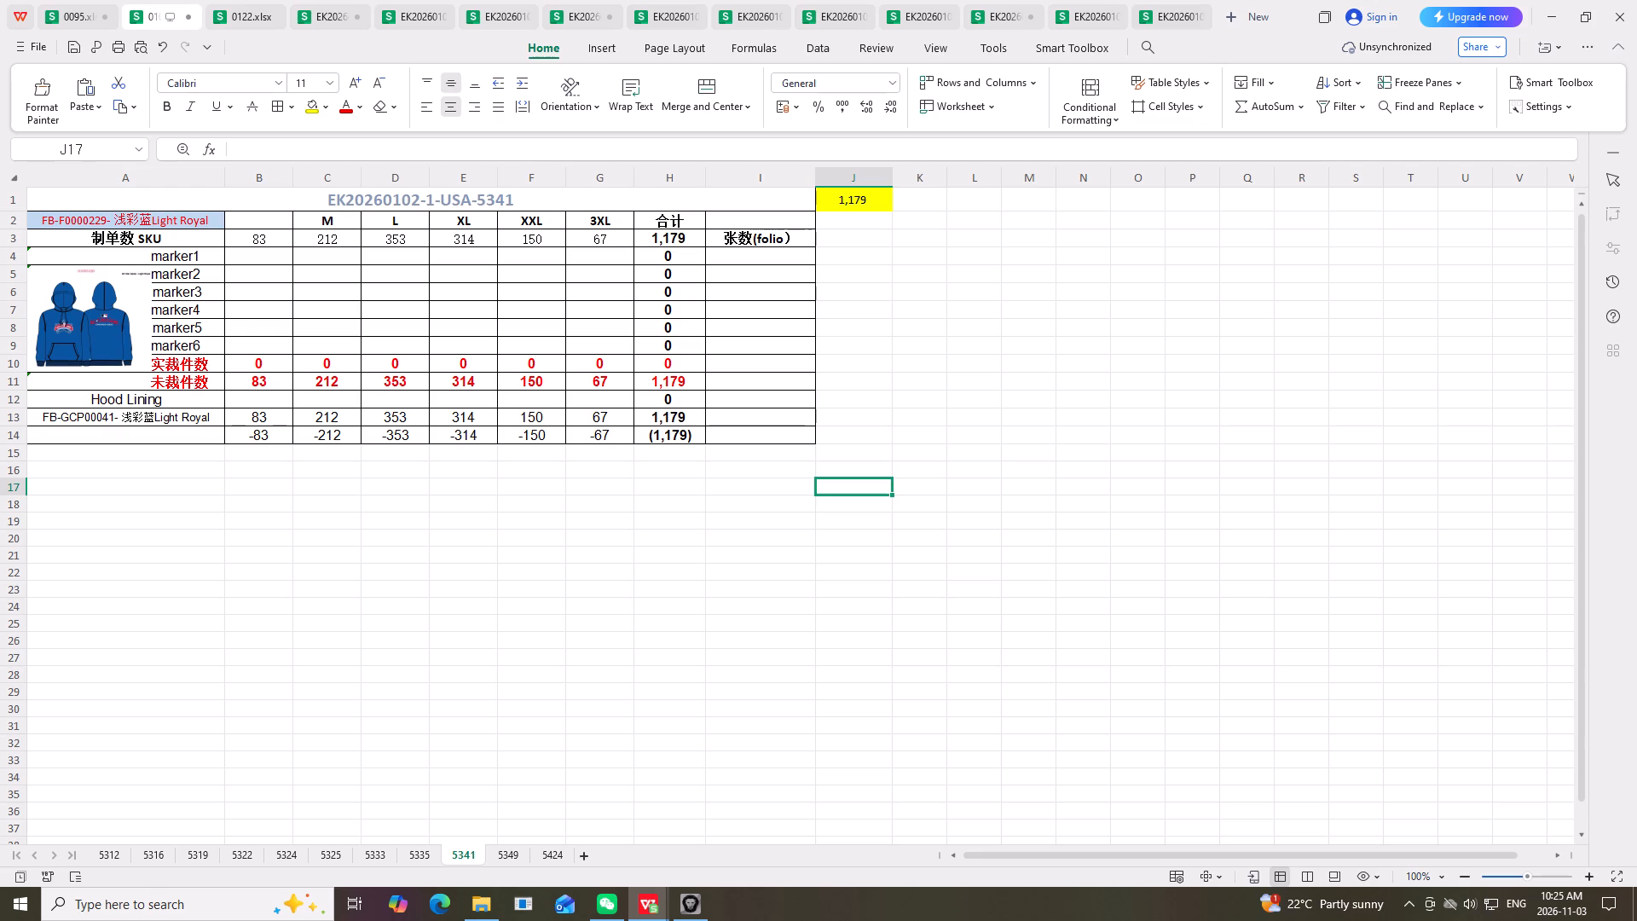
# Save the 0102.xlsx workbook.
pyautogui.click(996, 333)
pyautogui.click(73, 43)
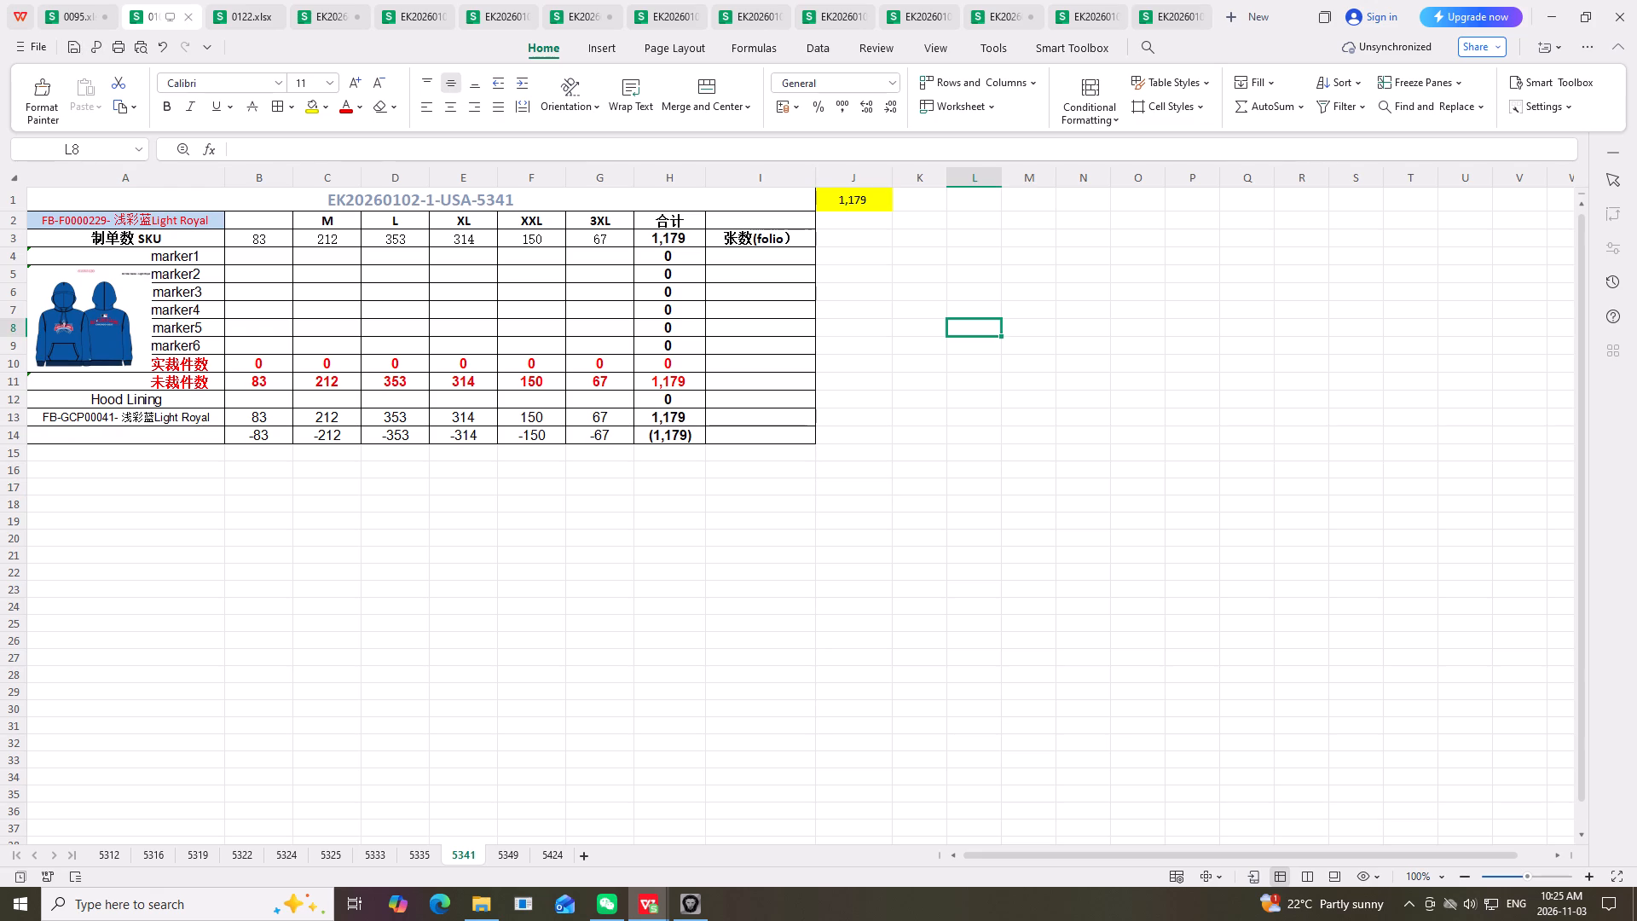
# Examine the 5424 and 5349 cutting sheets alongside the open 5349 and 5433 production orders.
pyautogui.click(549, 854)
pyautogui.click(800, 565)
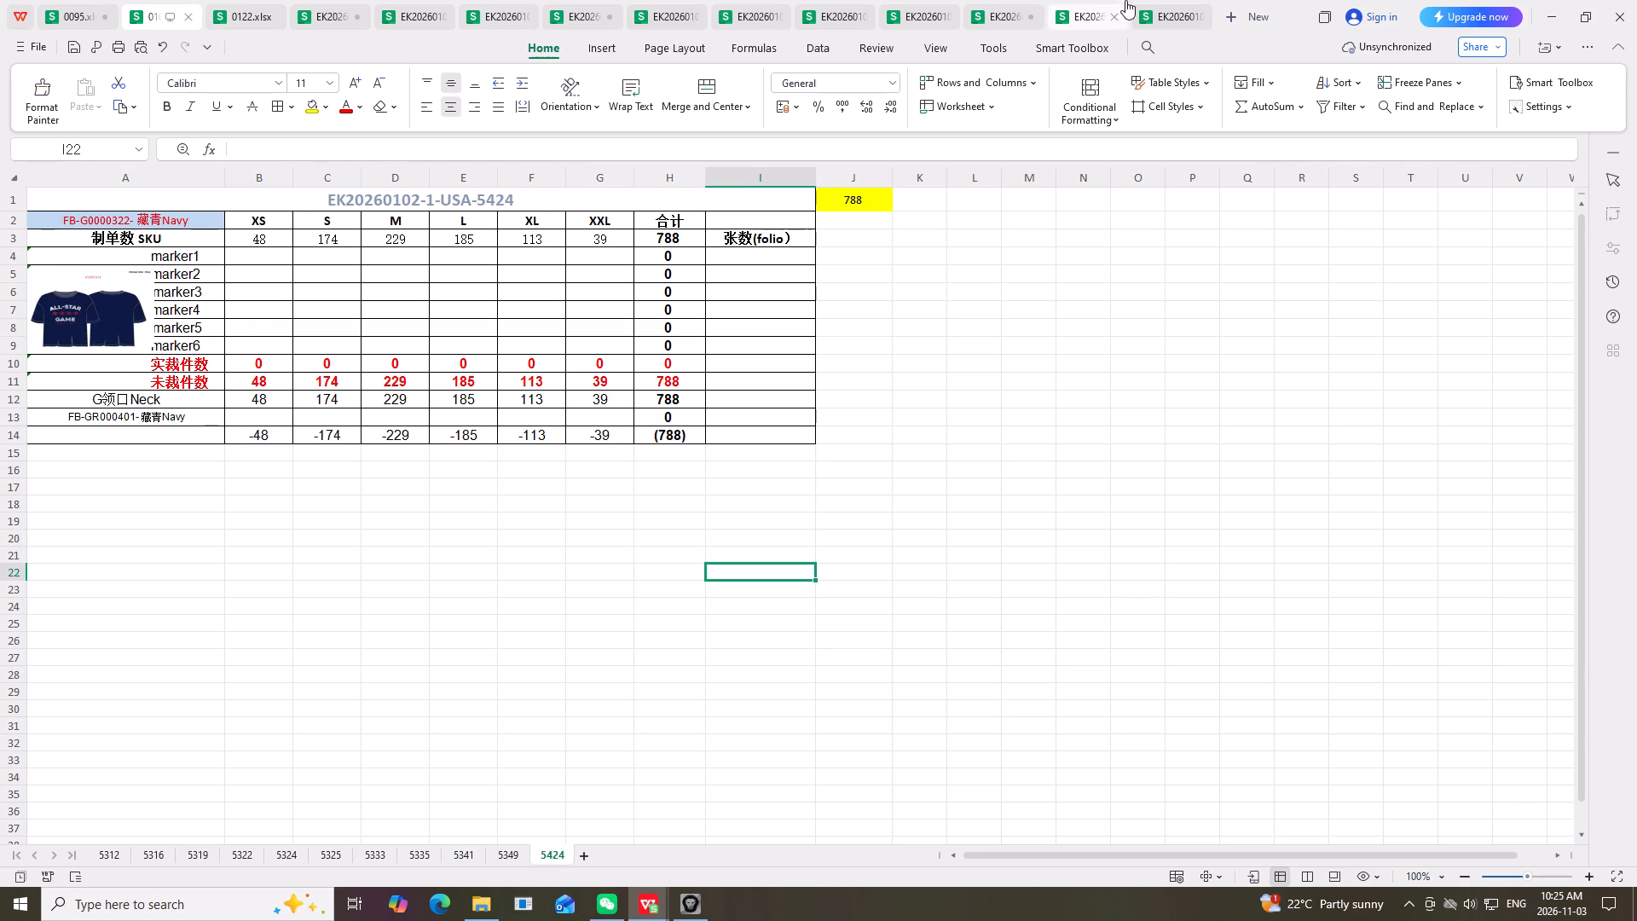
pyautogui.click(1167, 17)
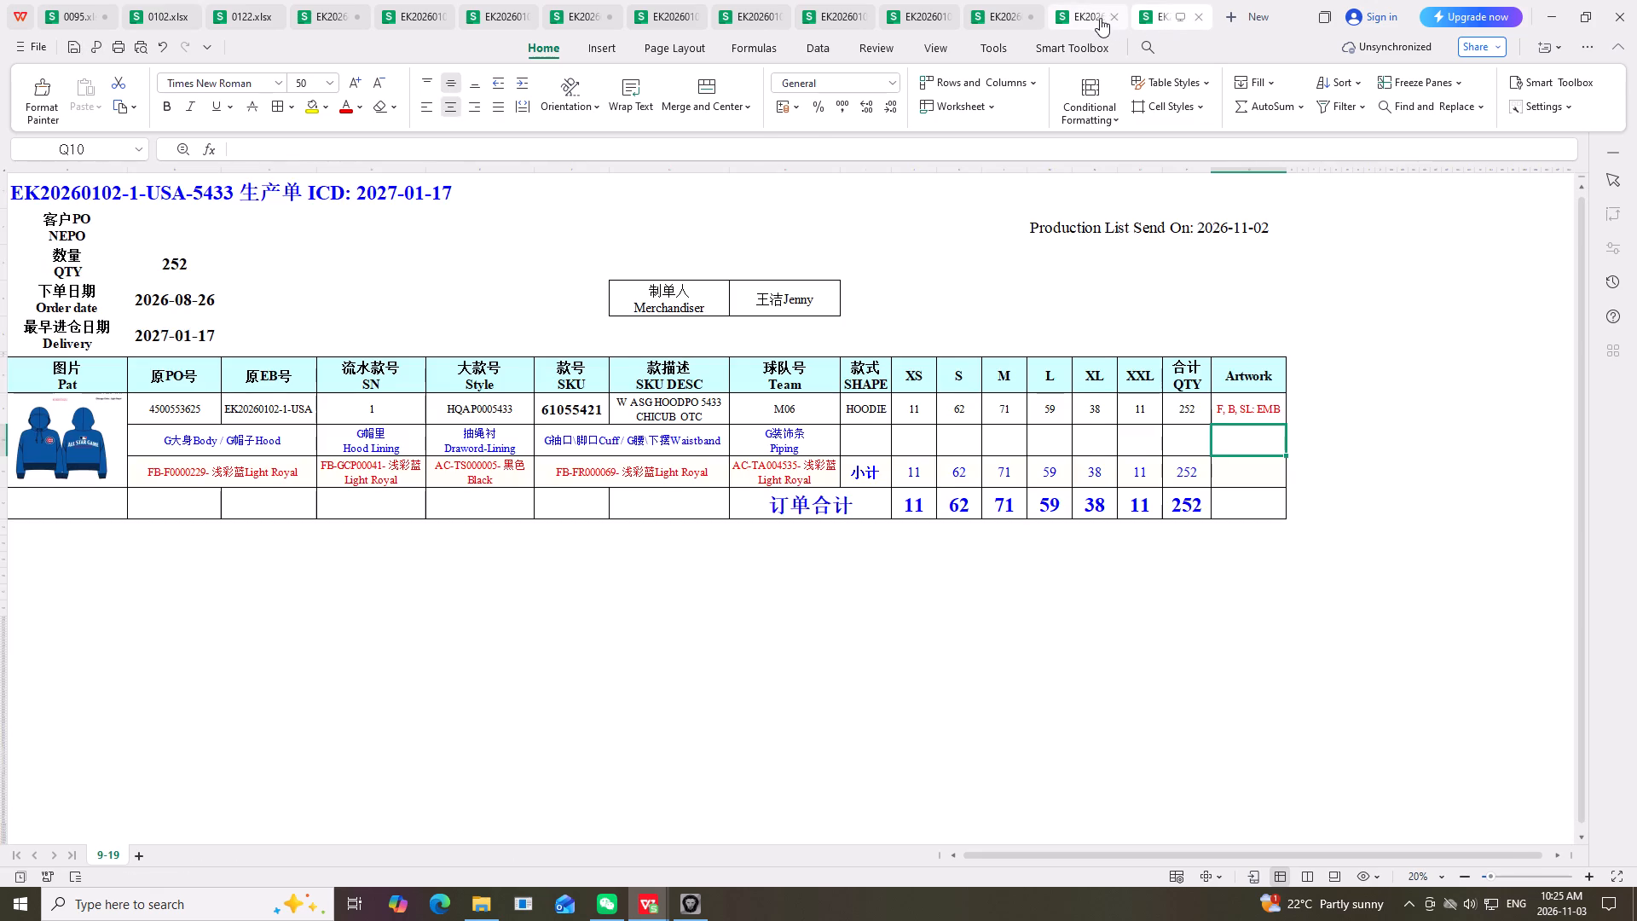
pyautogui.click(1088, 16)
pyautogui.click(1167, 13)
pyautogui.click(150, 14)
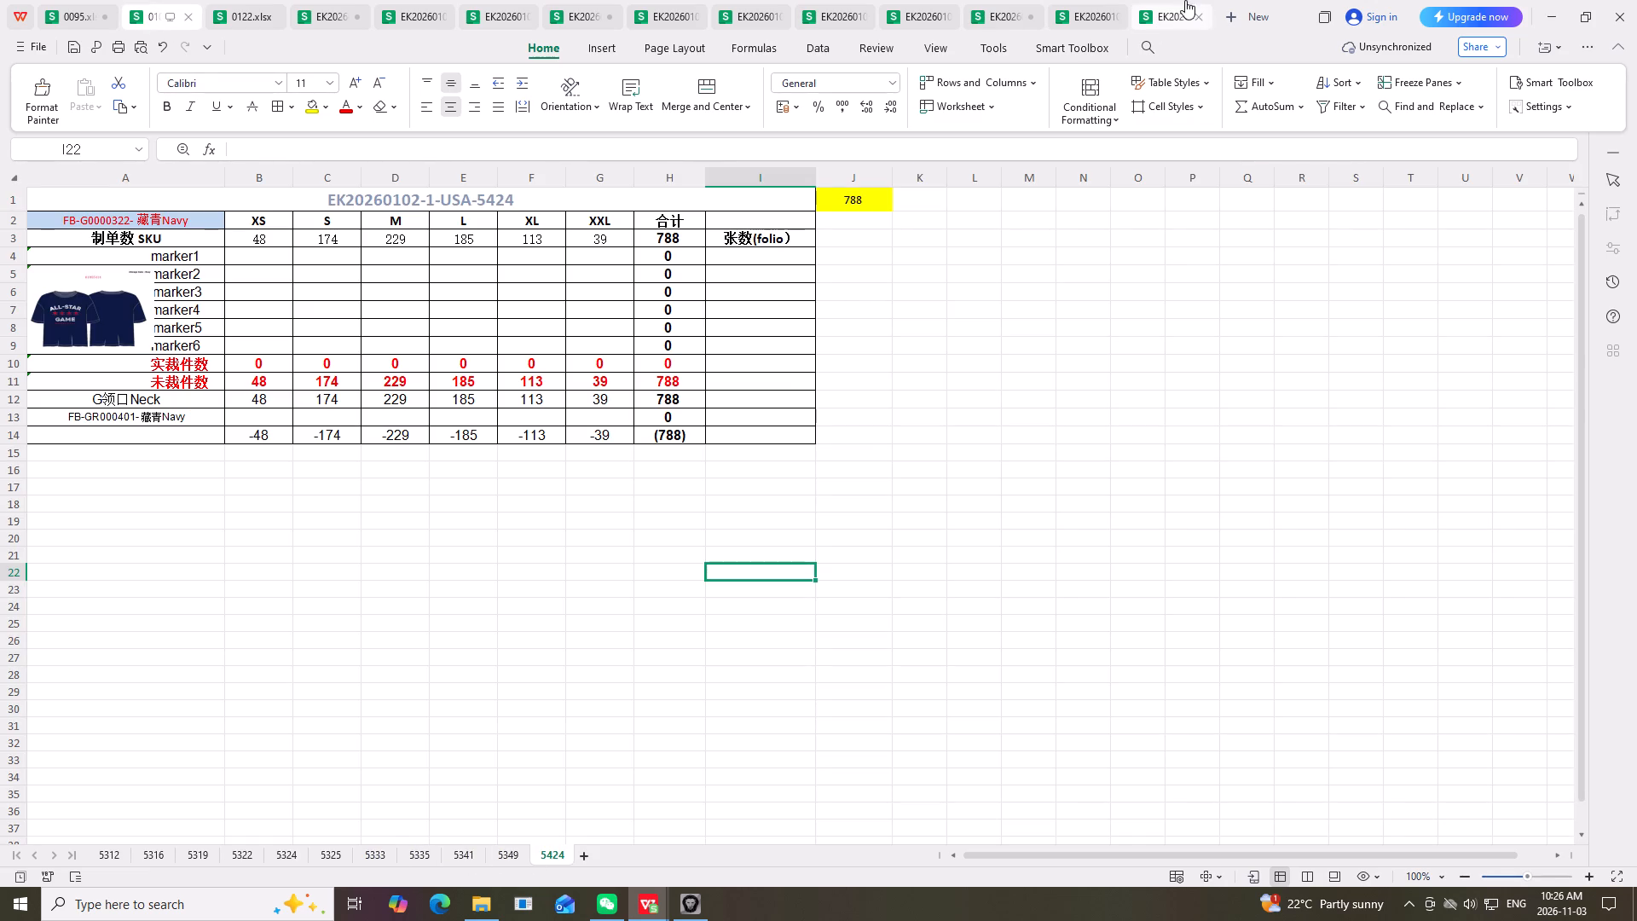
pyautogui.click(1171, 18)
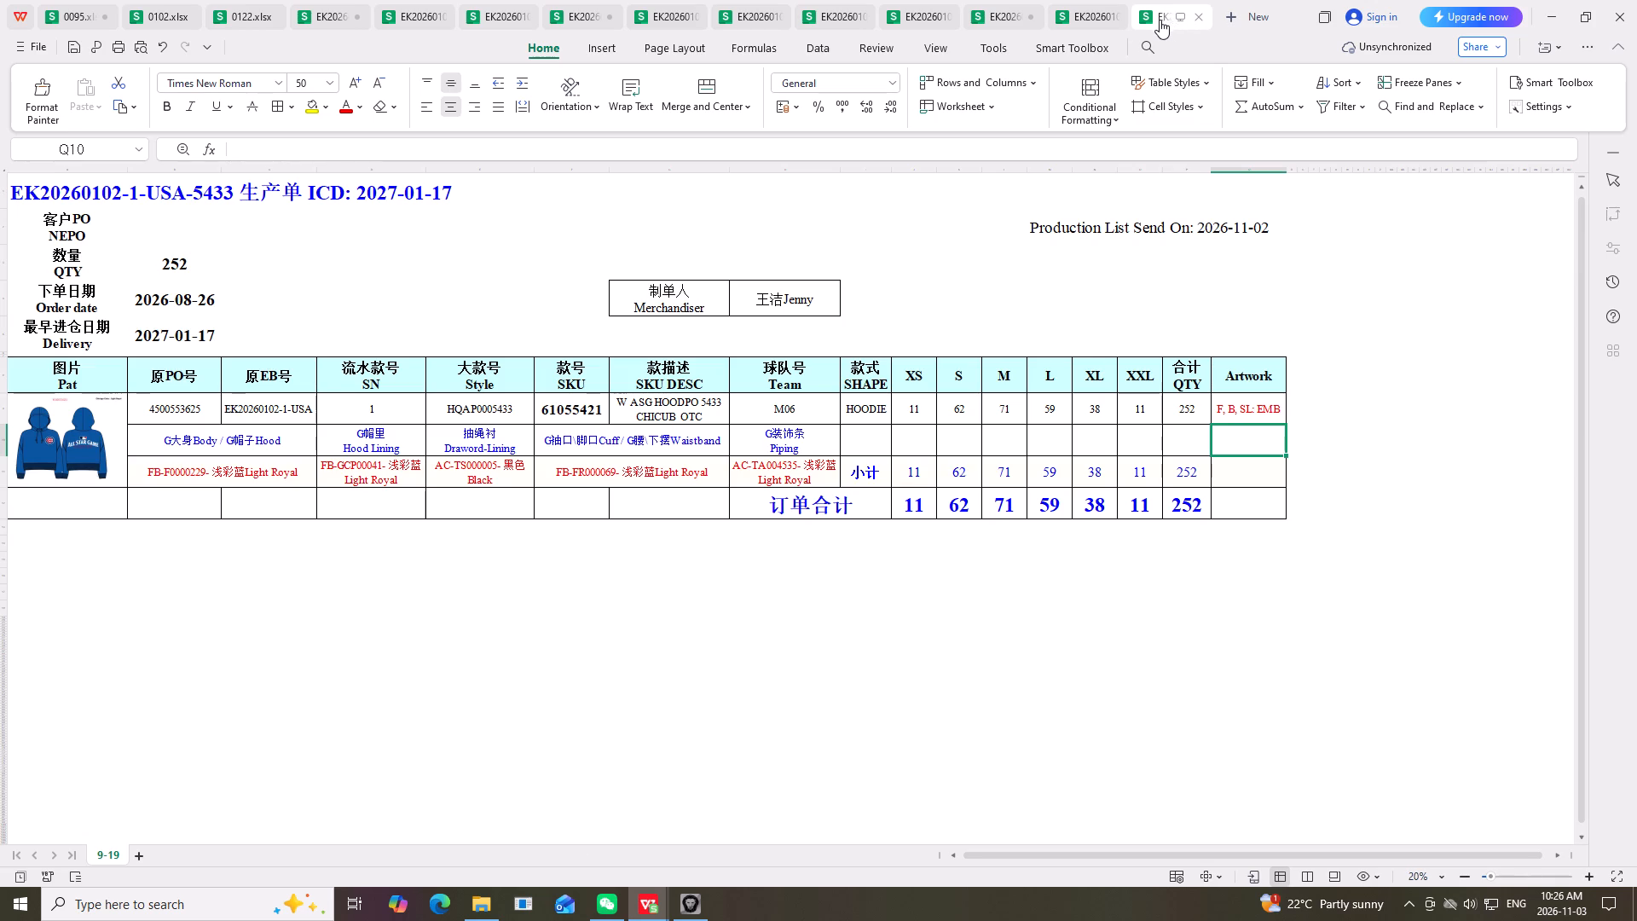
pyautogui.click(1098, 12)
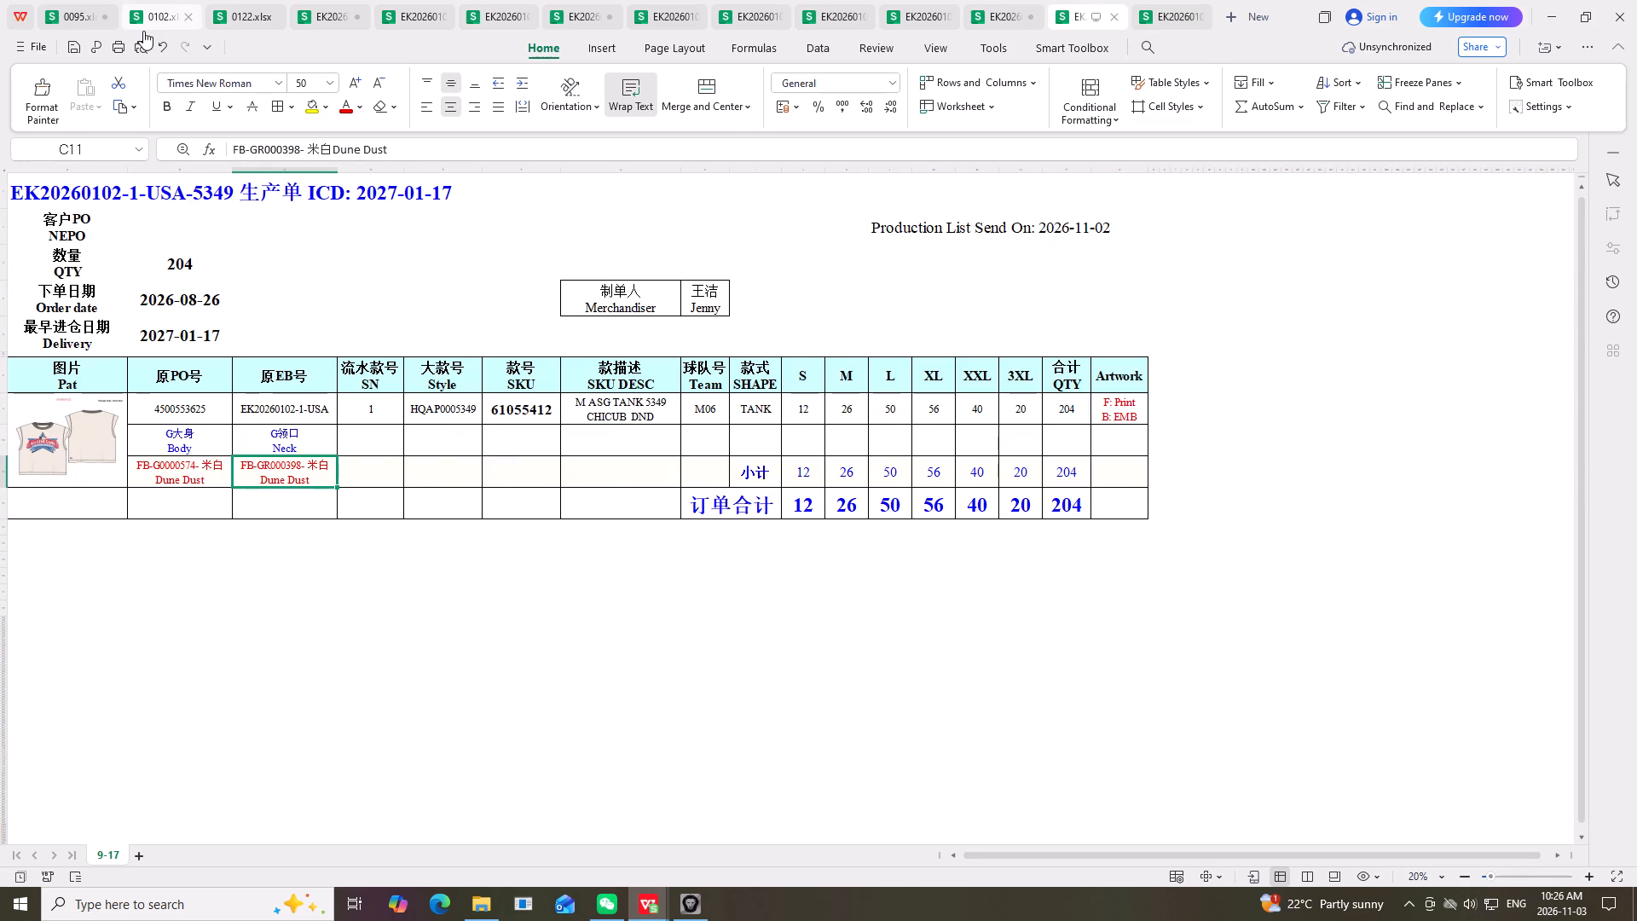
pyautogui.click(157, 18)
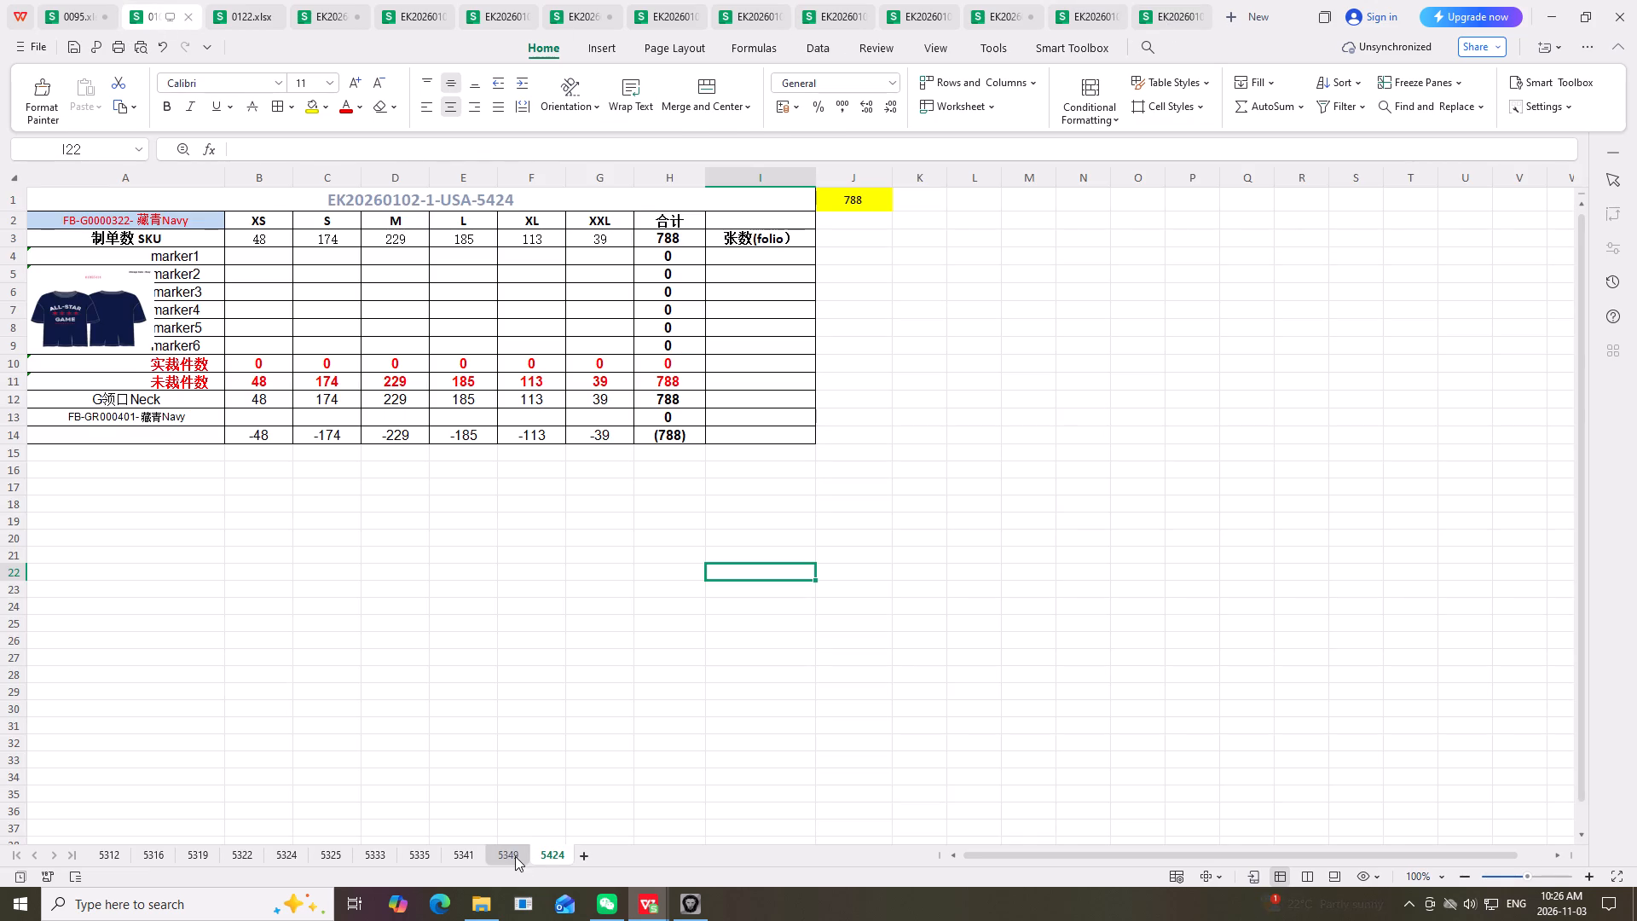
pyautogui.click(515, 856)
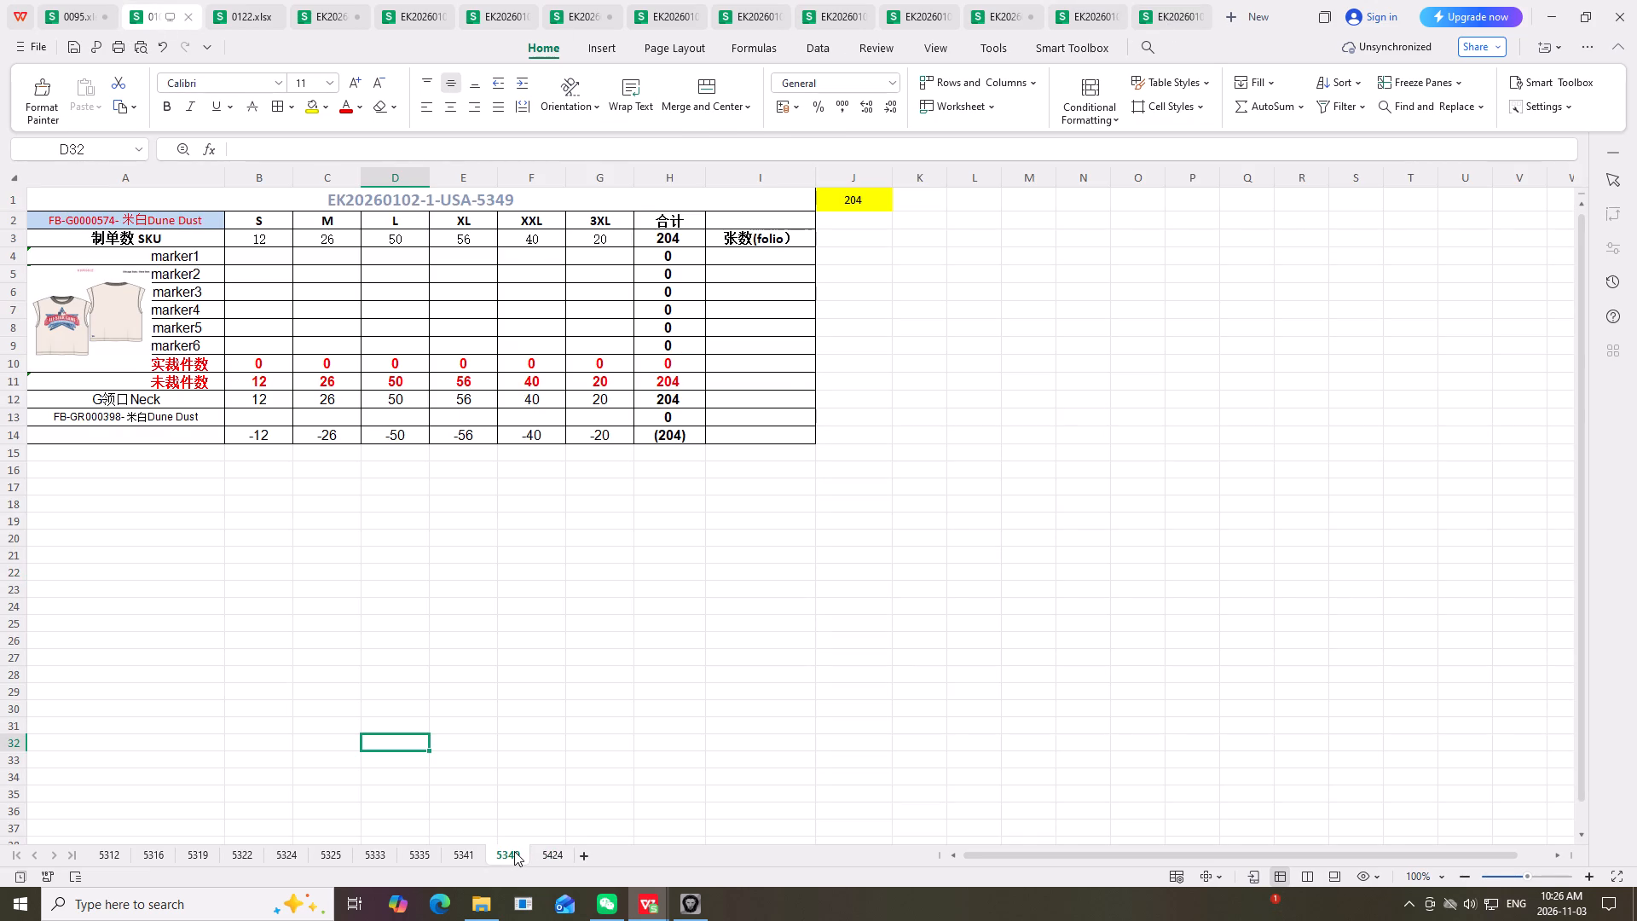
pyautogui.click(561, 857)
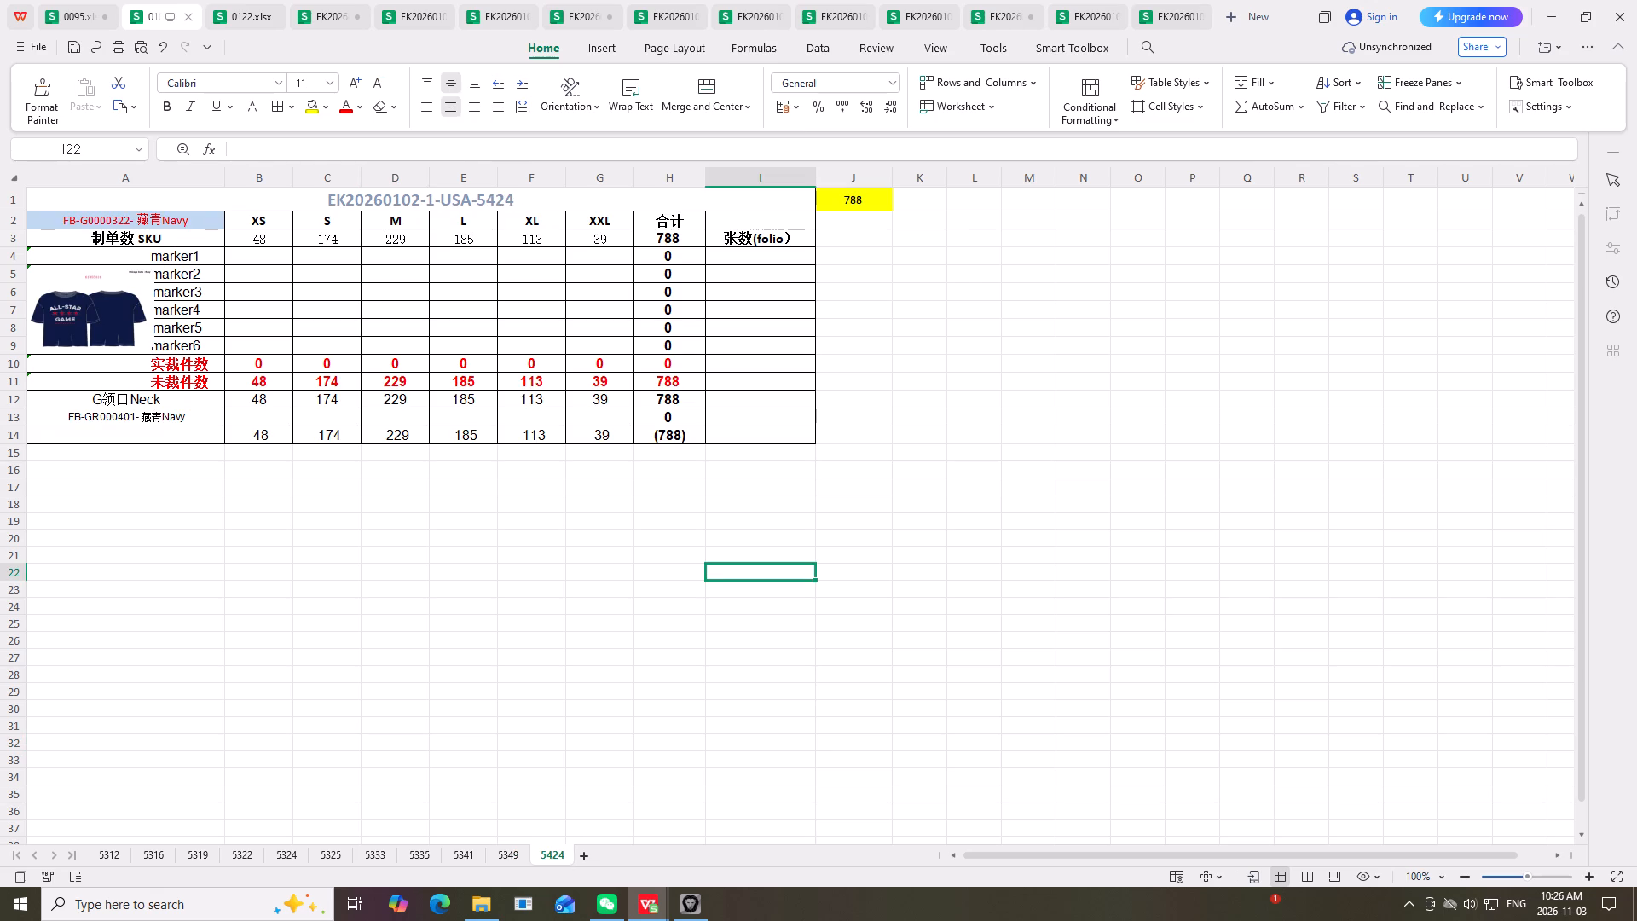
pyautogui.click(814, 474)
pyautogui.click(1093, 16)
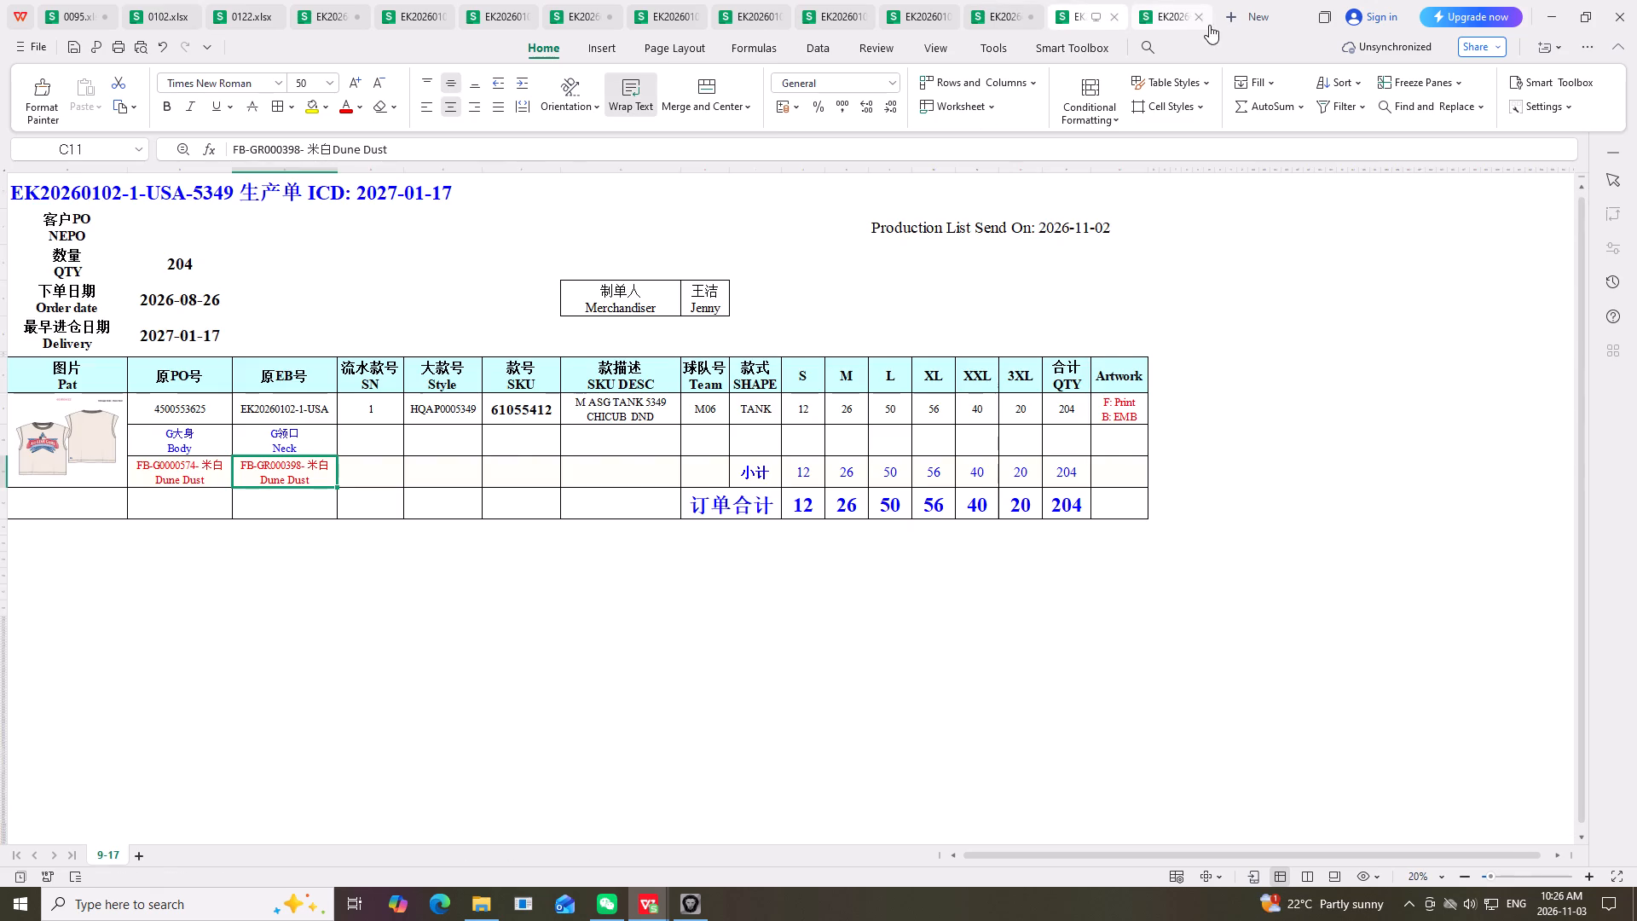
pyautogui.click(1181, 17)
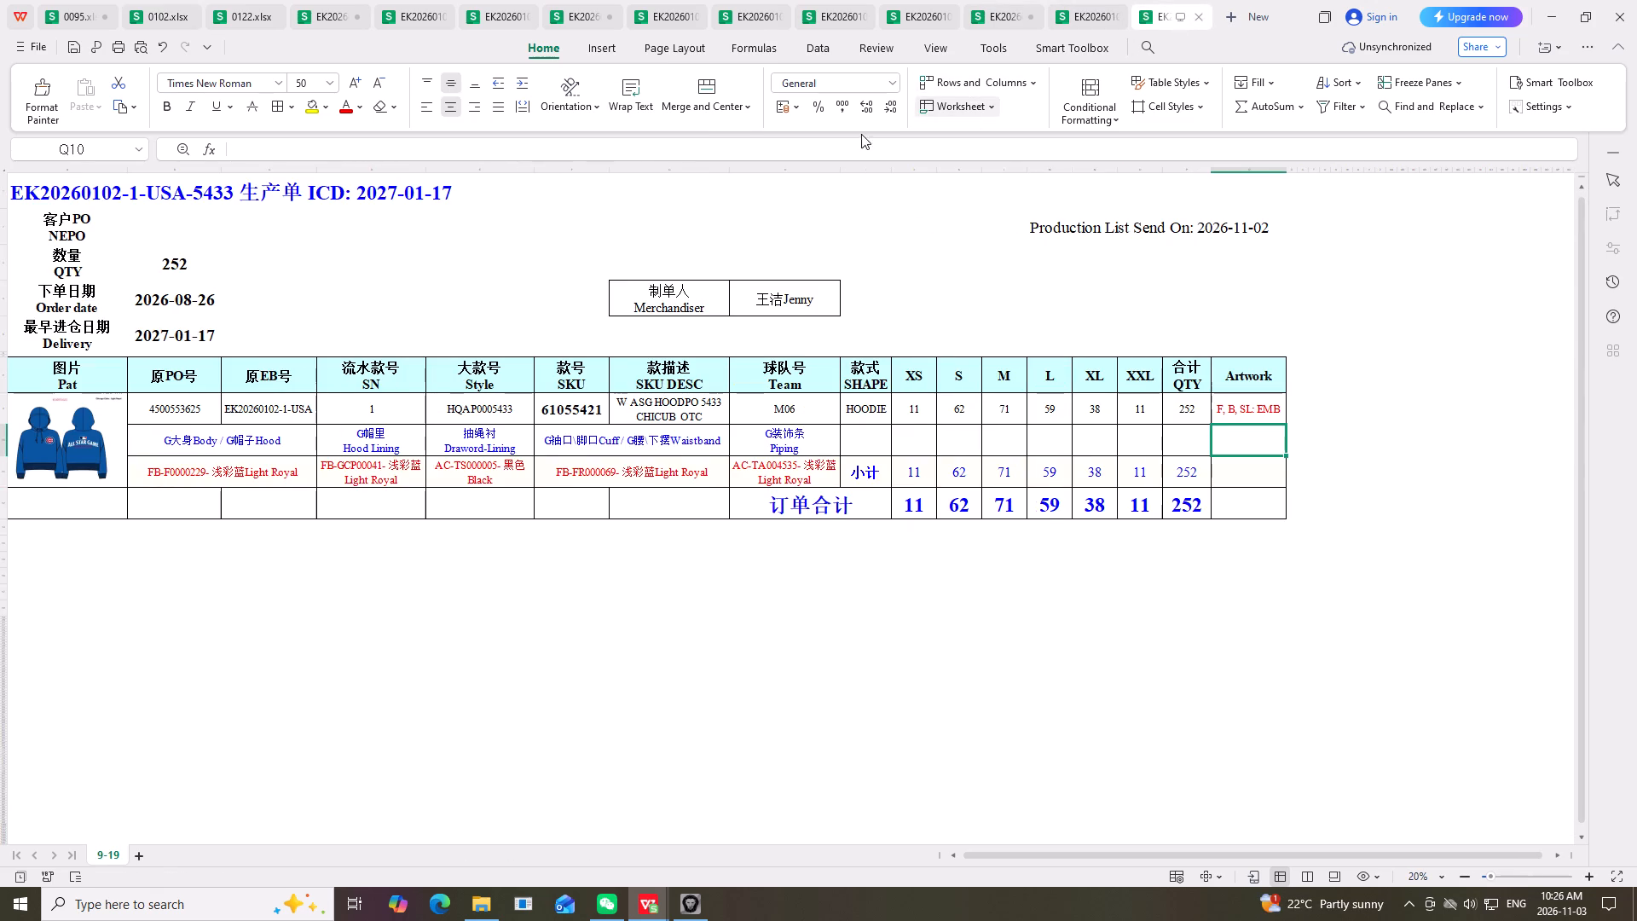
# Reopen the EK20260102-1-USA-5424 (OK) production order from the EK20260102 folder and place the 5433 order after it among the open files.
pyautogui.click(480, 901)
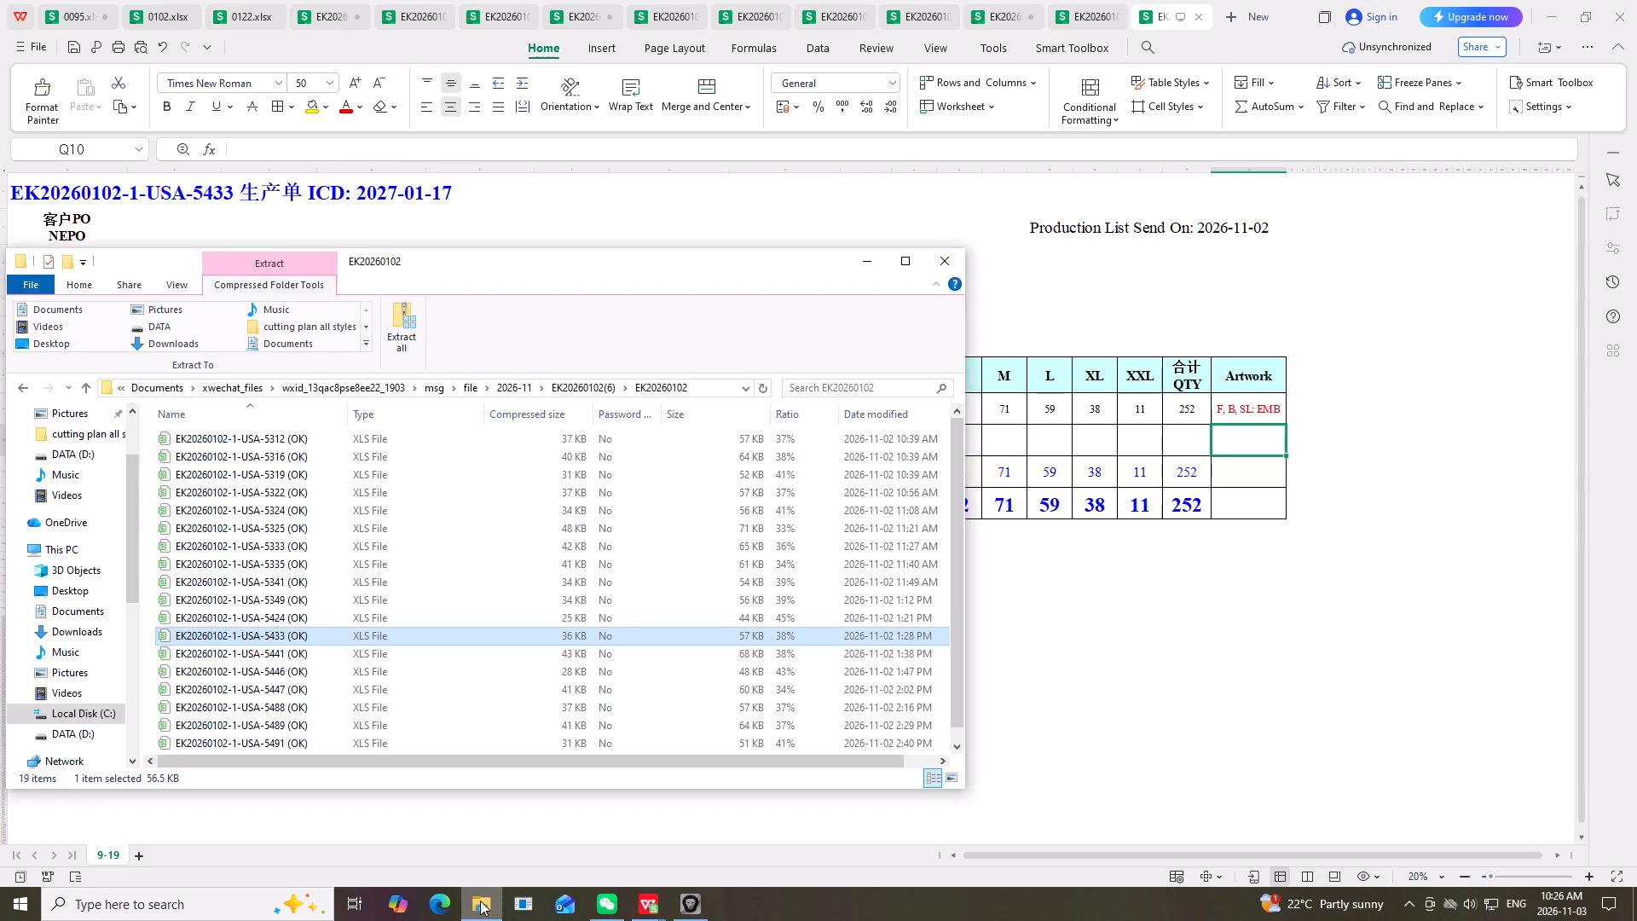
pyautogui.doubleClick(268, 619)
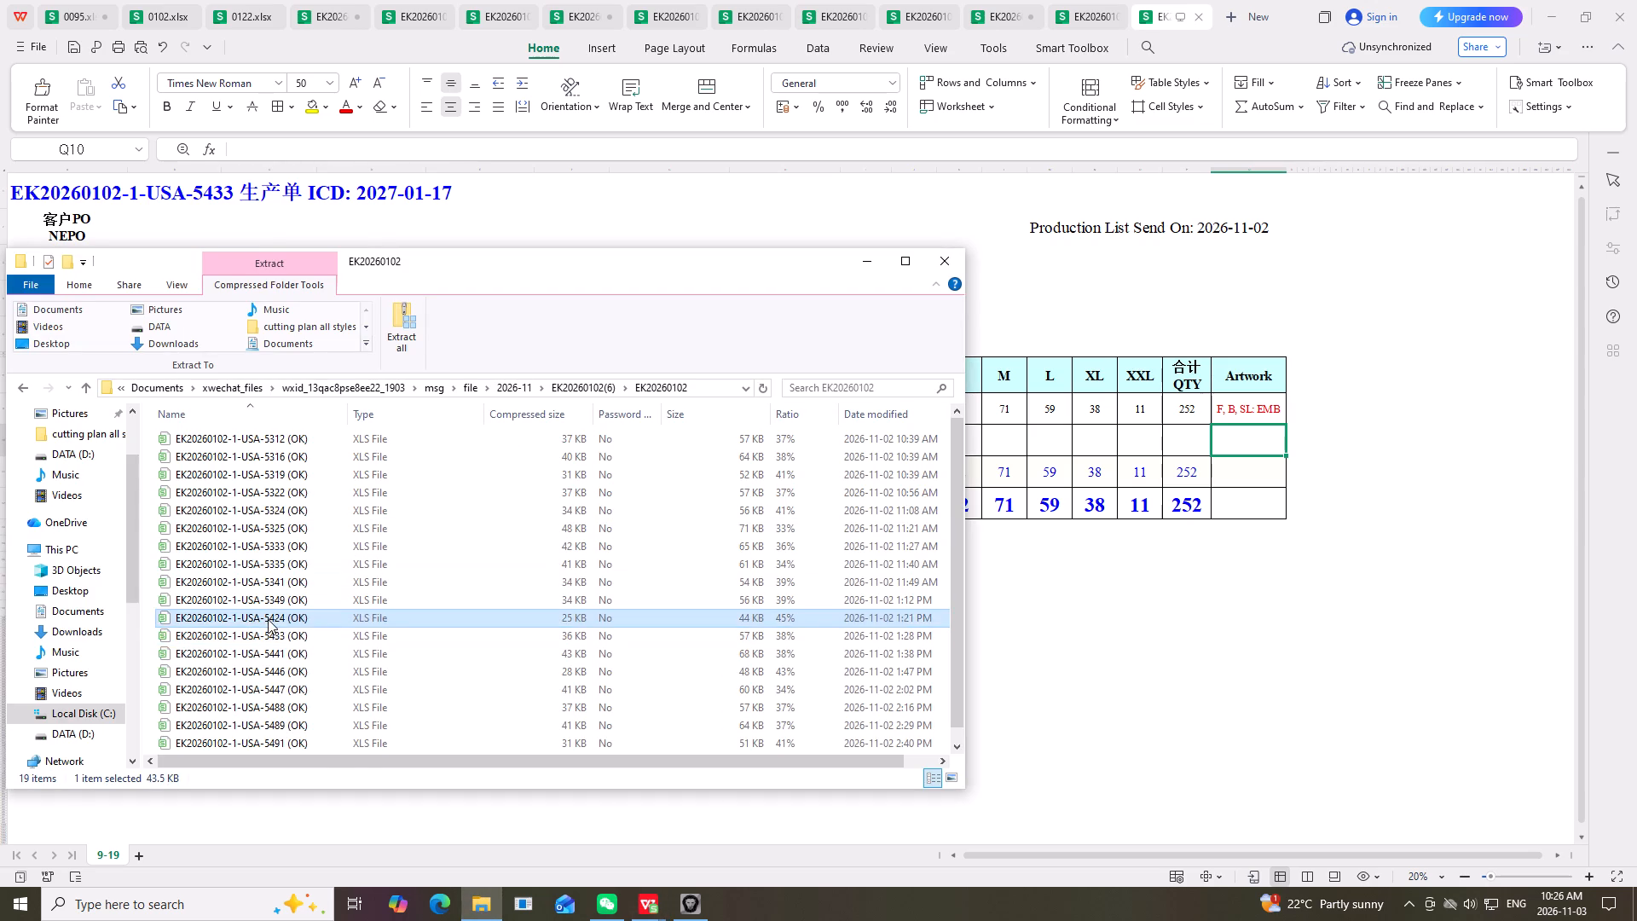
pyautogui.moveTo(1101, 15); pyautogui.dragTo(1106, 11)
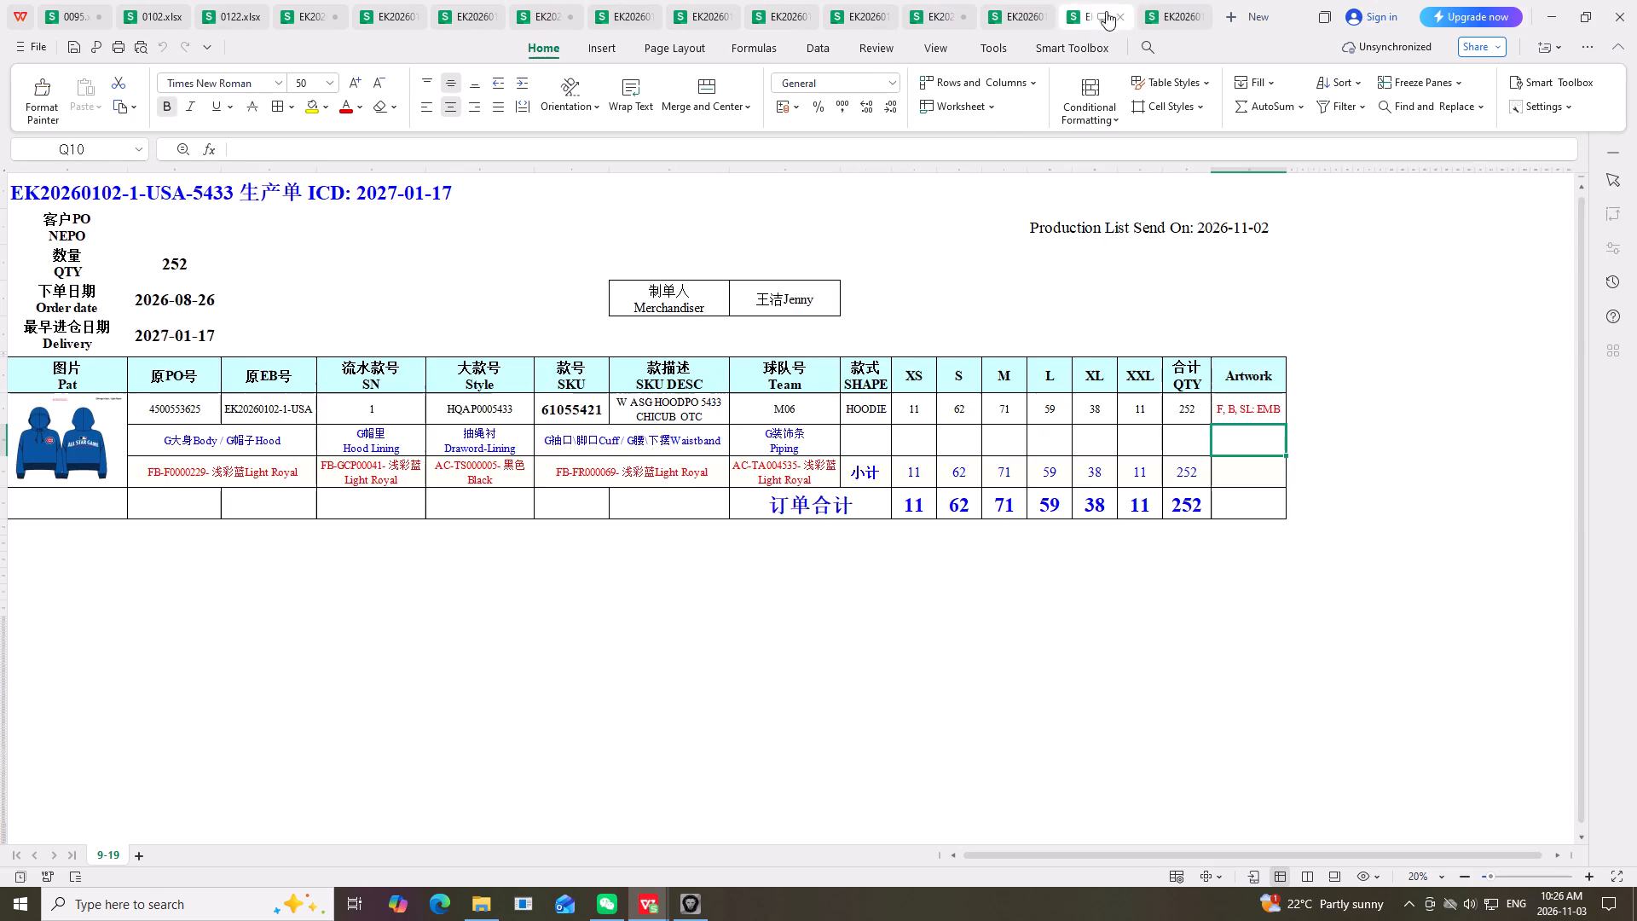
pyautogui.moveTo(1106, 11); pyautogui.dragTo(1242, 16)
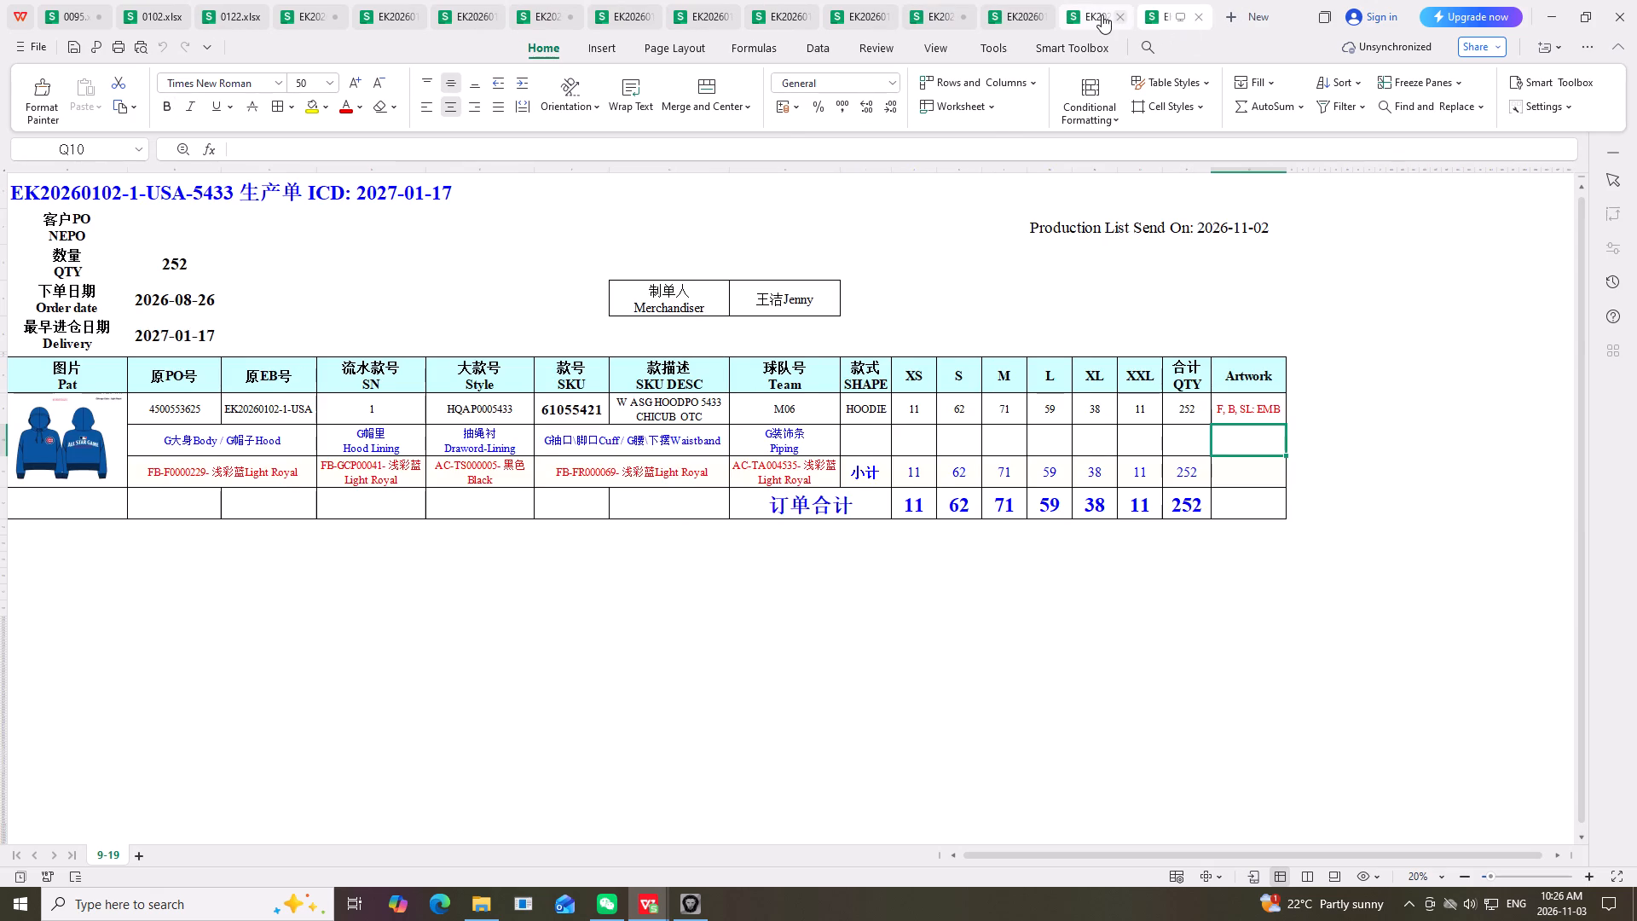
# Compare the 5424 production order with the 5424 cutting sheet and glance at the 5433 order.
pyautogui.click(1102, 14)
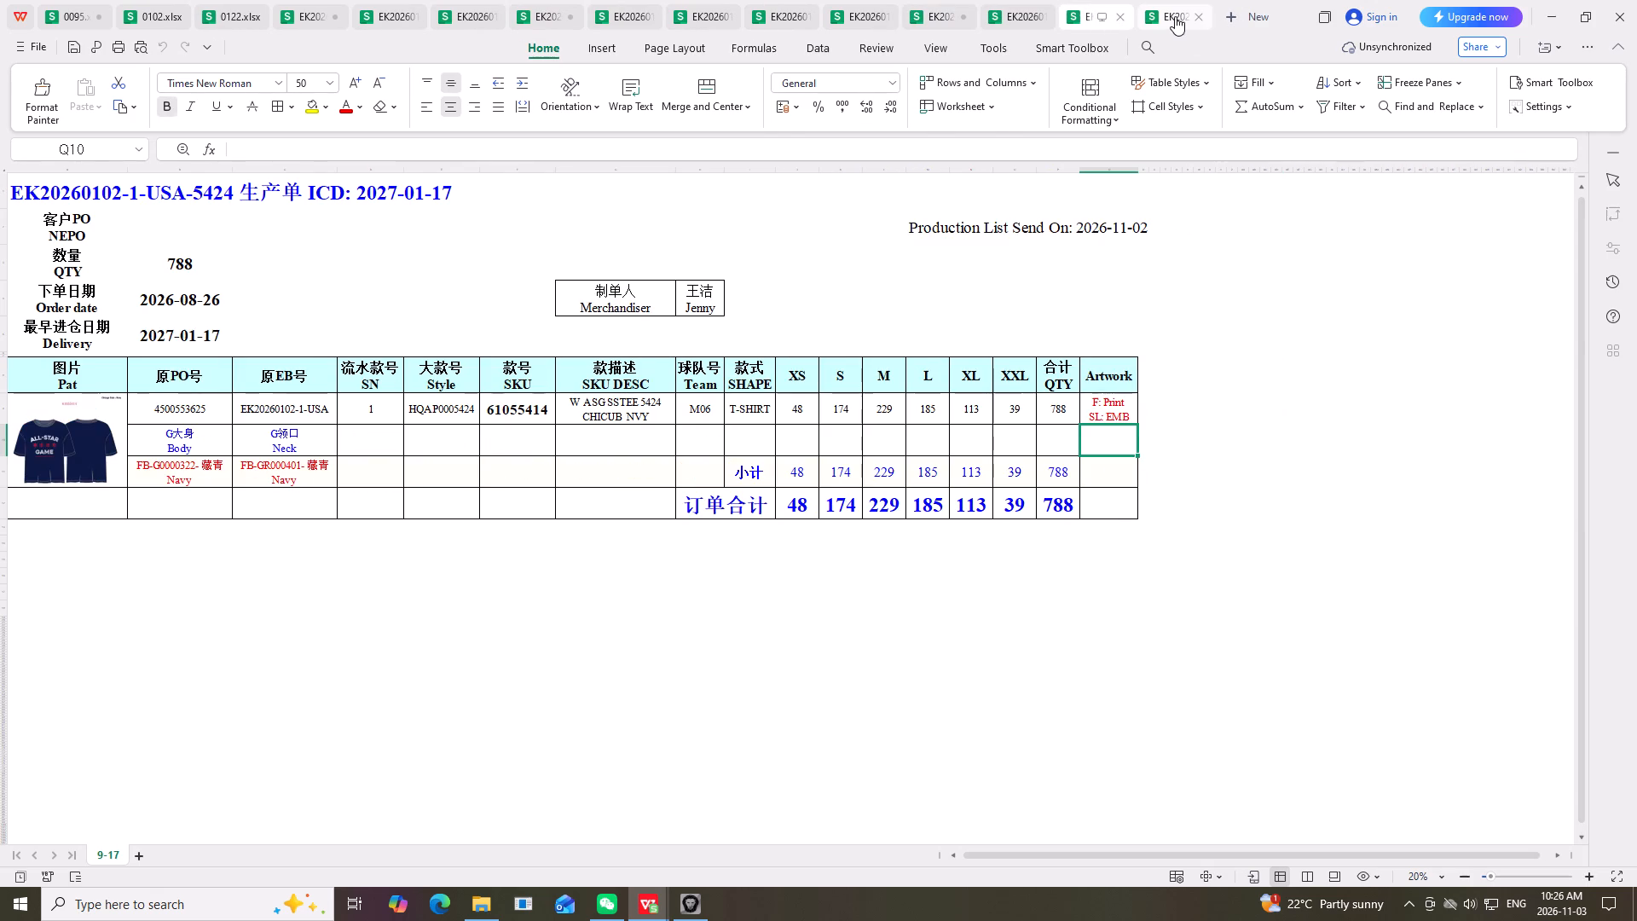
pyautogui.click(1175, 16)
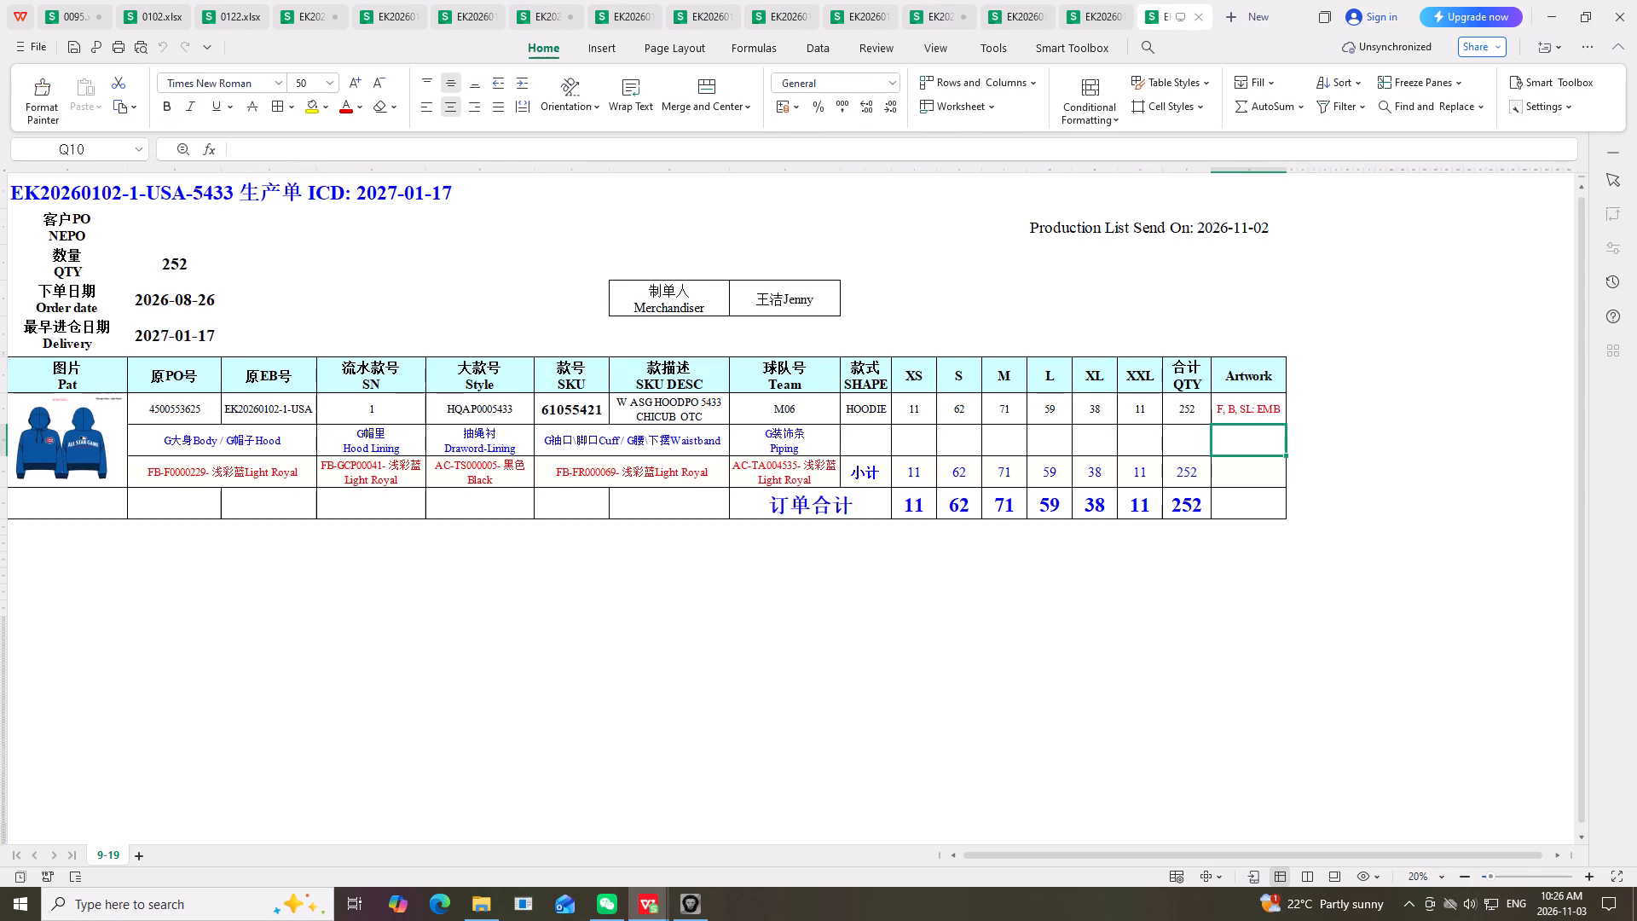
pyautogui.click(1103, 14)
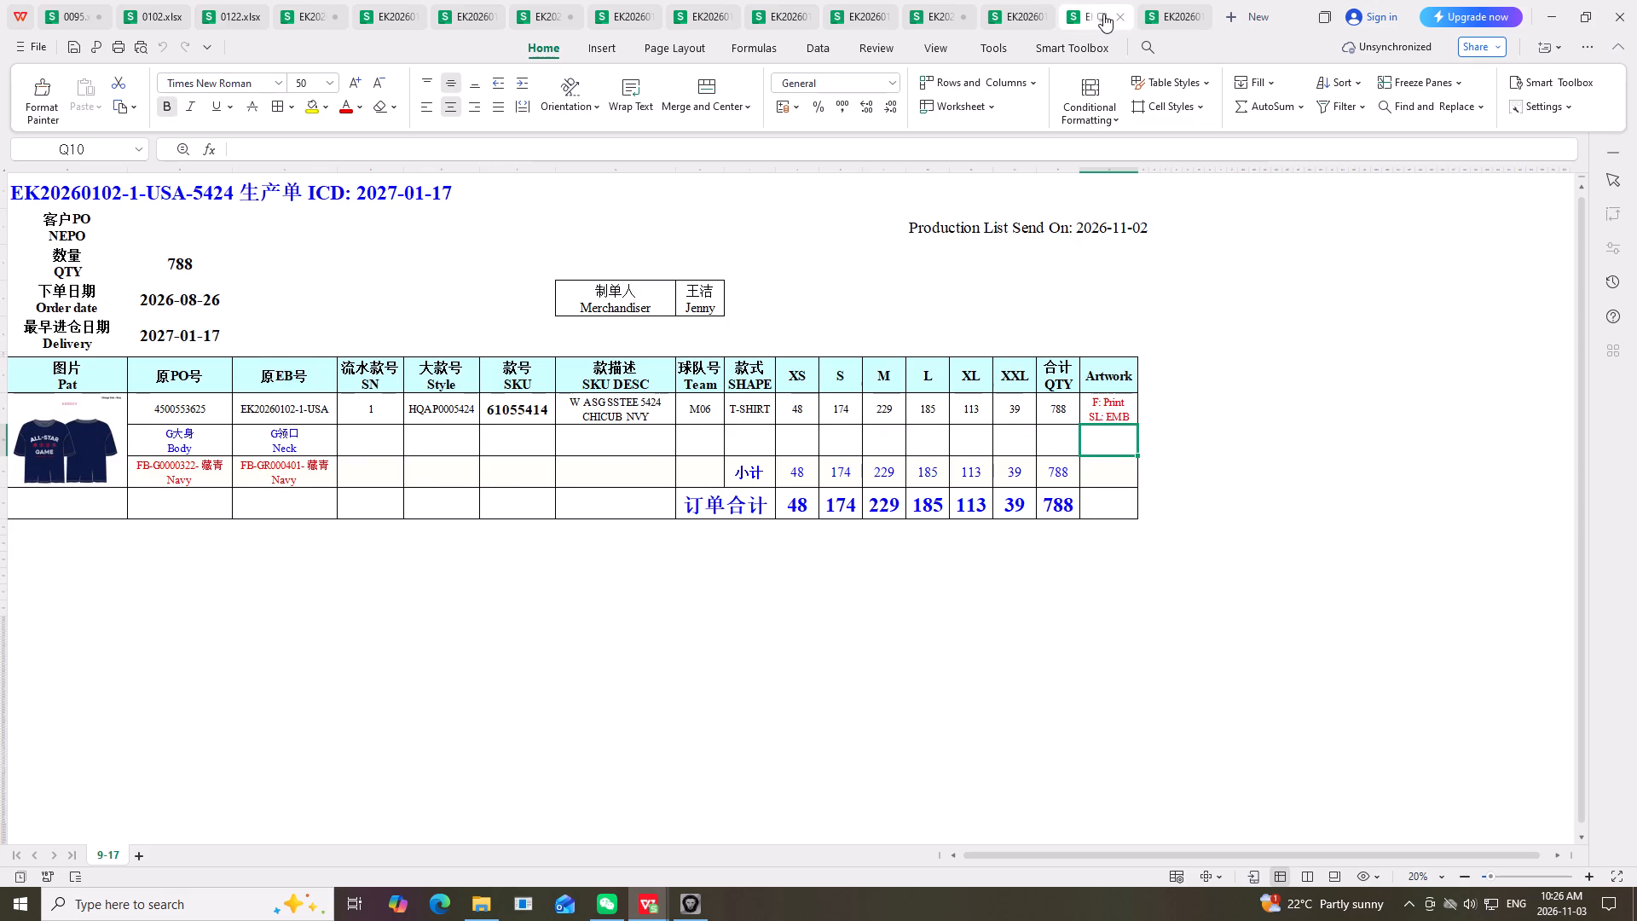
pyautogui.click(158, 15)
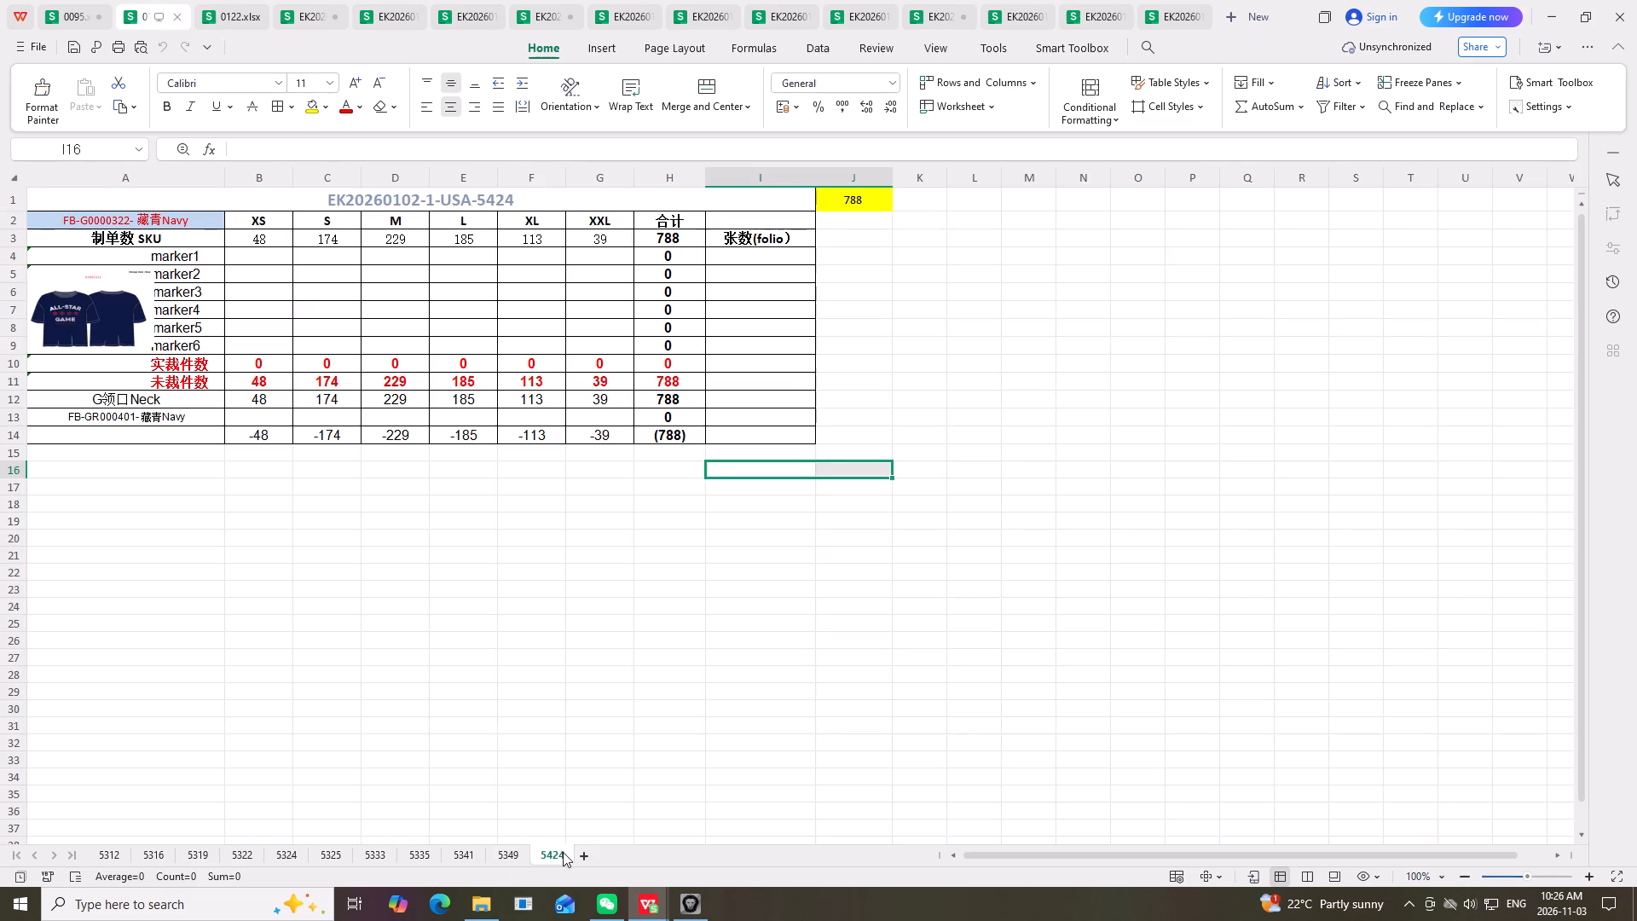
pyautogui.click(551, 856)
pyautogui.click(715, 783)
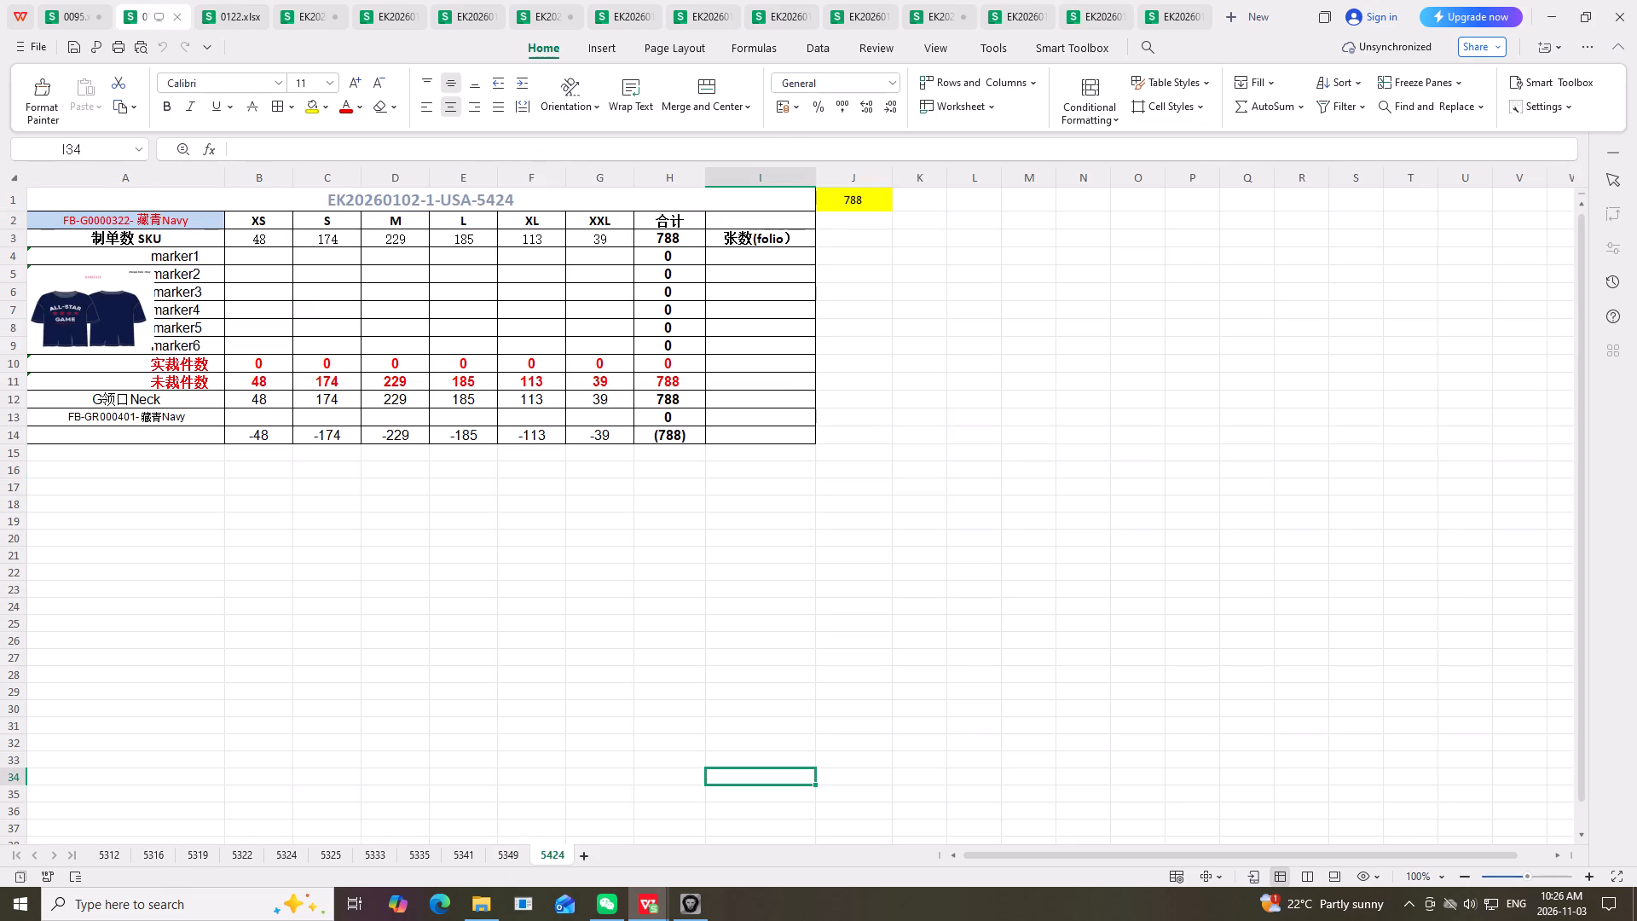
# Examine the 5433 production order against the 5324, 5322, 5341, 5335, 5333 and 5325 cutting sheets for a matching layout.
pyautogui.click(1183, 14)
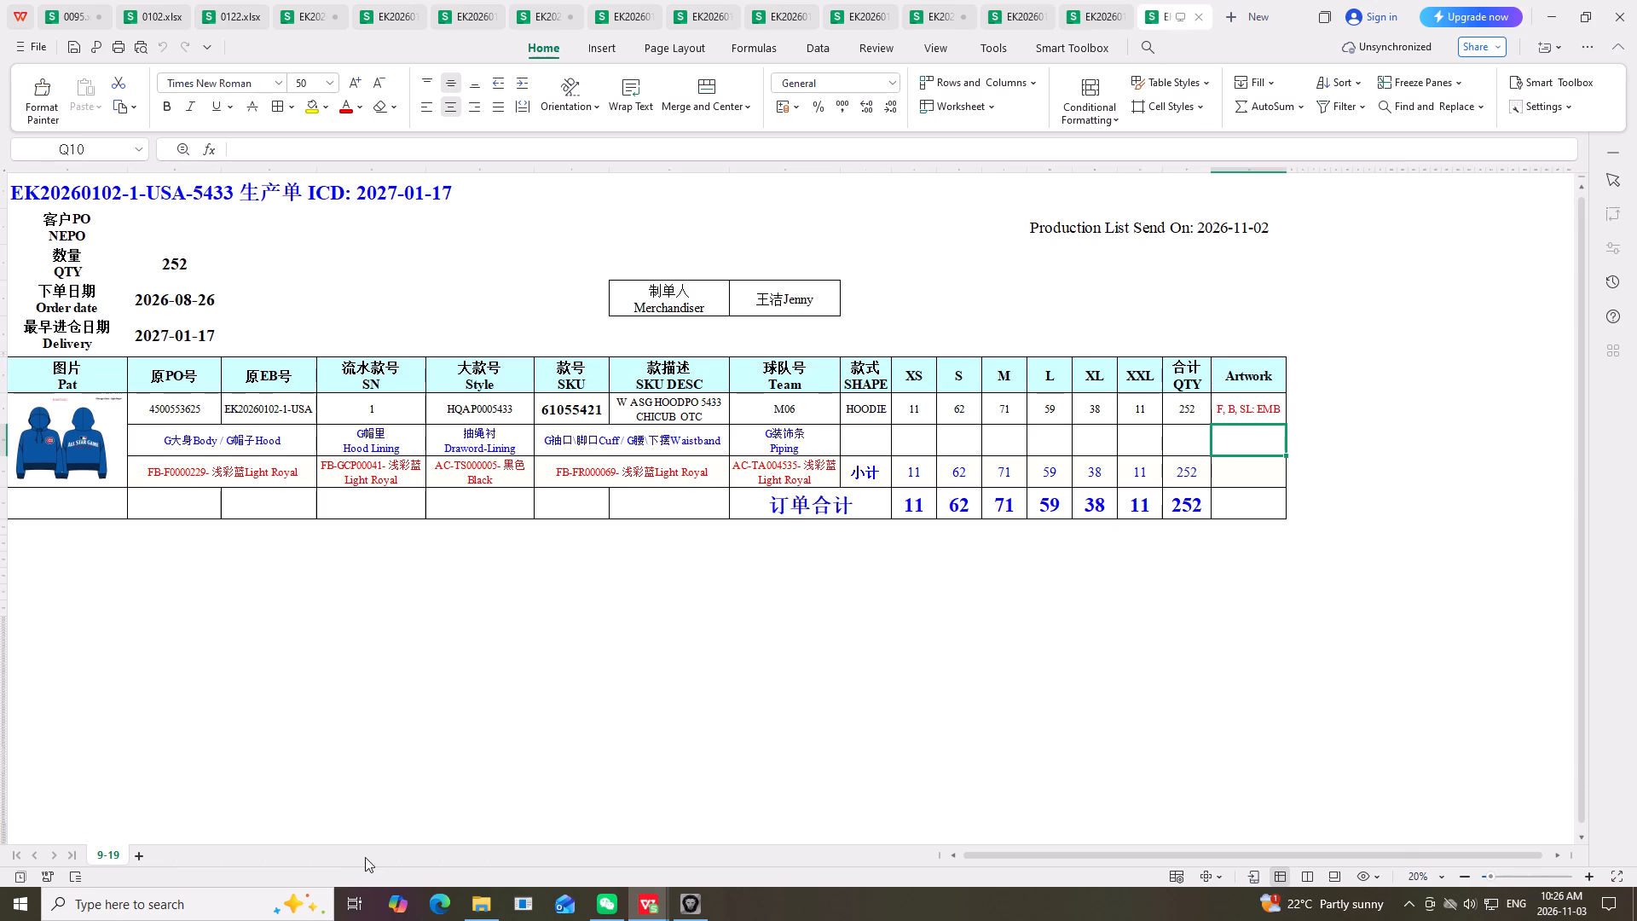
pyautogui.click(153, 14)
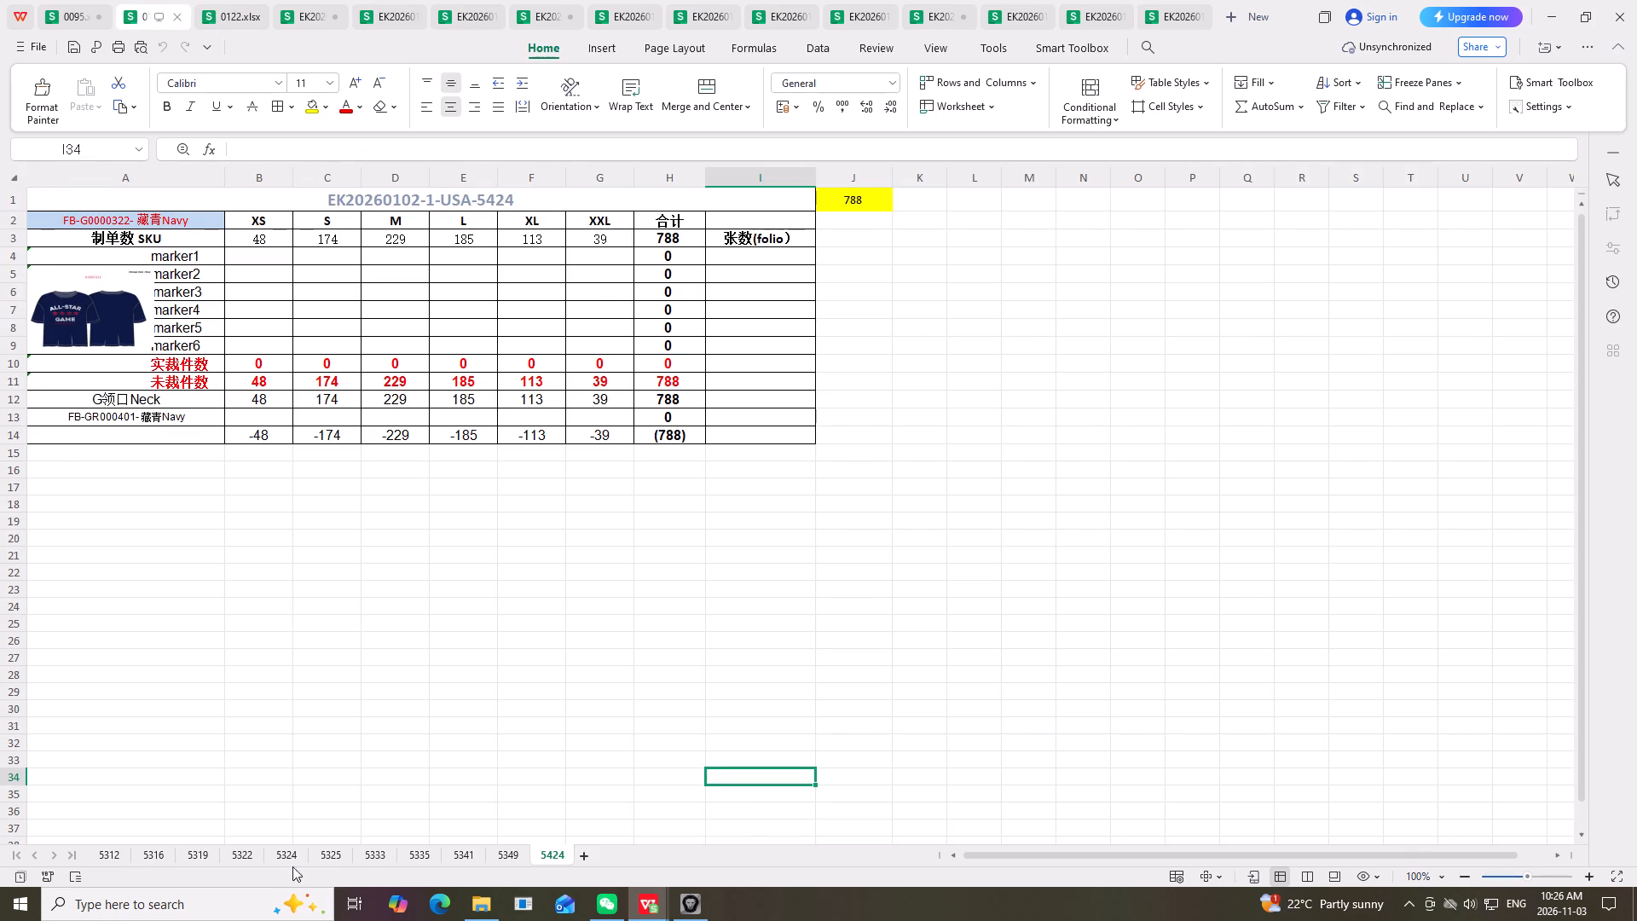
pyautogui.click(292, 850)
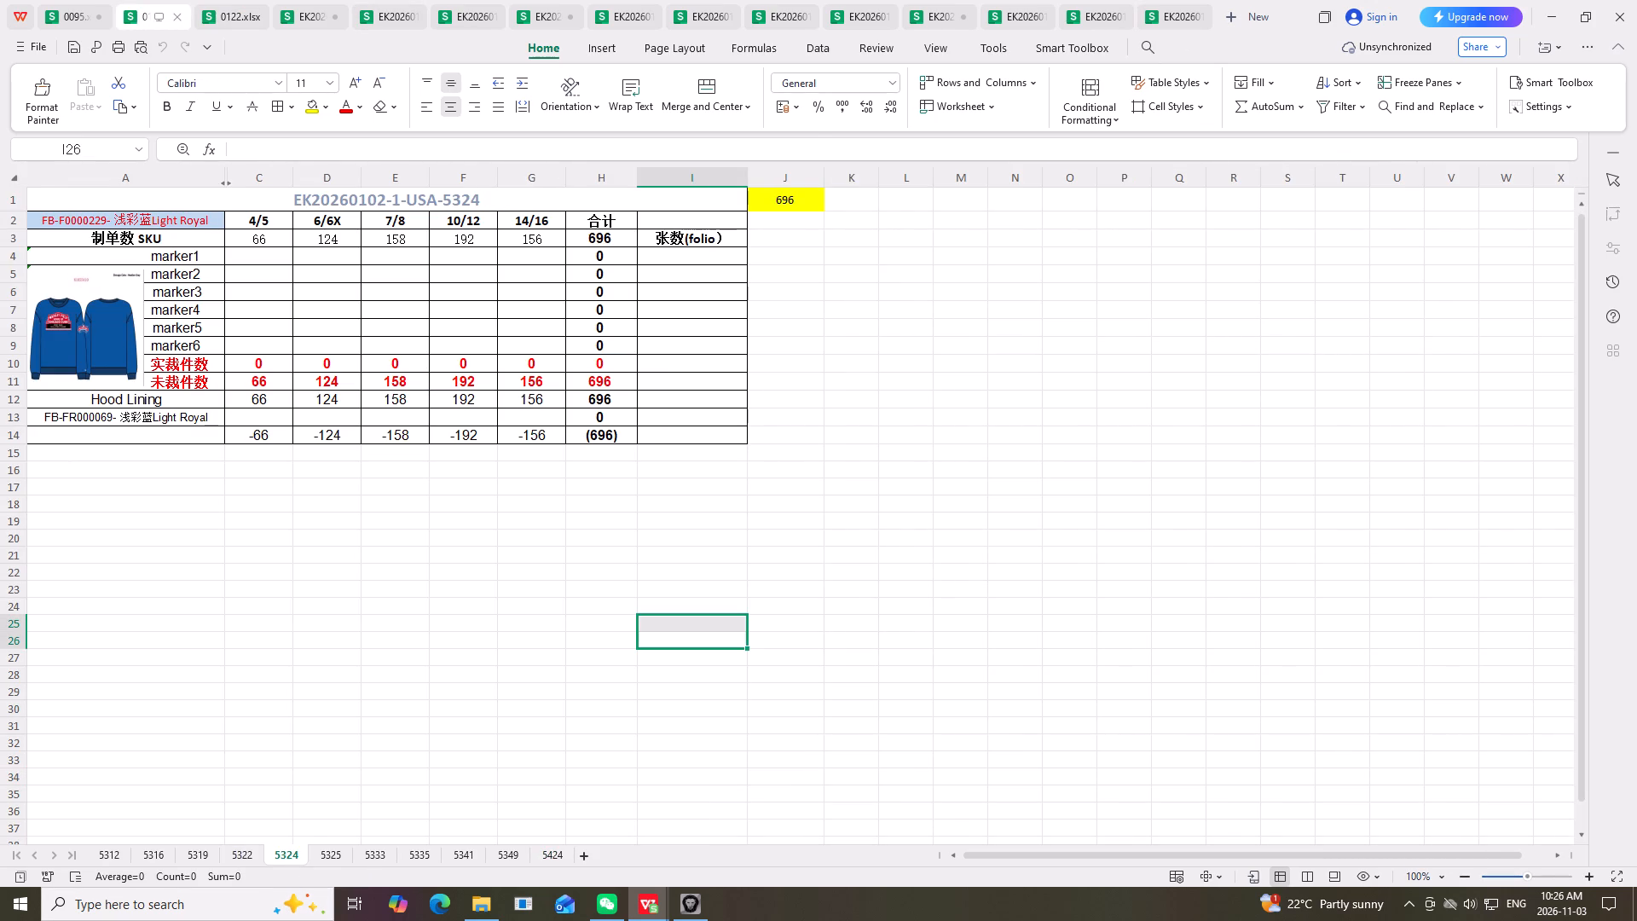
pyautogui.click(229, 860)
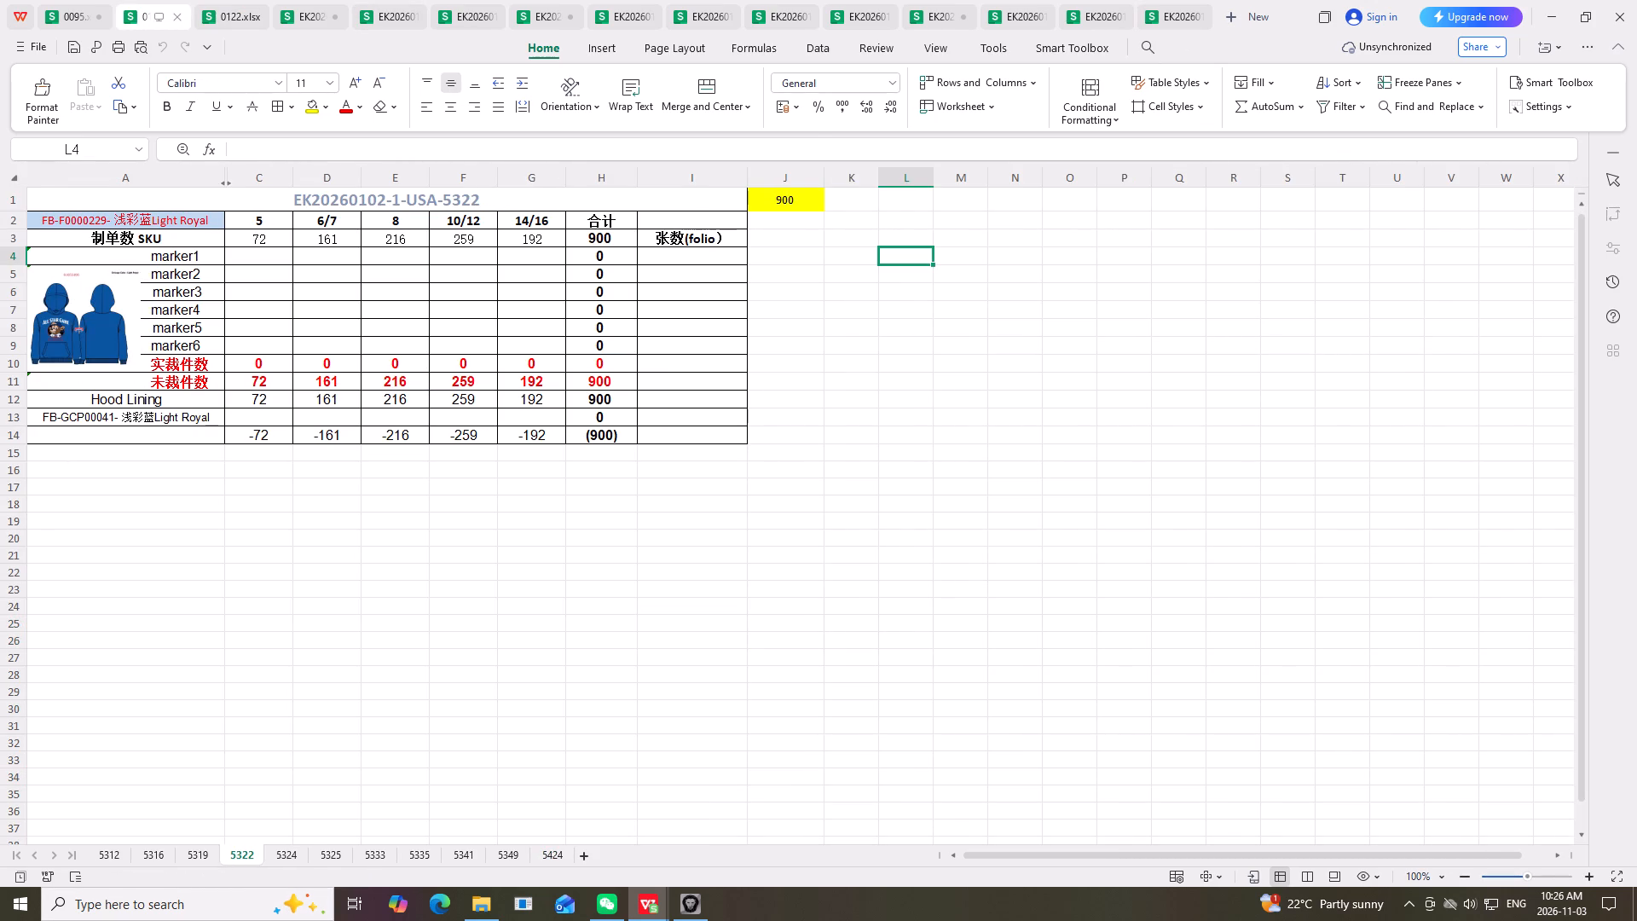
pyautogui.click(1177, 15)
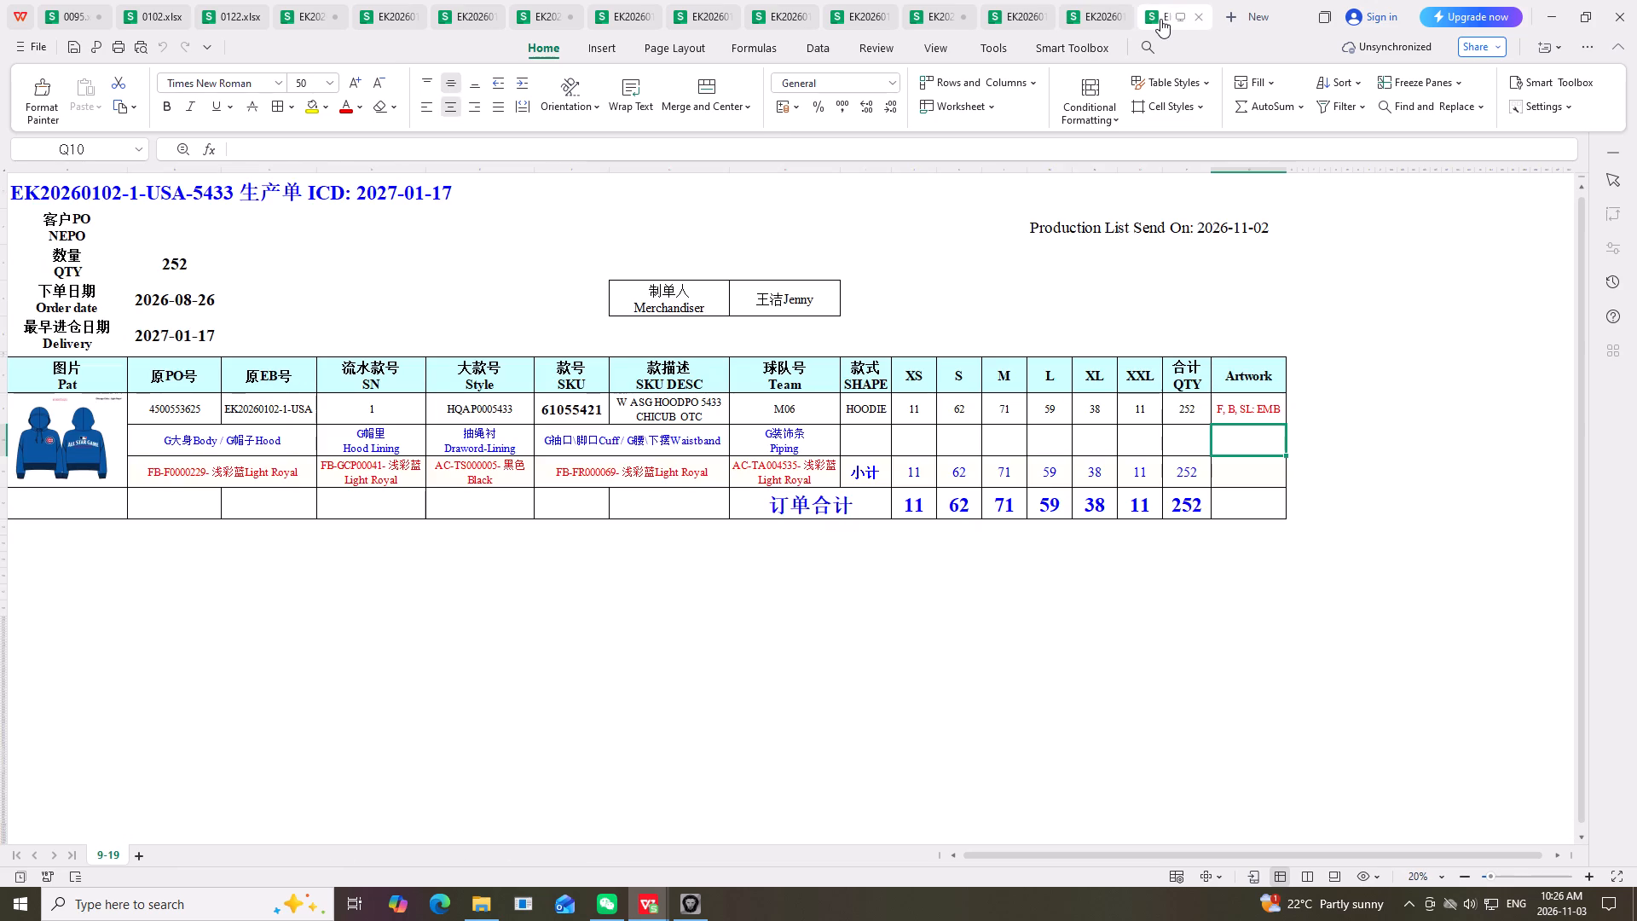
pyautogui.click(169, 11)
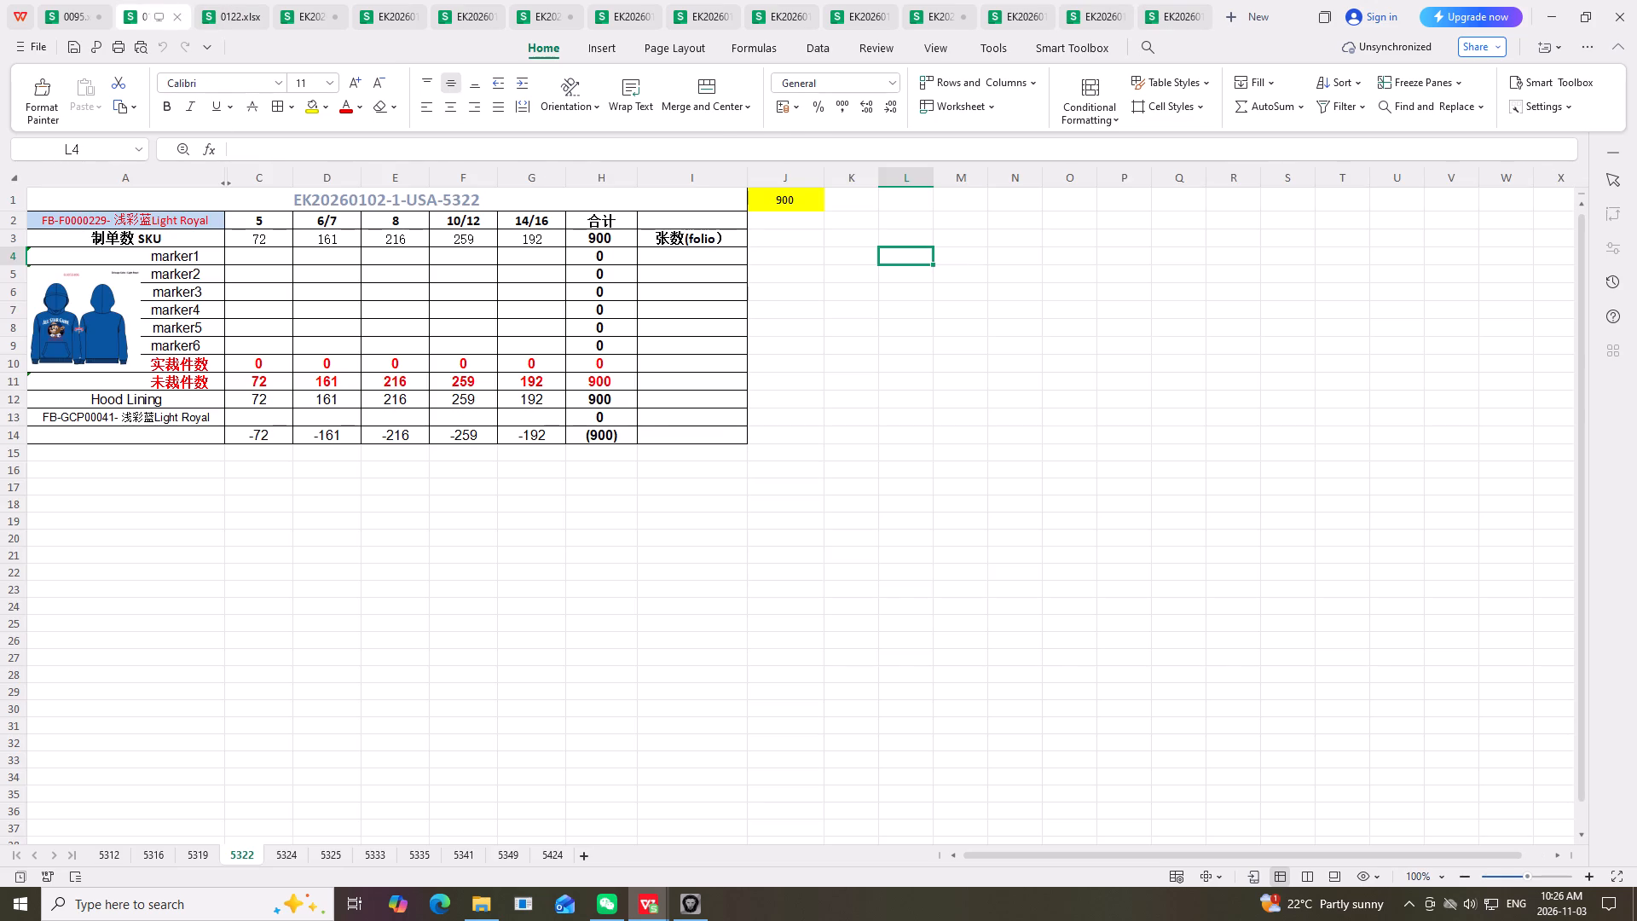
pyautogui.click(462, 859)
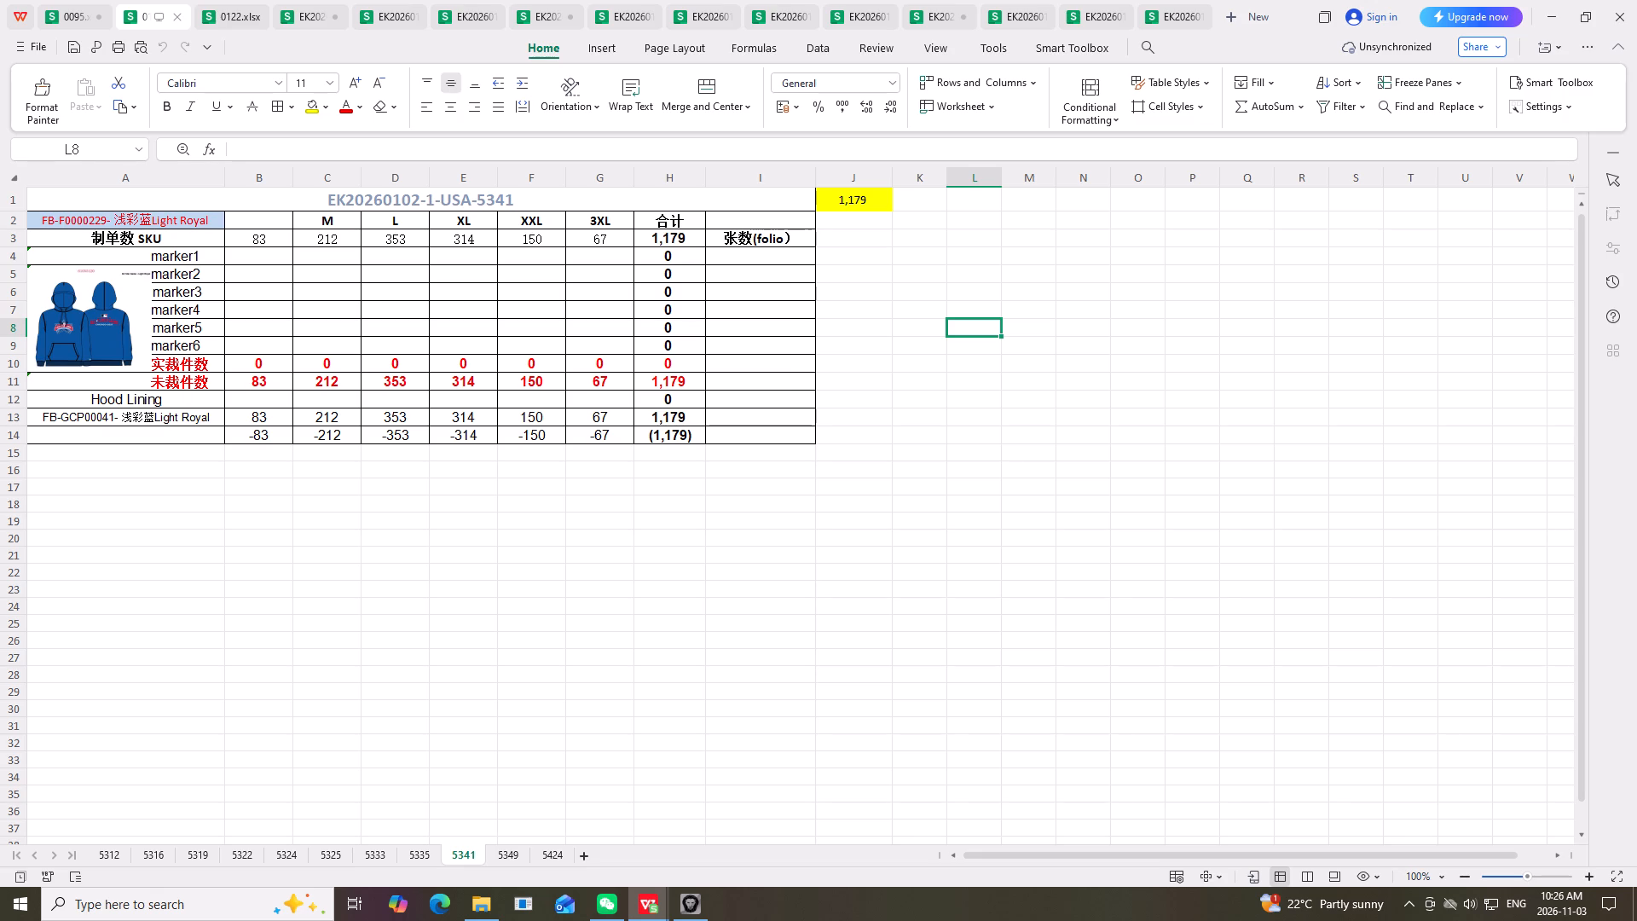
pyautogui.click(416, 855)
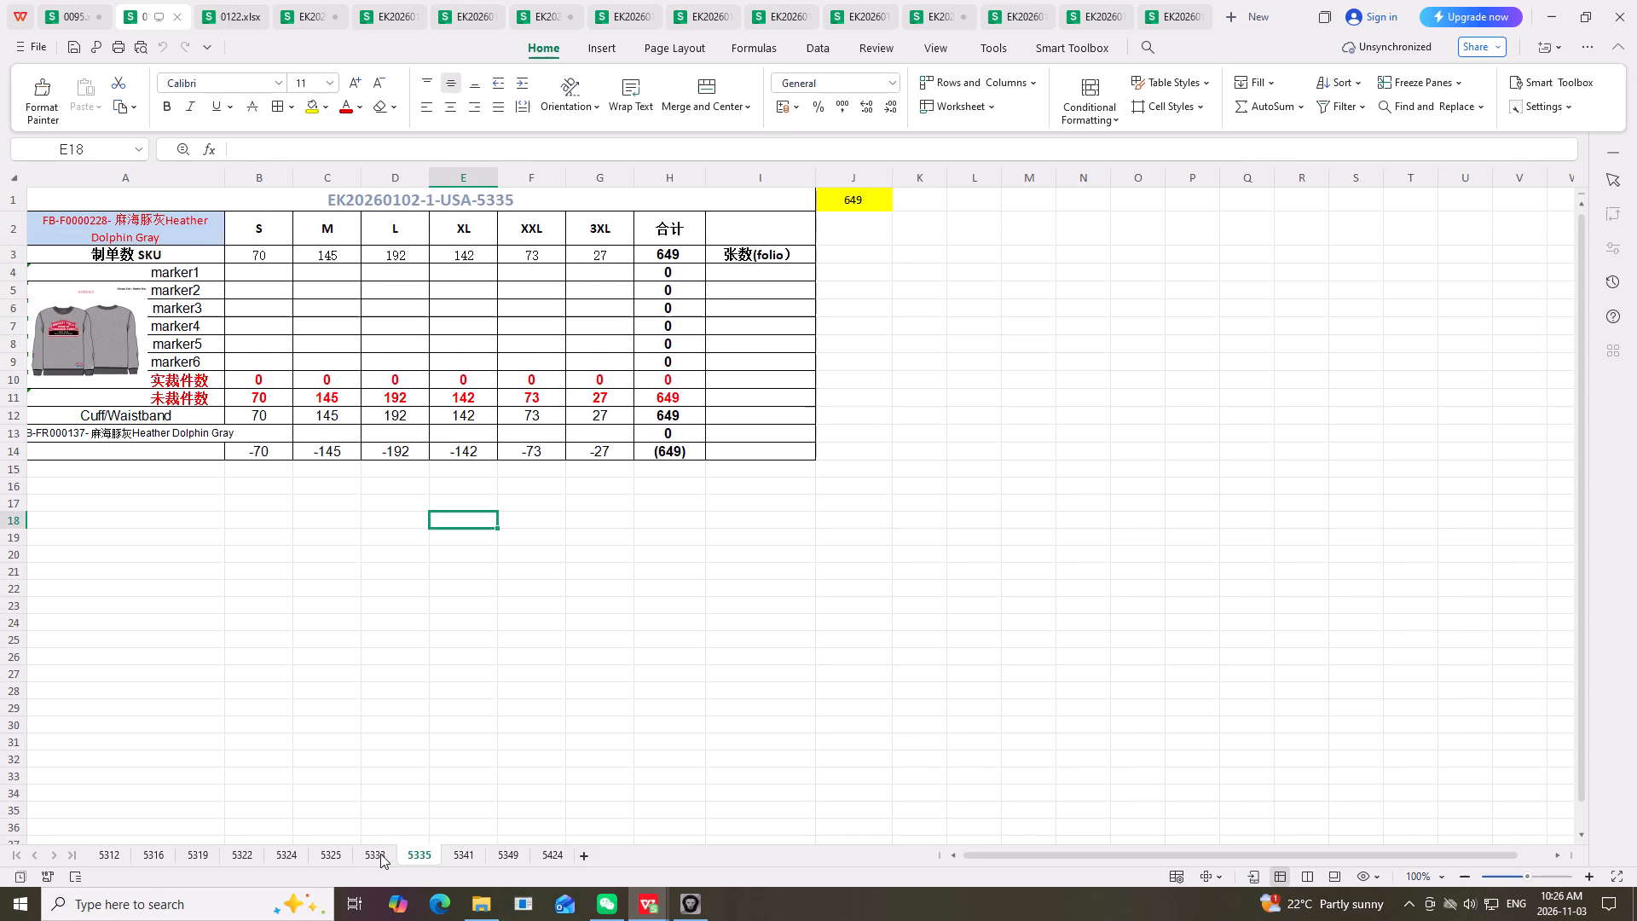
pyautogui.click(371, 854)
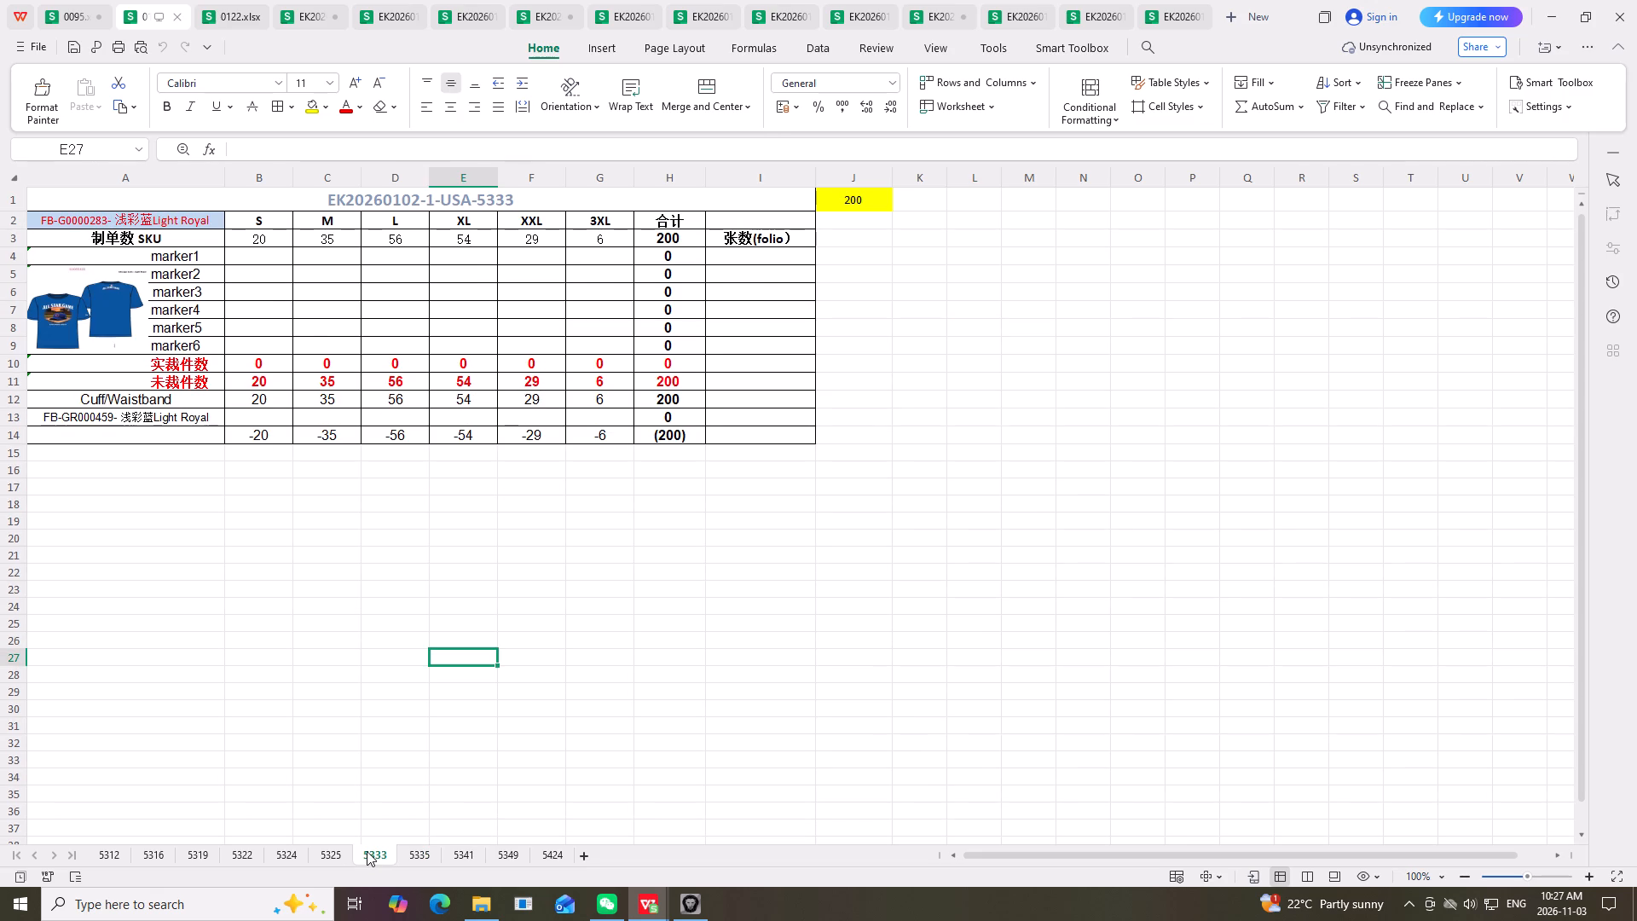
pyautogui.click(326, 855)
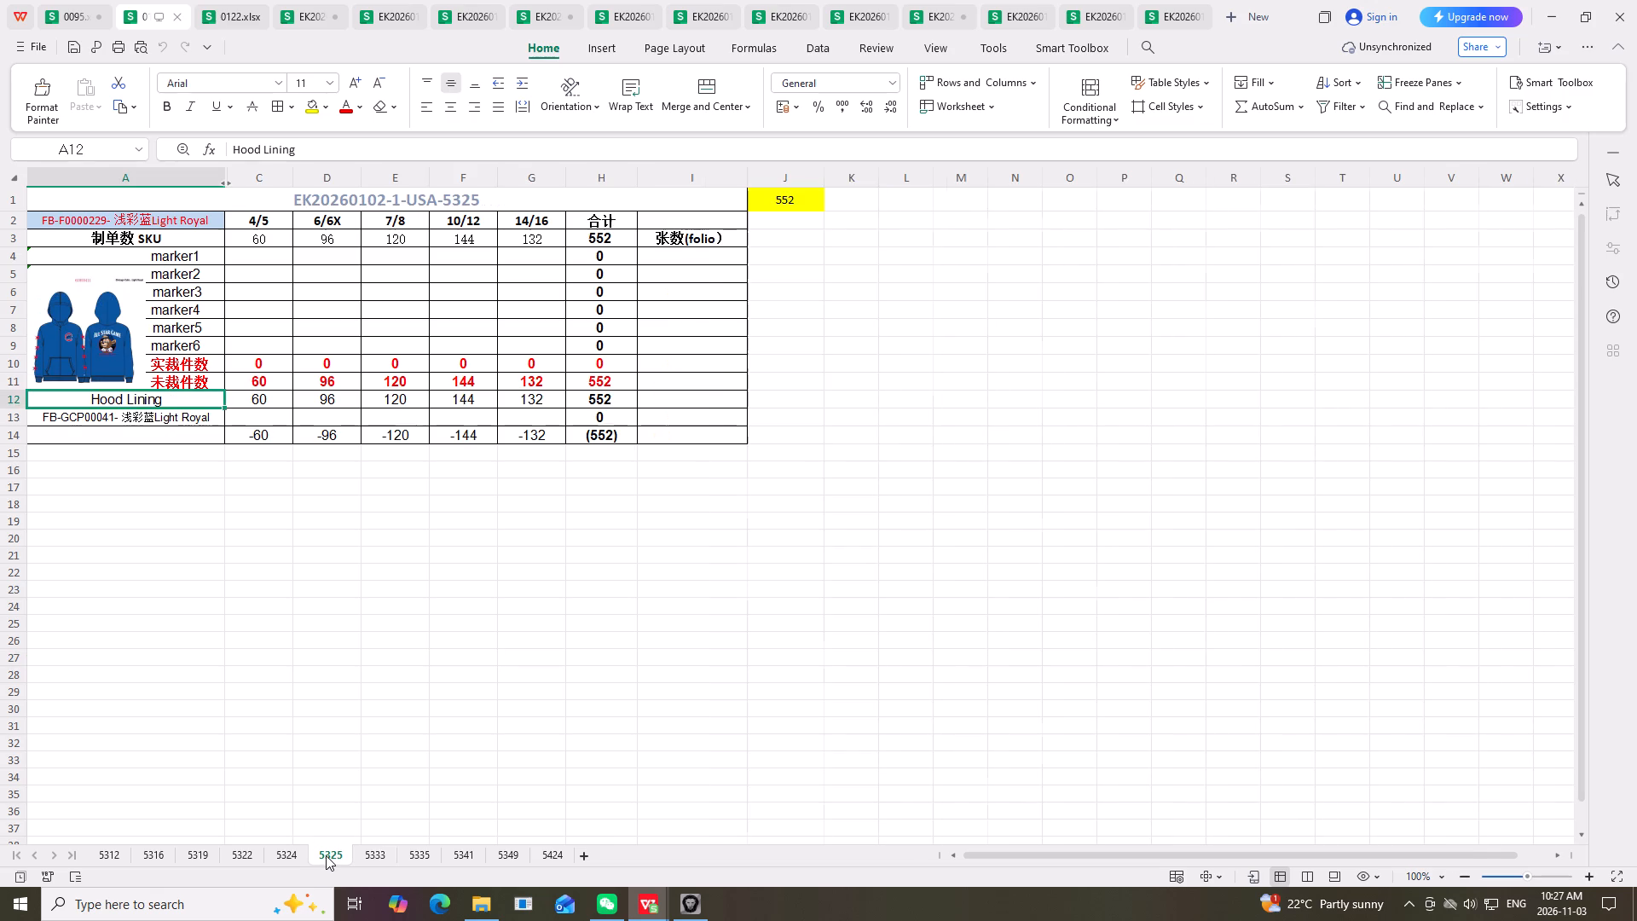
pyautogui.click(381, 853)
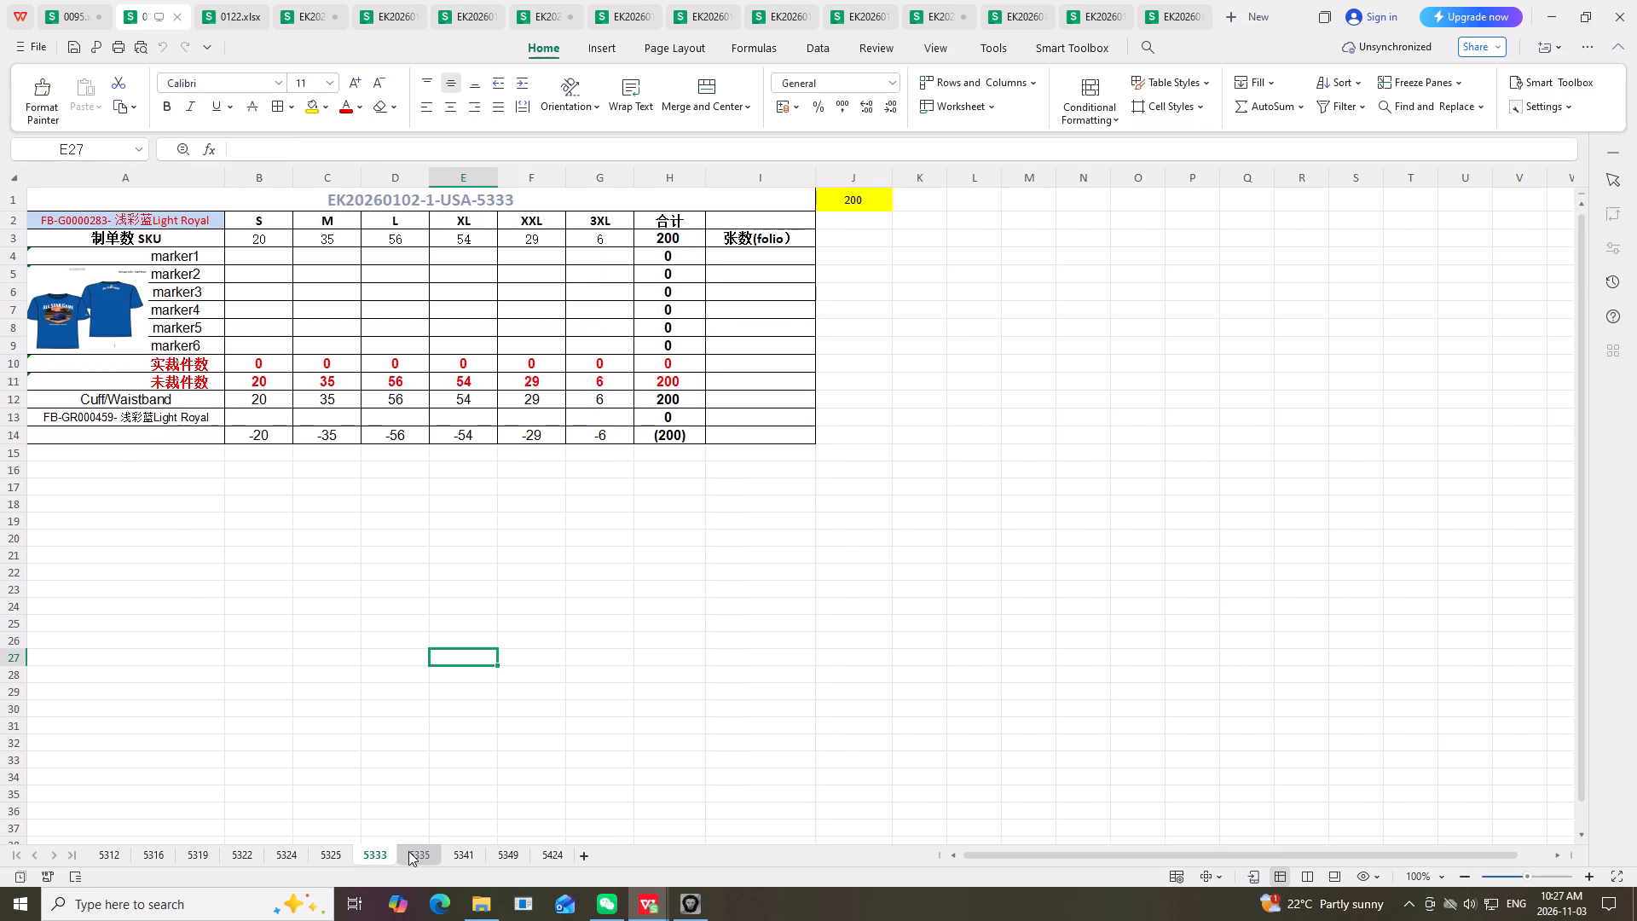
# Look through the open production orders, including 5335, 5333, 5349 and 5433, to compare their sizes and fabrics.
pyautogui.click(952, 14)
pyautogui.click(868, 13)
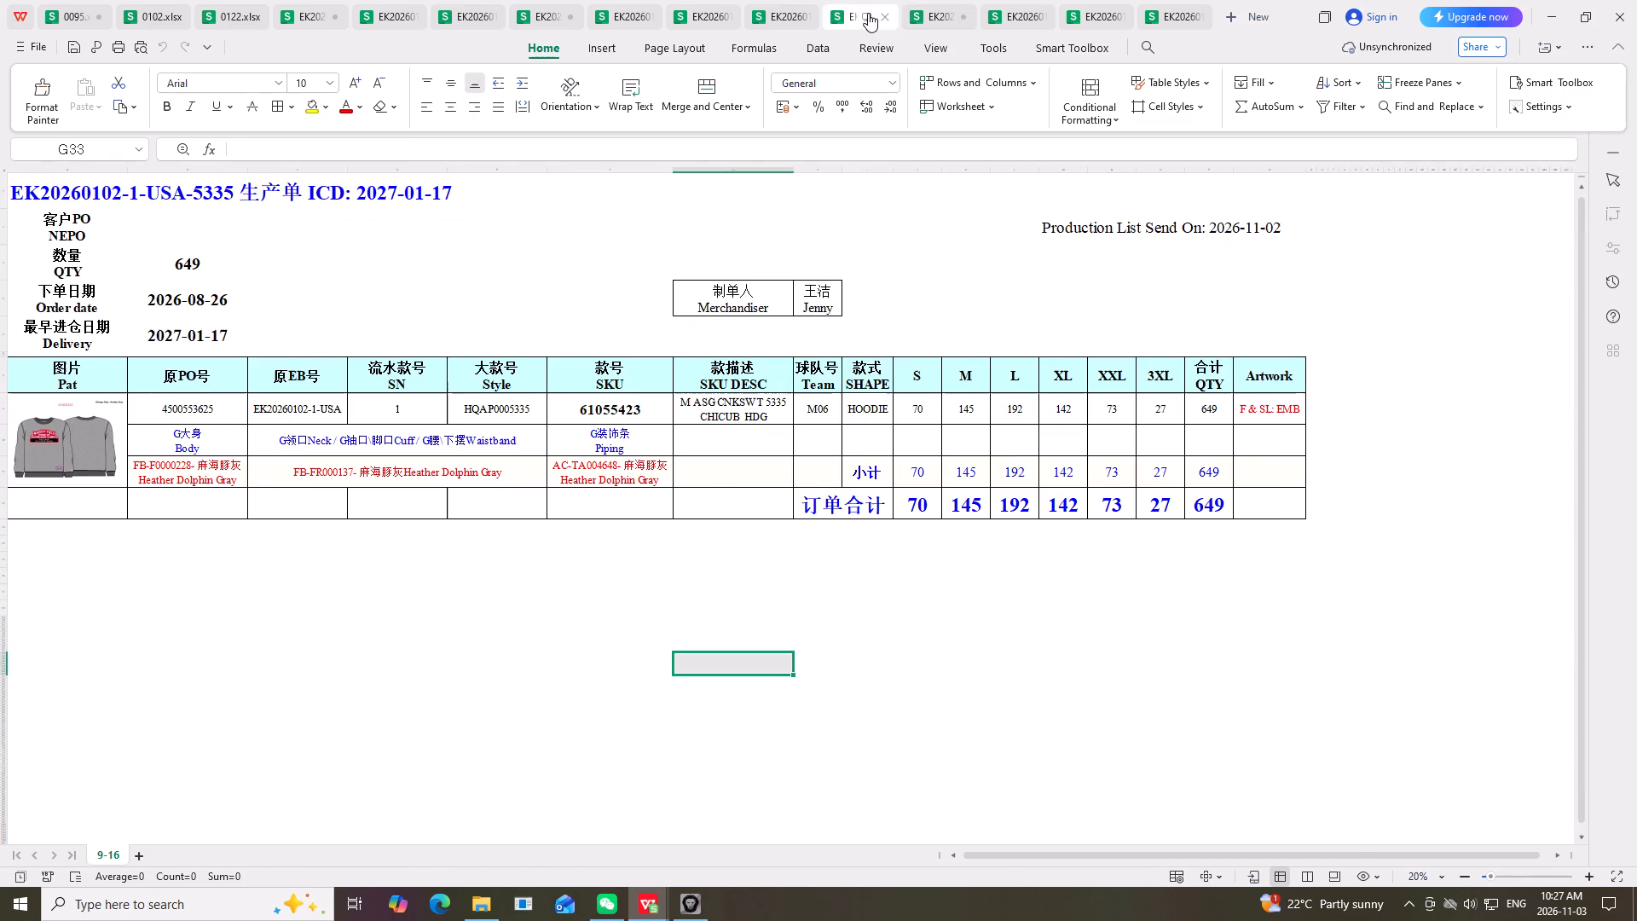
pyautogui.click(790, 18)
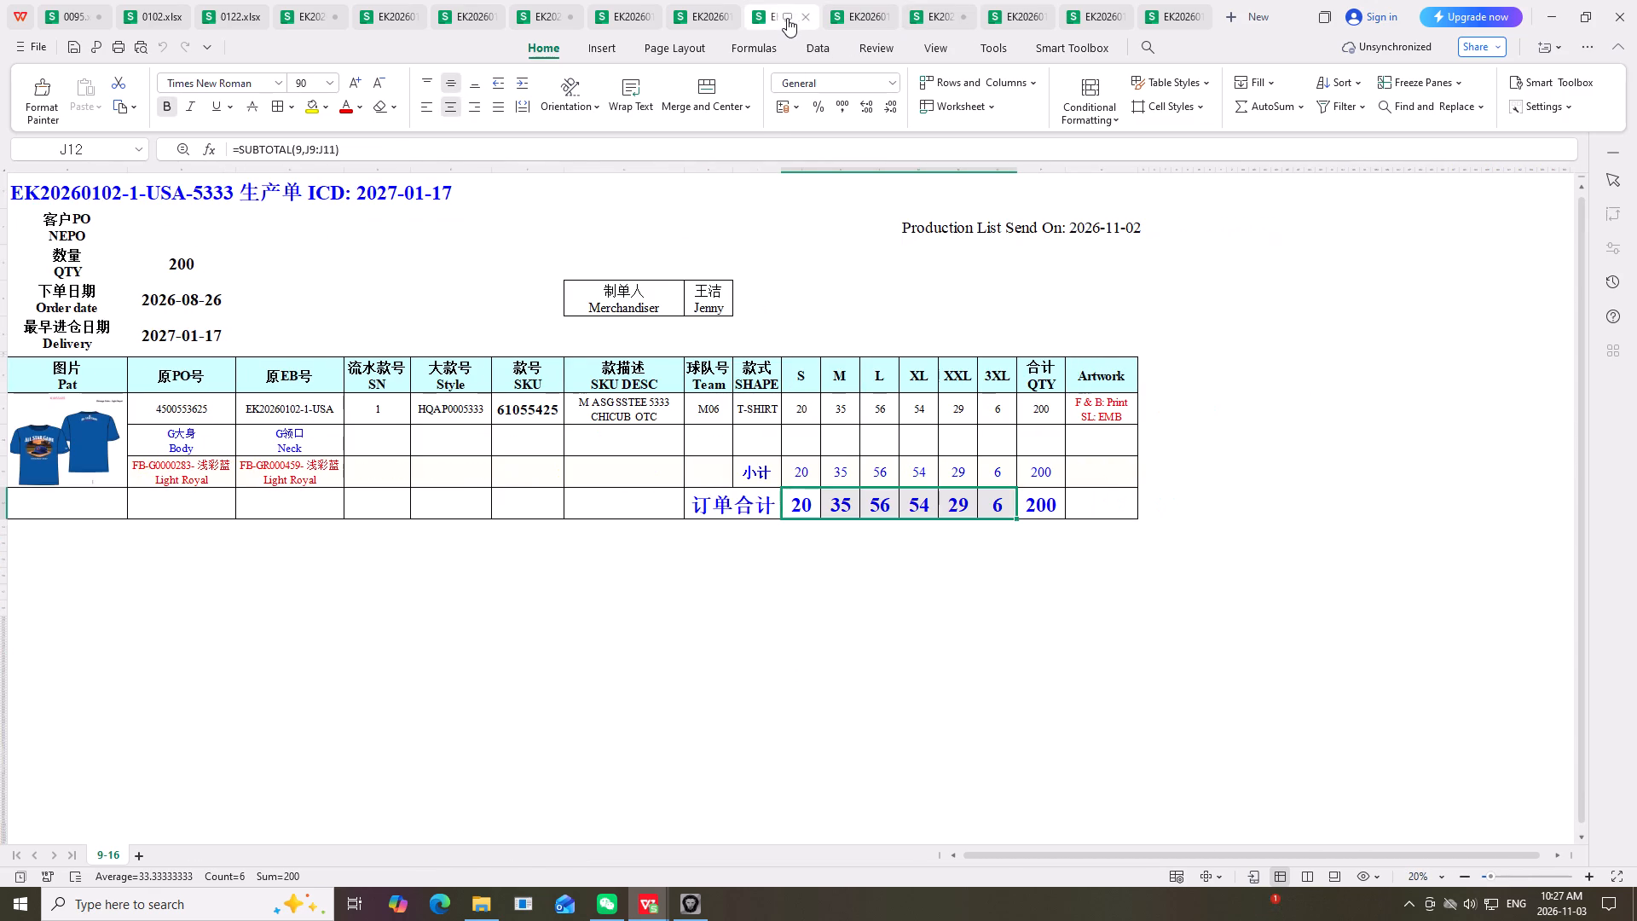
pyautogui.click(1017, 14)
pyautogui.click(1113, 15)
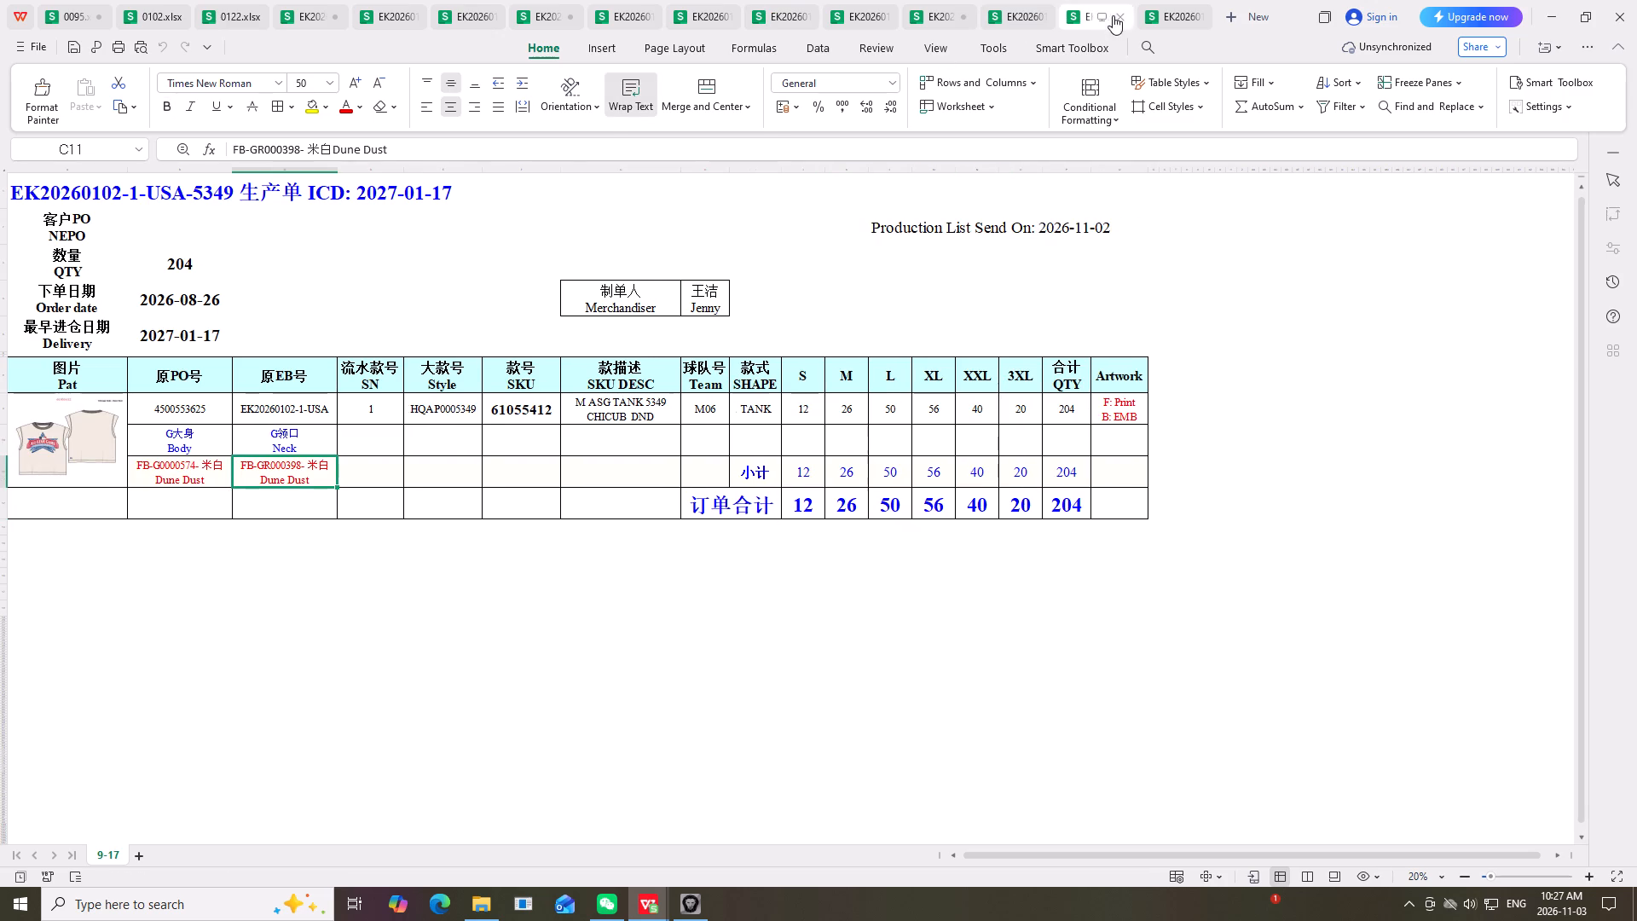
pyautogui.click(1173, 14)
# Copy the size headings S to 3XL from the 5341 production order into the 5341 cutting sheet's size row, starting at B2.
pyautogui.click(165, 16)
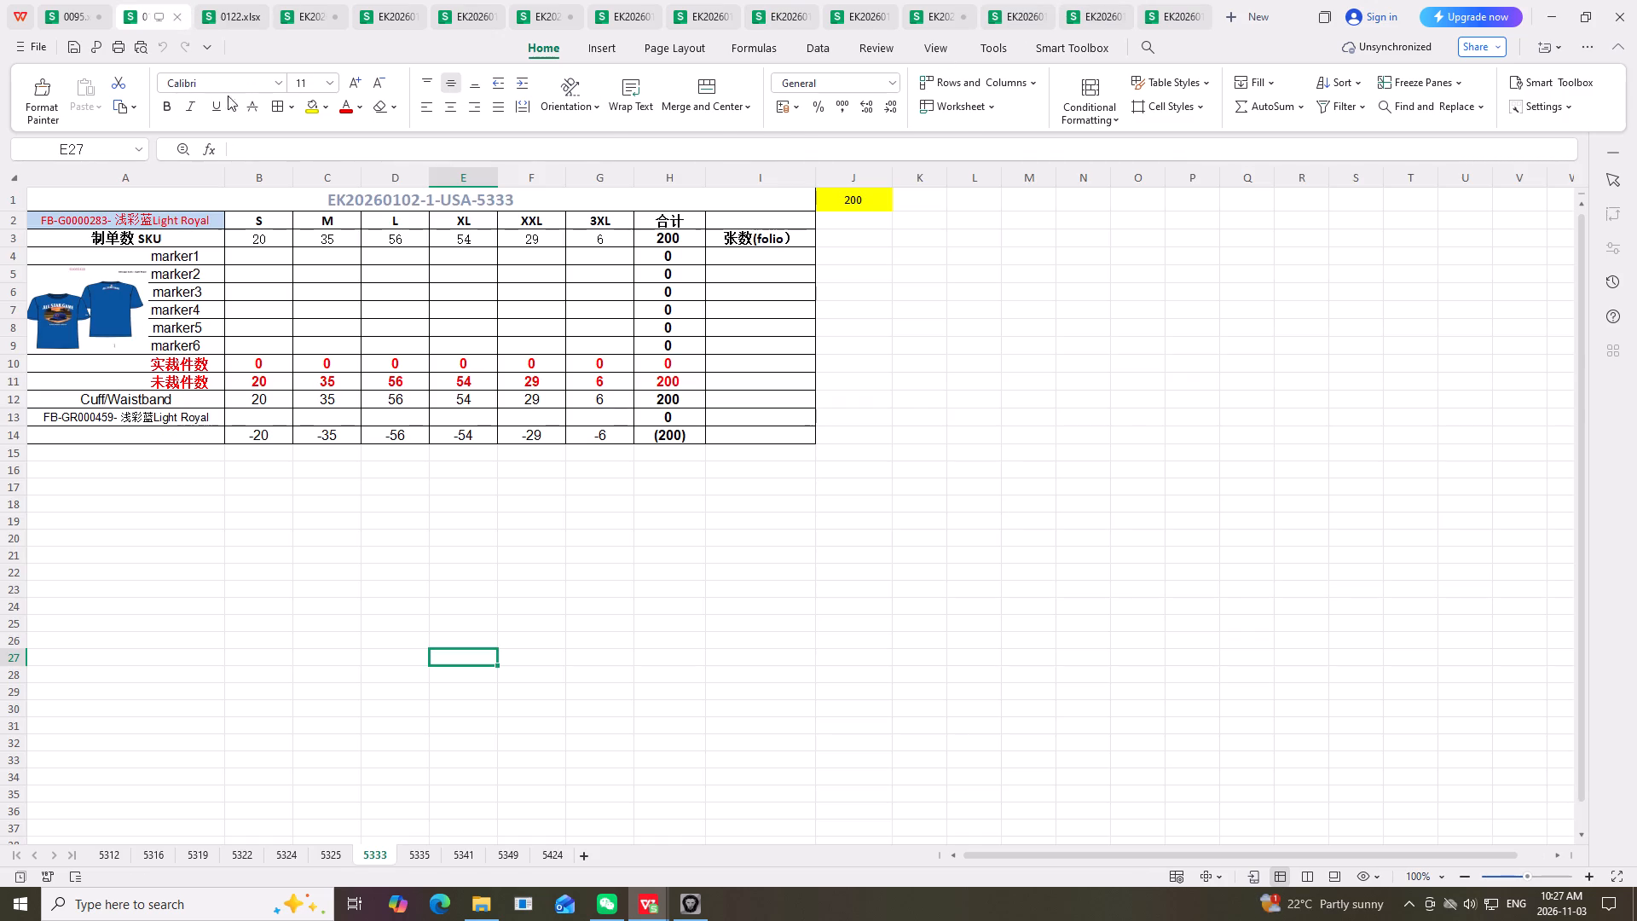
pyautogui.click(426, 850)
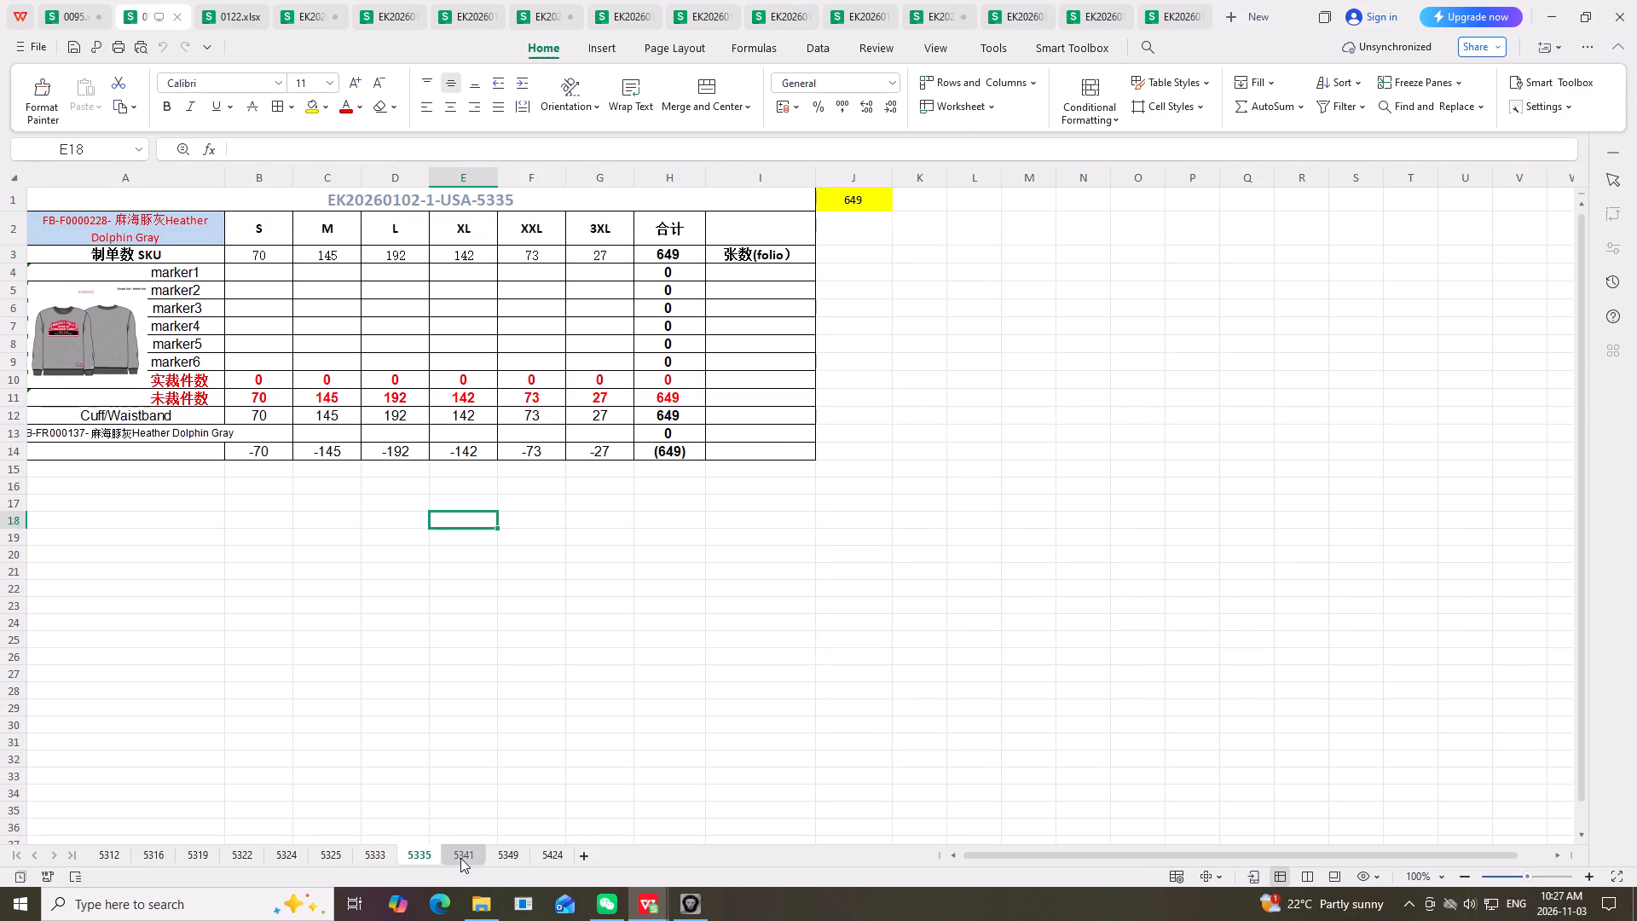
pyautogui.click(460, 858)
pyautogui.click(1021, 16)
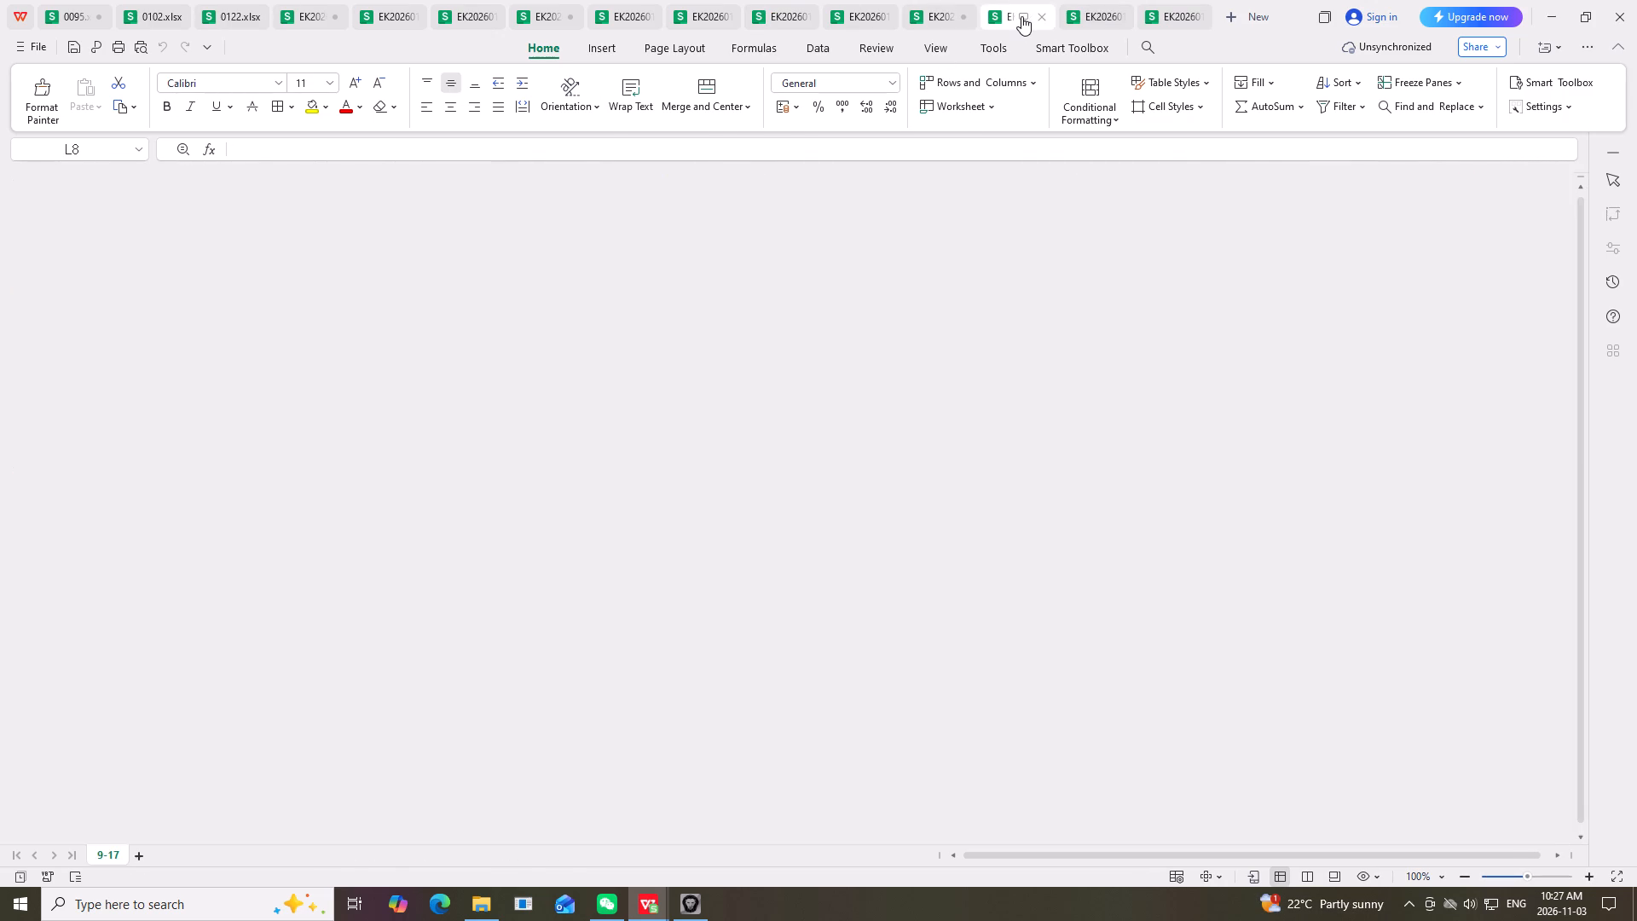
pyautogui.click(946, 19)
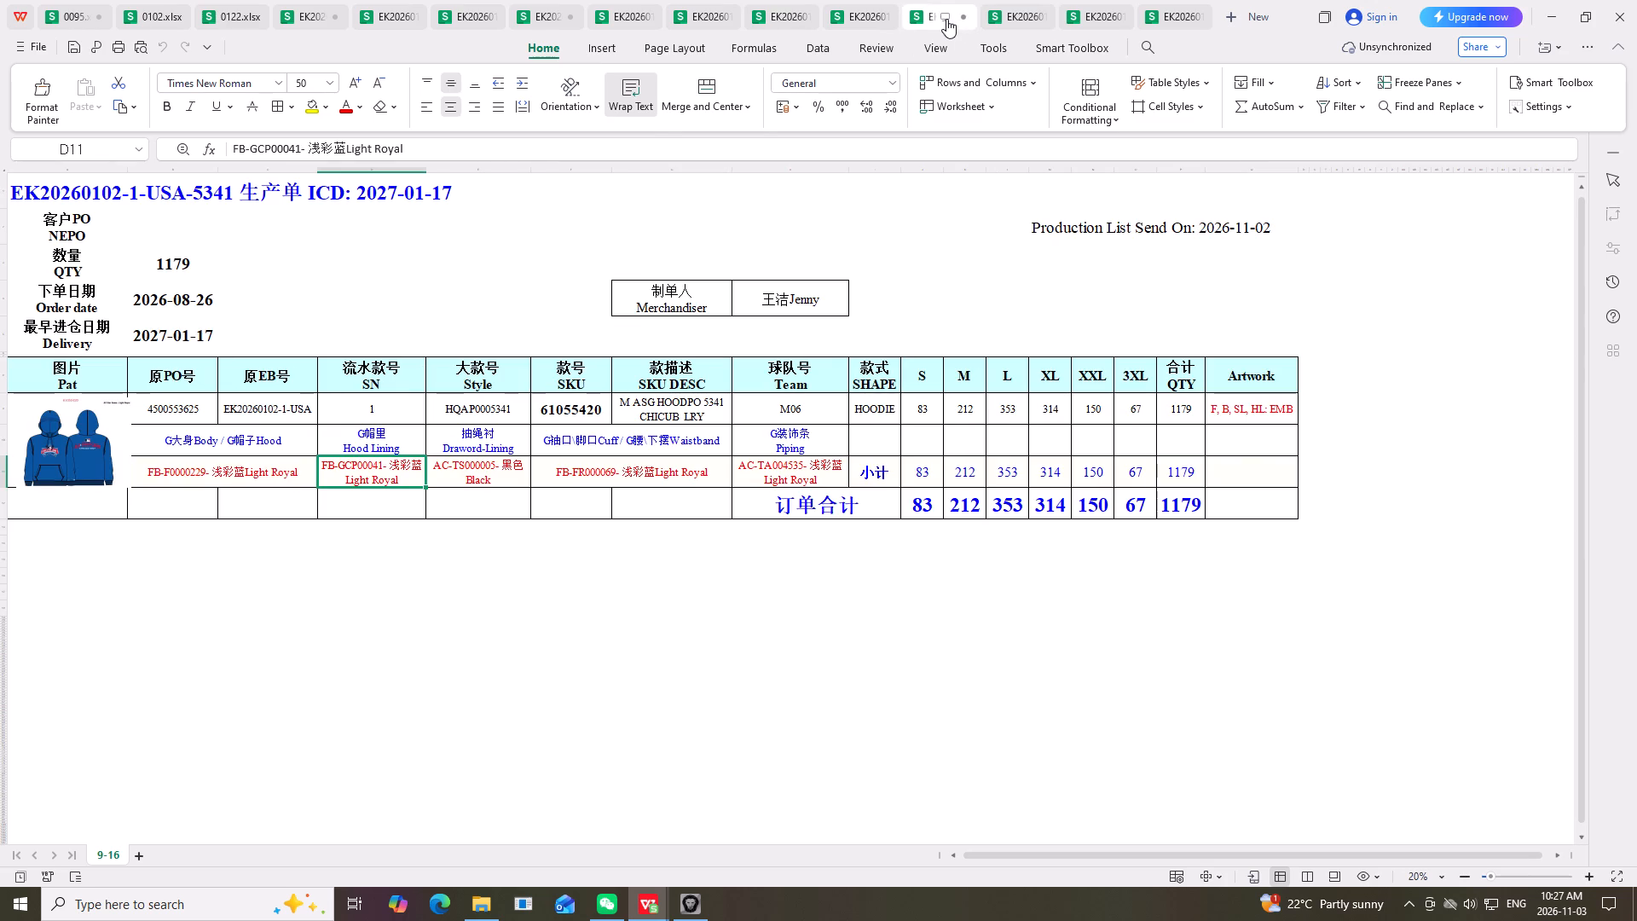
pyautogui.moveTo(909, 380); pyautogui.dragTo(1131, 374)
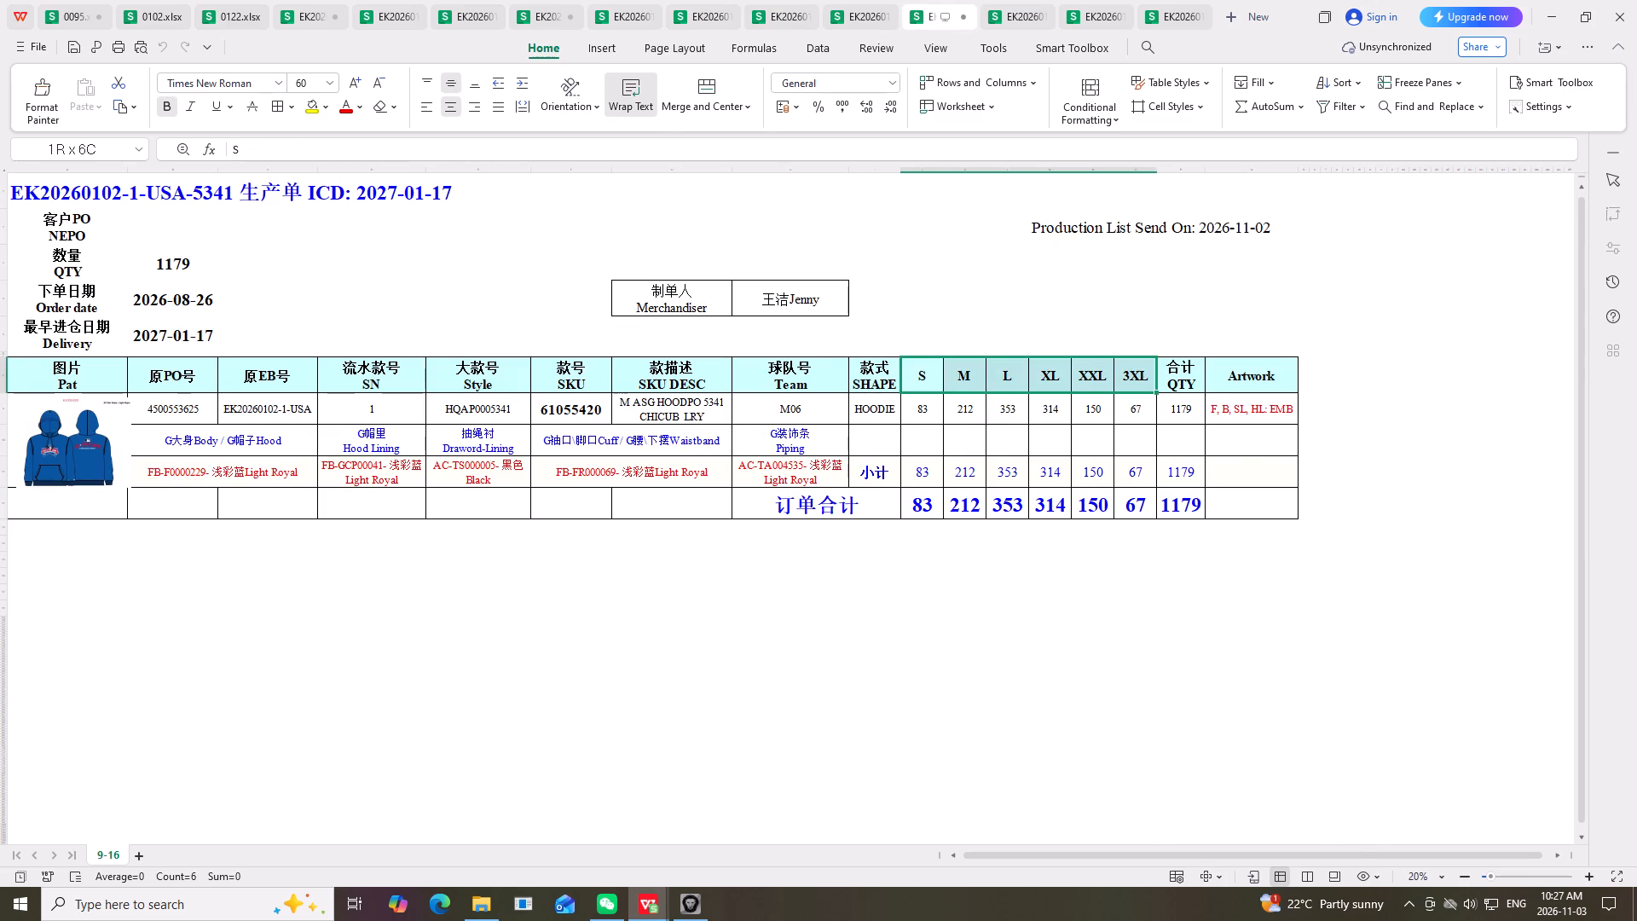
pyautogui.rightClick(1131, 374)
pyautogui.click(1154, 397)
pyautogui.click(156, 14)
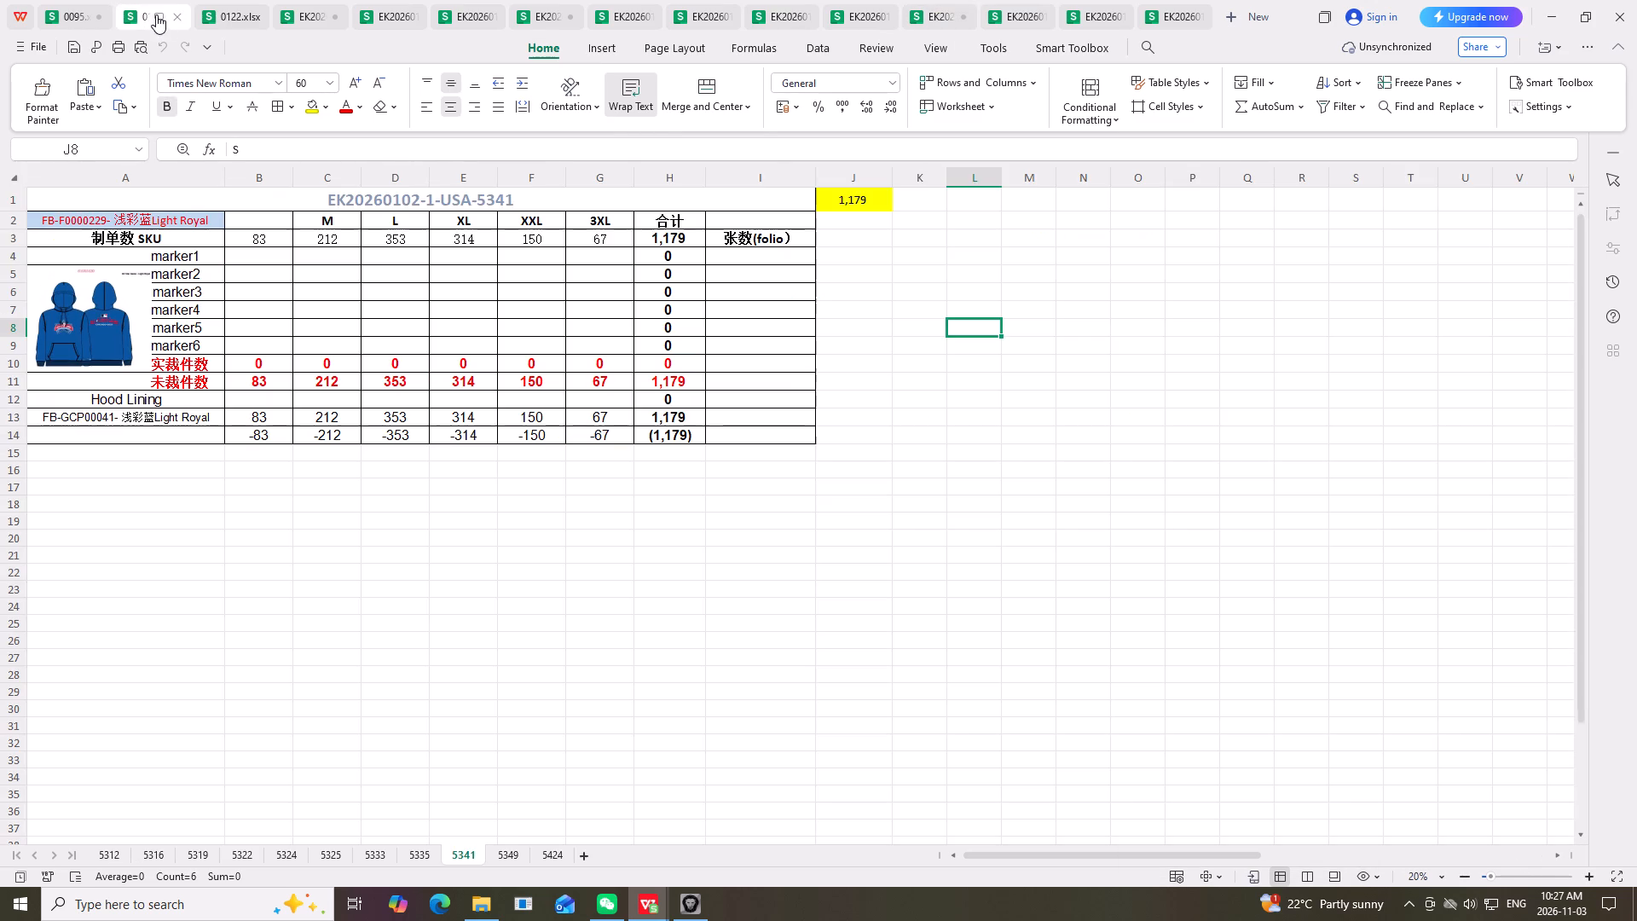
pyautogui.click(247, 217)
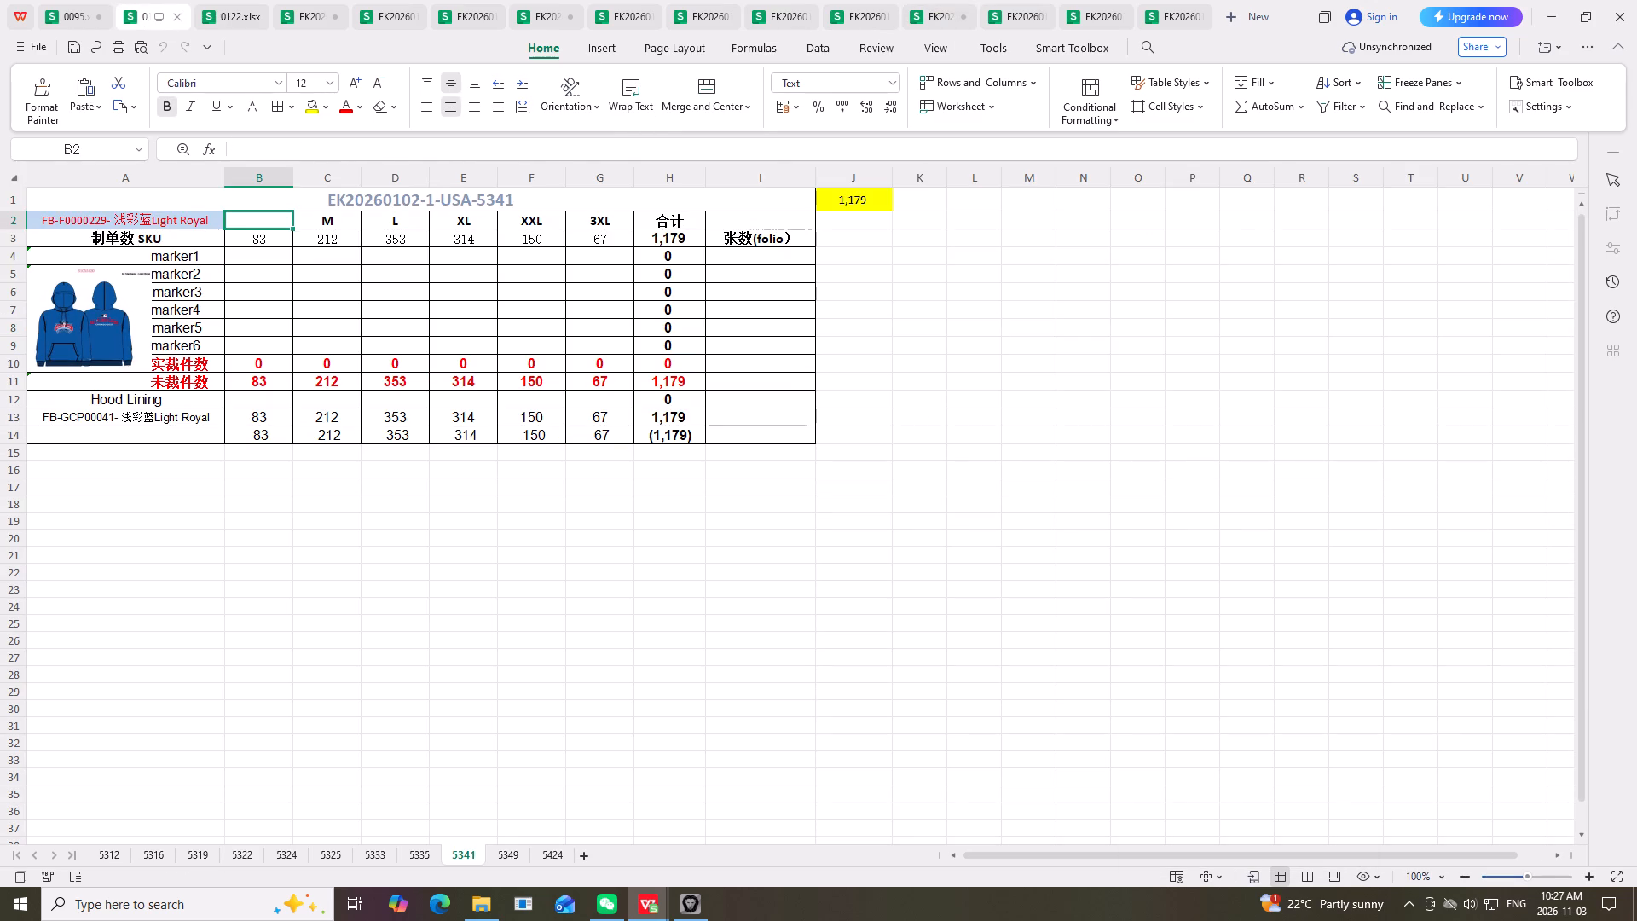
pyautogui.moveTo(247, 217); pyautogui.dragTo(262, 227, button='right')
pyautogui.click(351, 240)
pyautogui.click(1154, 374)
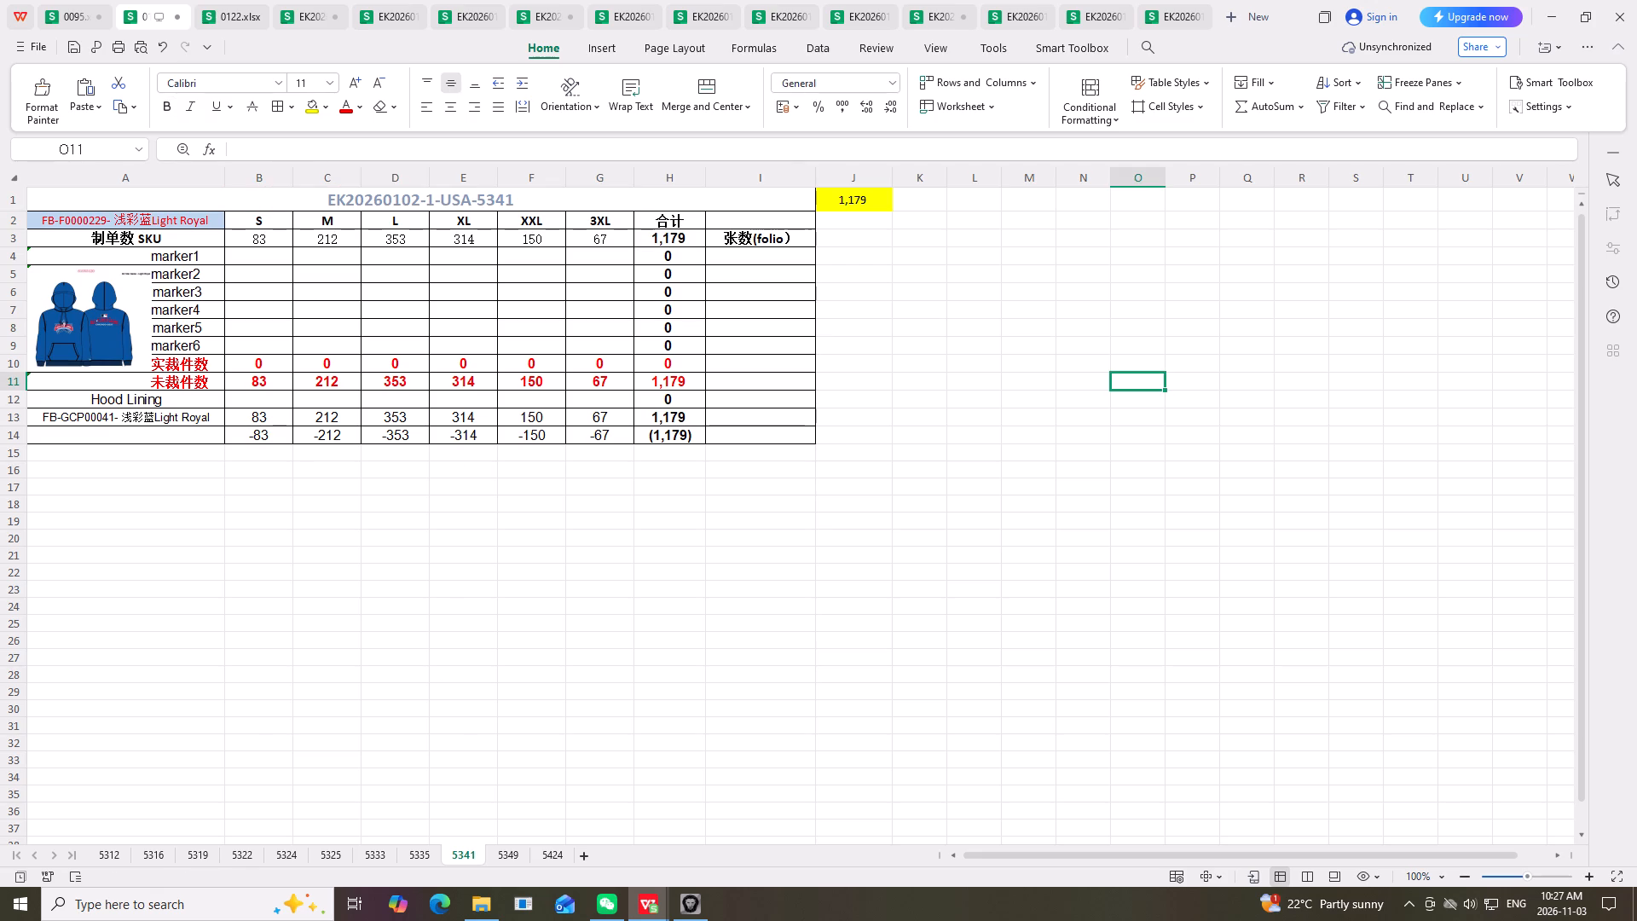
# Save the 0102.xlsx workbook.
pyautogui.tripleClick(71, 44)
# Examine the 5349 cutting sheet and the 5424 and 5433 production orders.
pyautogui.click(512, 856)
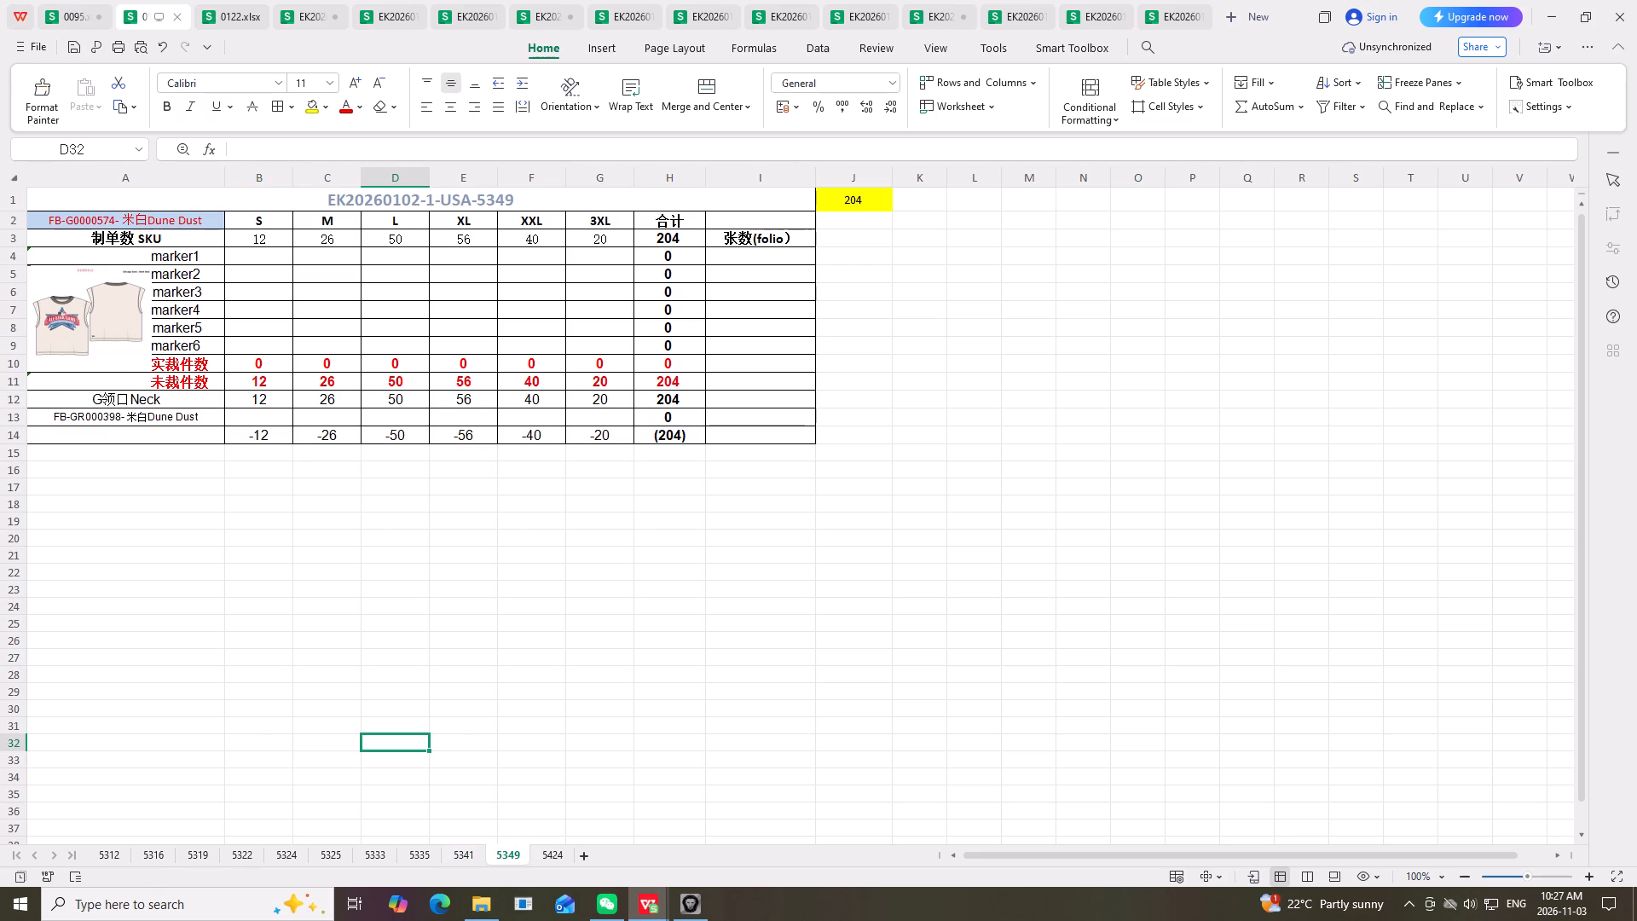
pyautogui.click(1093, 14)
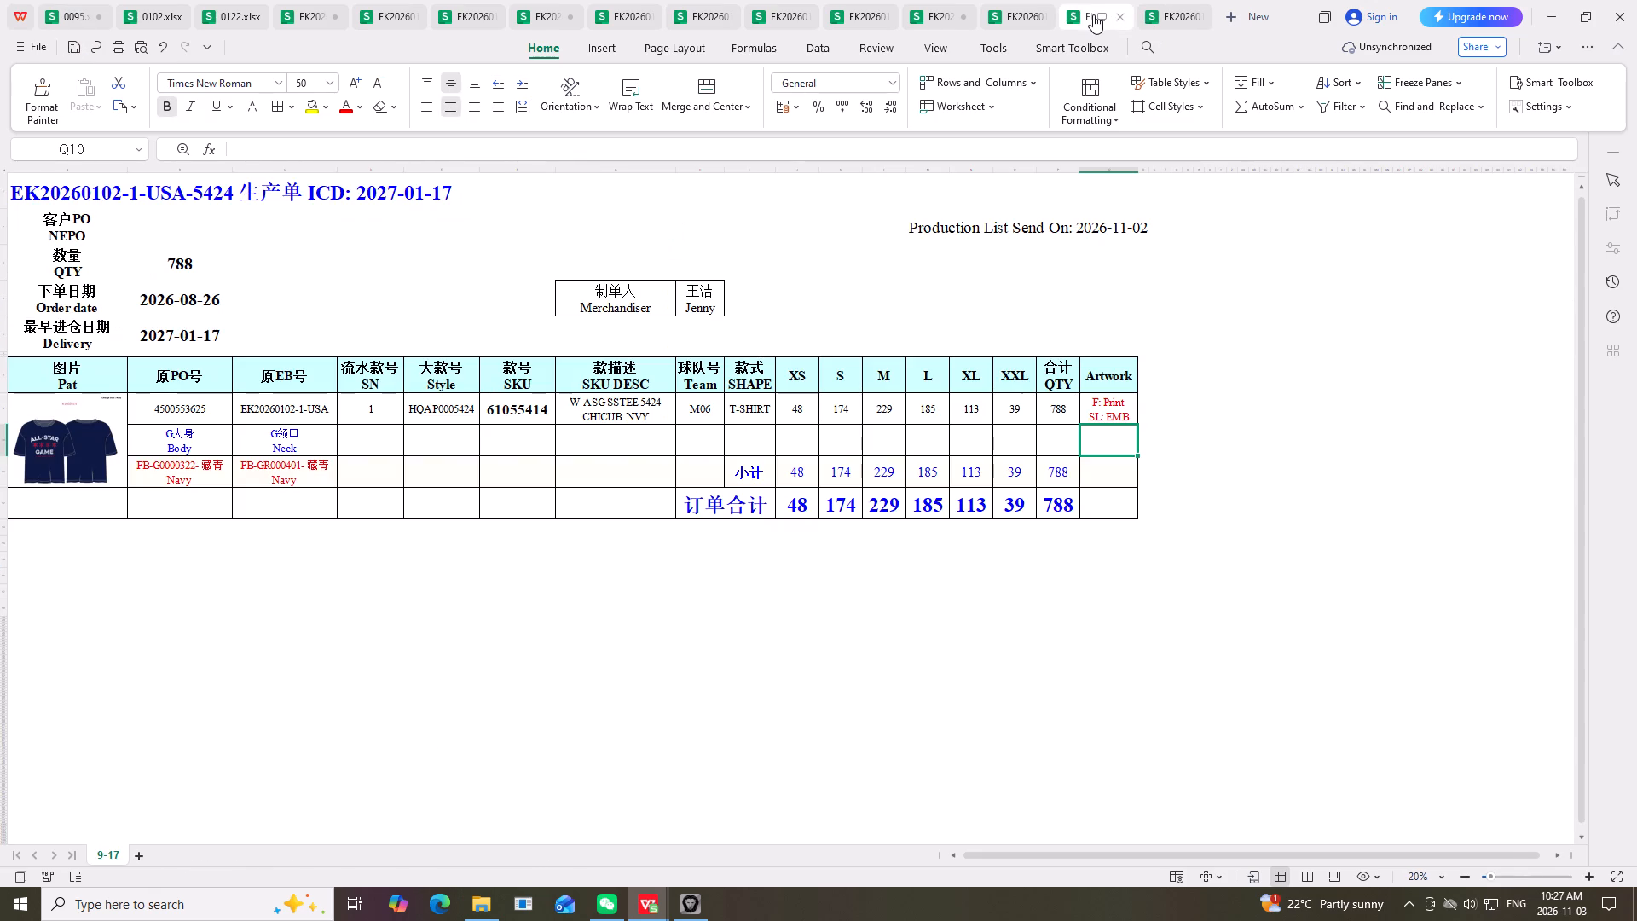
pyautogui.click(1189, 14)
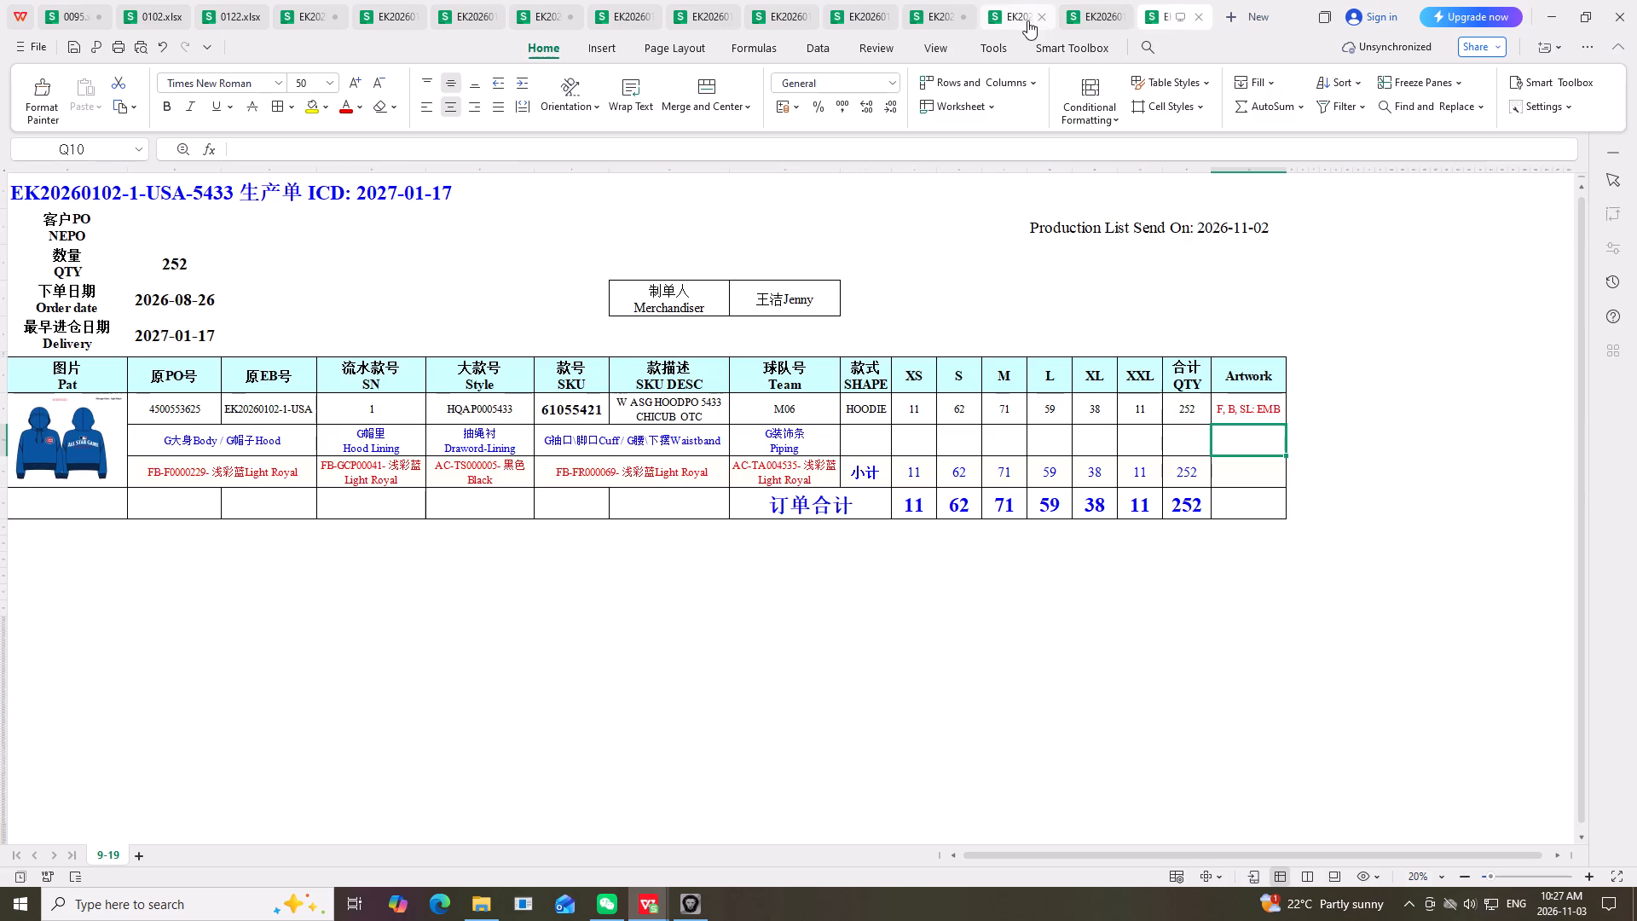